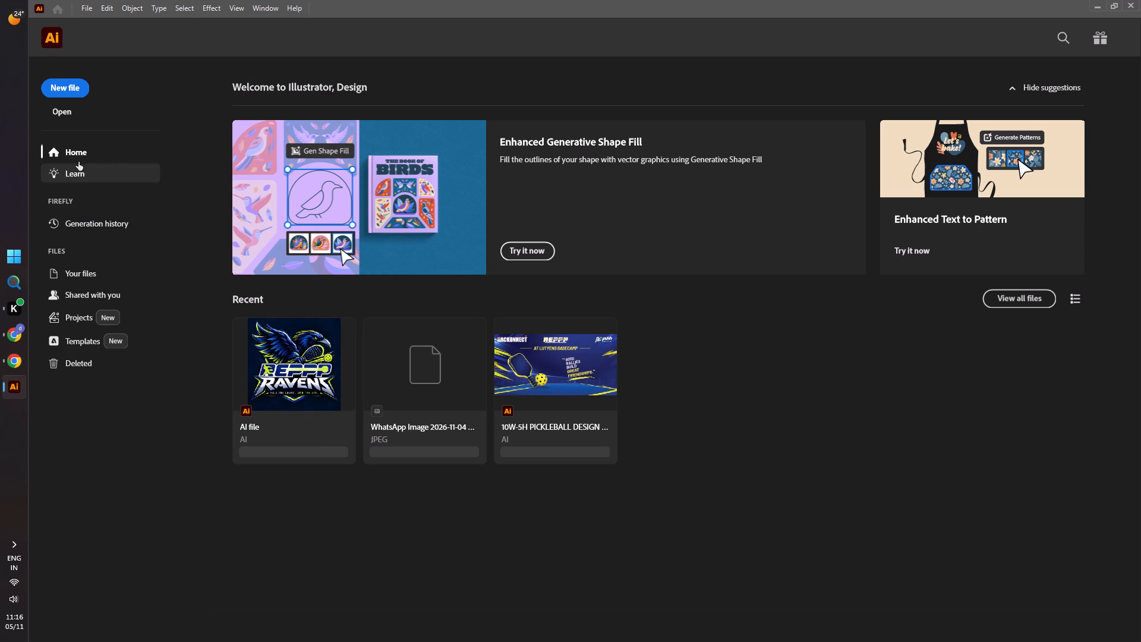
Open the download, jerssy, tatto and WhatsApp Image 2026-11-04 at 10.49.58 PM pictures together from the Desktop.
click(66, 113)
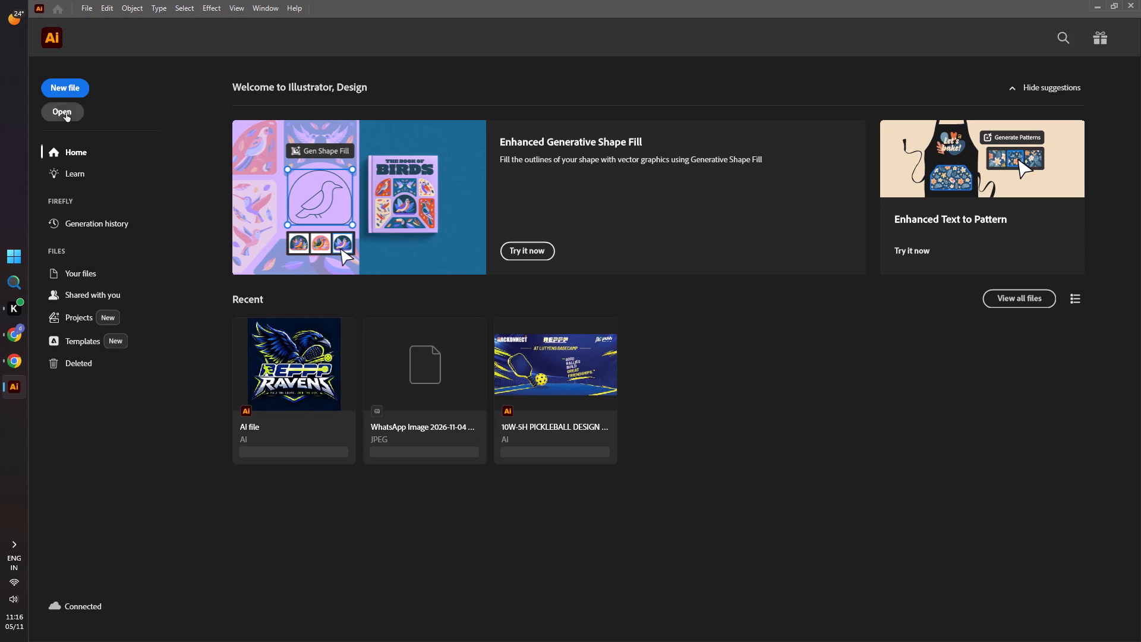
click(499, 204)
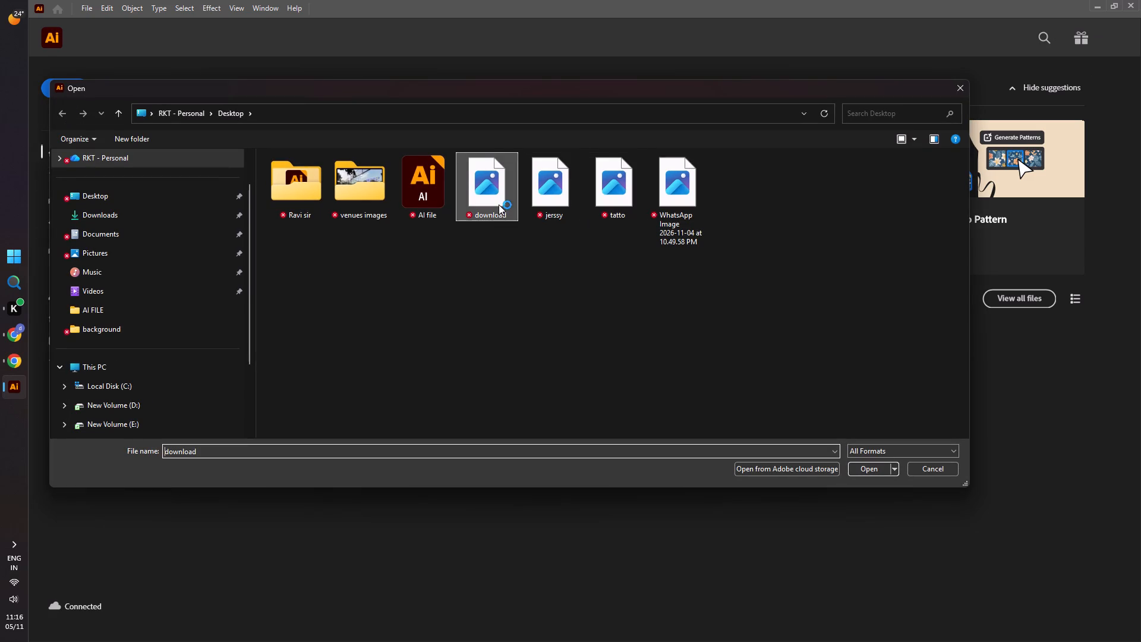
ctrl+click(557, 194)
ctrl+click(597, 193)
click(689, 192)
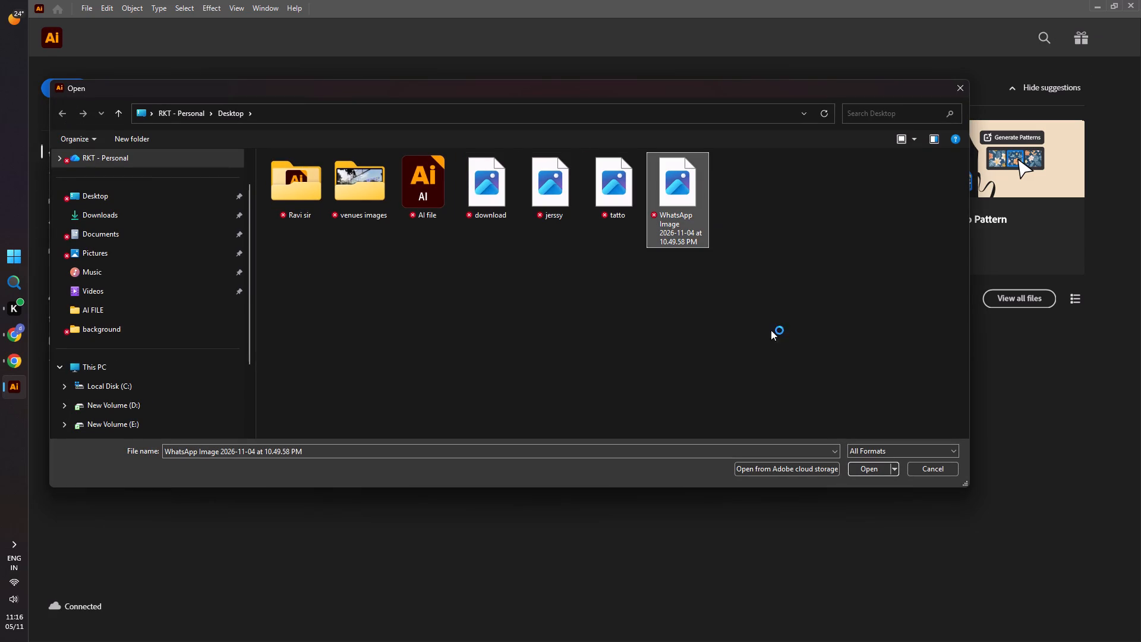
ctrl+click(616, 198)
ctrl+click(543, 199)
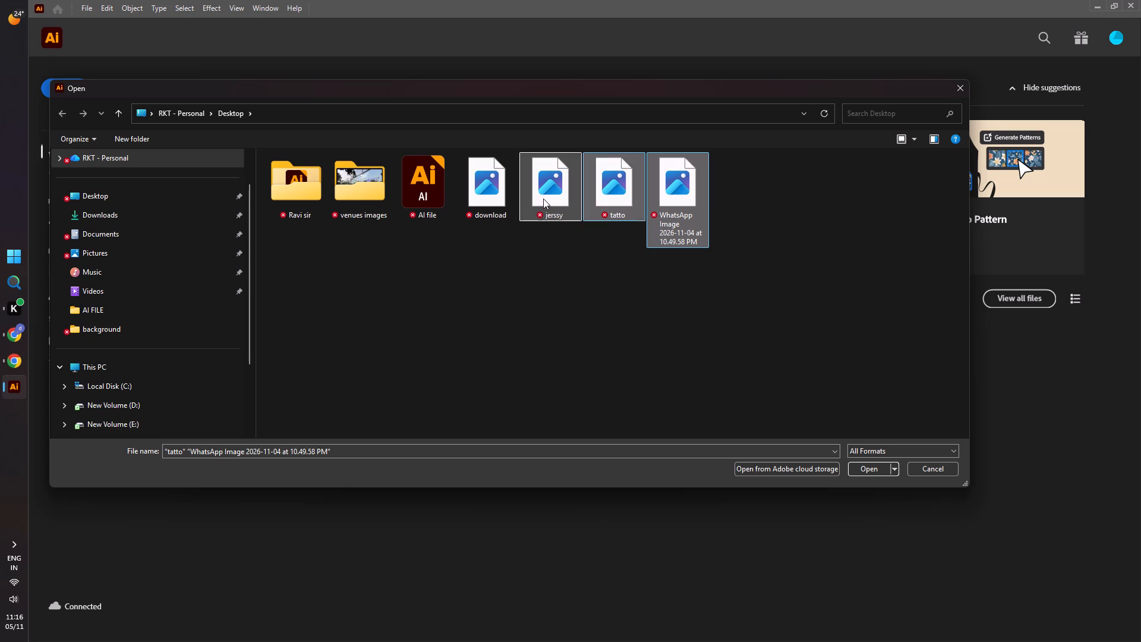
ctrl+click(493, 200)
click(879, 467)
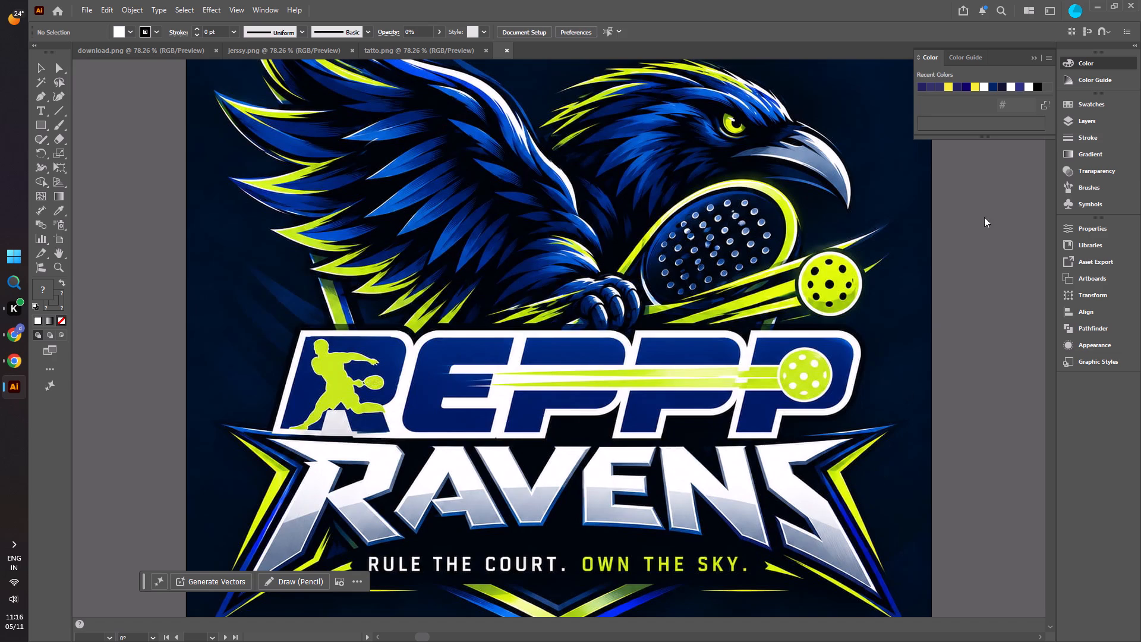
Collapse the Color panel and look over the opened REPPP Ravens logo, eagle head and blue jersey pictures.
click(1031, 56)
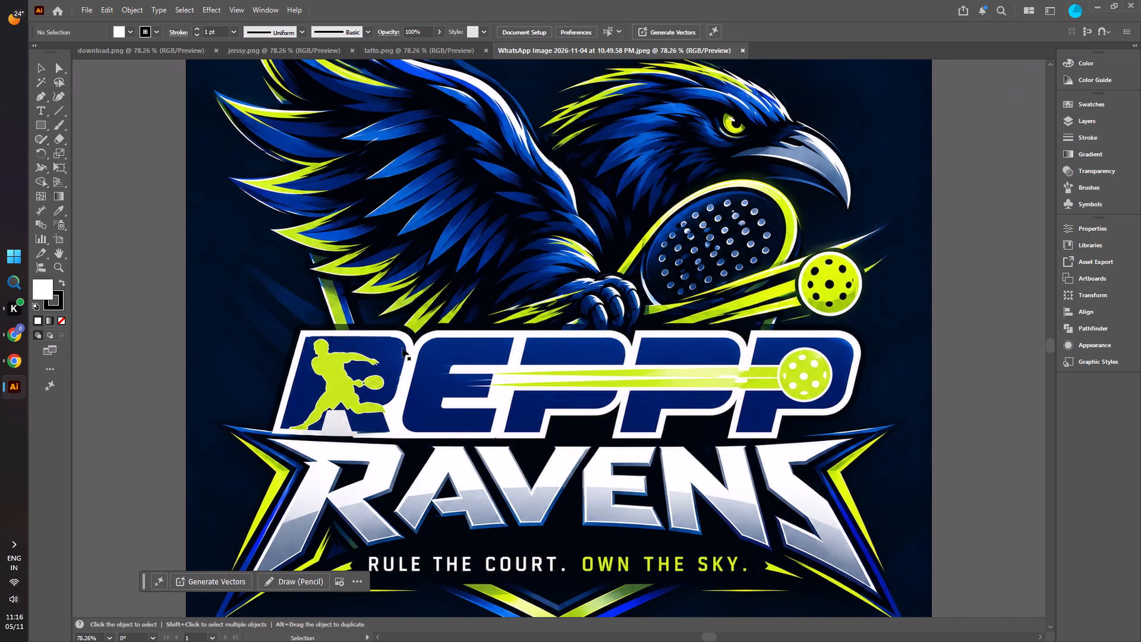
alt+scroll(363, 387, down, 4)
alt+scroll(276, 404, up, 2)
alt+scroll(343, 404, down, 1)
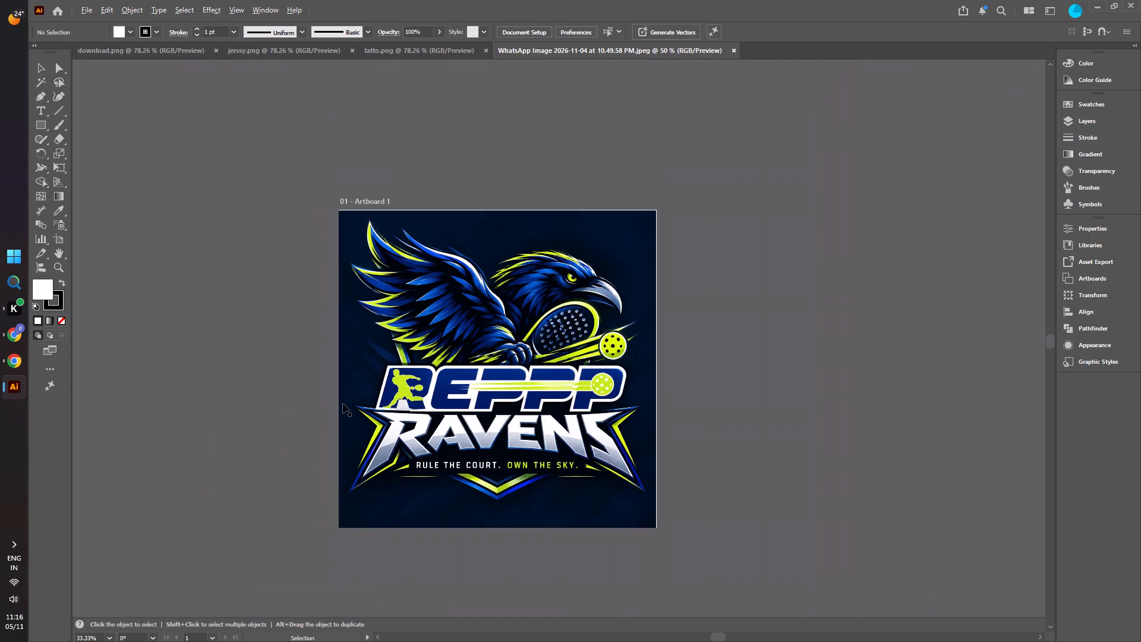
click(426, 43)
click(311, 48)
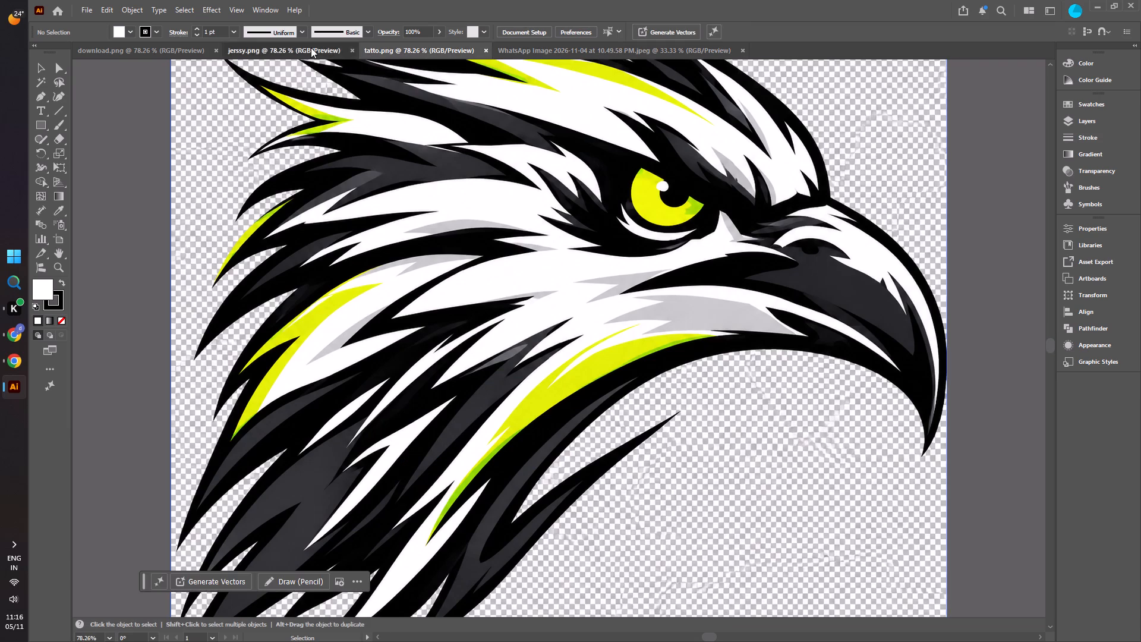
alt+scroll(486, 300, down, 3)
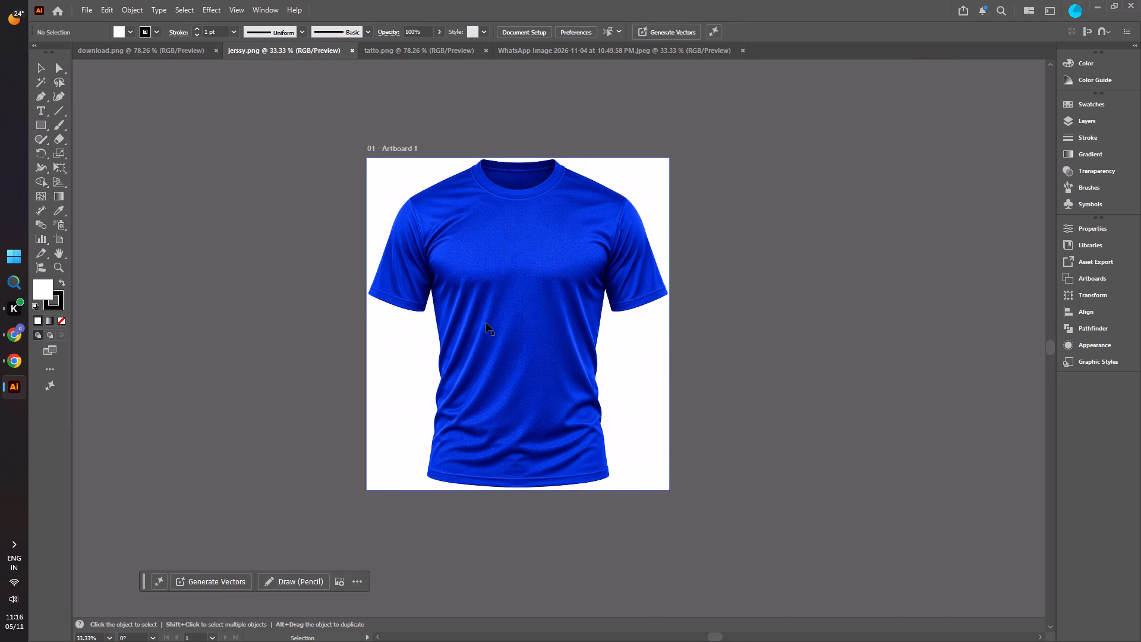
scroll(486, 323, up, 3)
scroll(486, 323, down, 1)
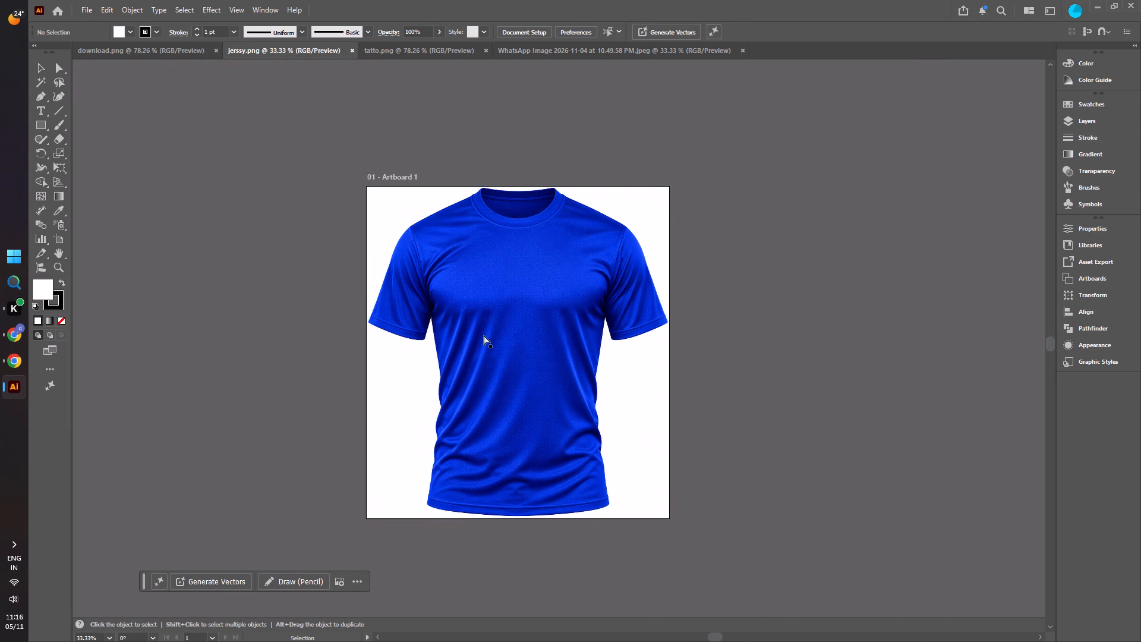
ctrl+scroll(484, 335, up, 2)
ctrl+scroll(484, 335, down, 1)
alt+scroll(484, 335, up, 1)
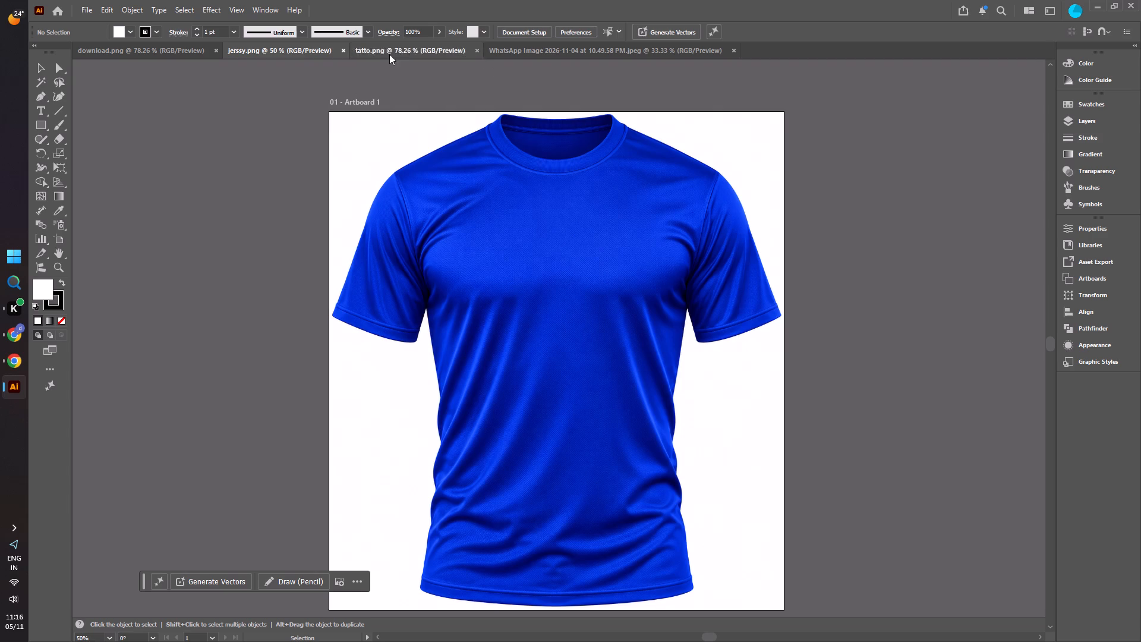
click(559, 46)
click(543, 311)
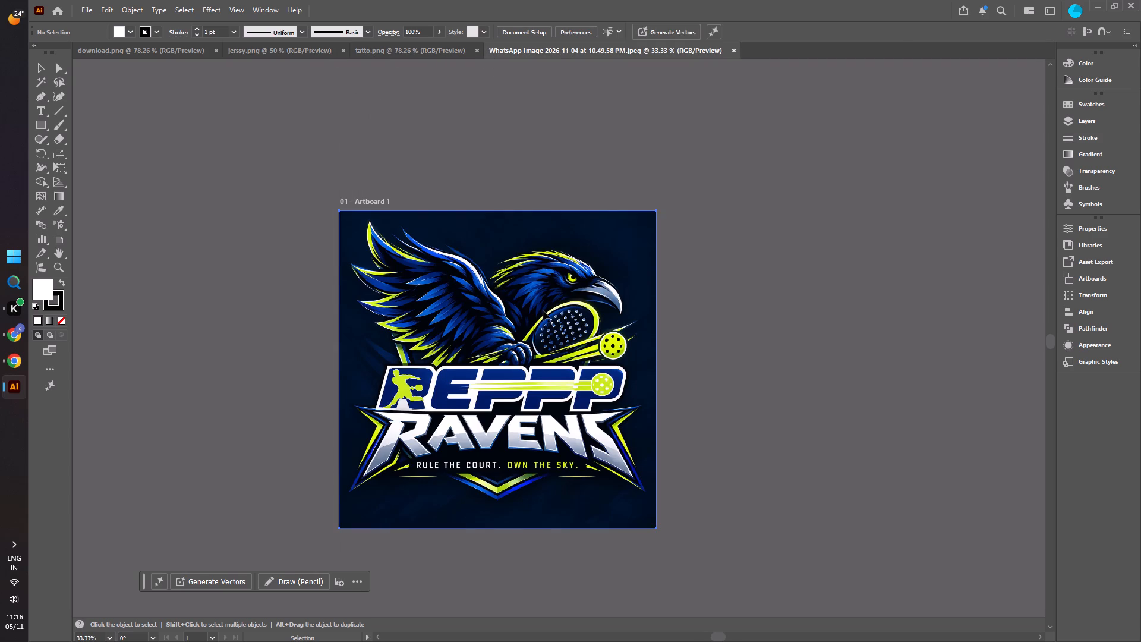
right_click(543, 311)
Copy the eagle head image from tatto.png and paste it over the blue jersey in jerssy.png.
click(426, 49)
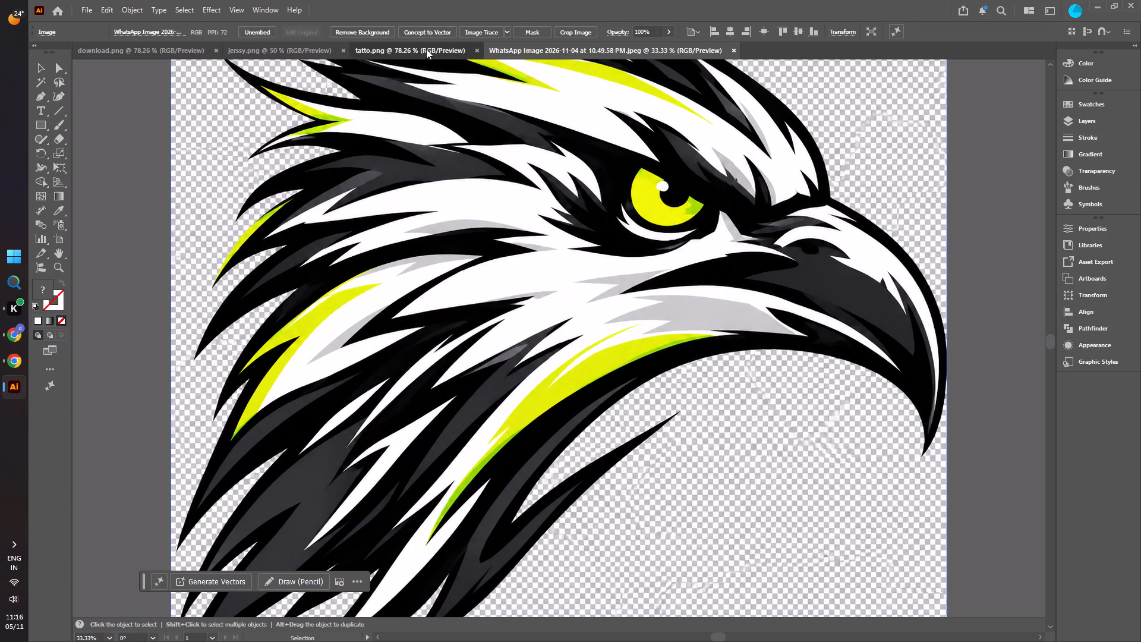
right_click(476, 200)
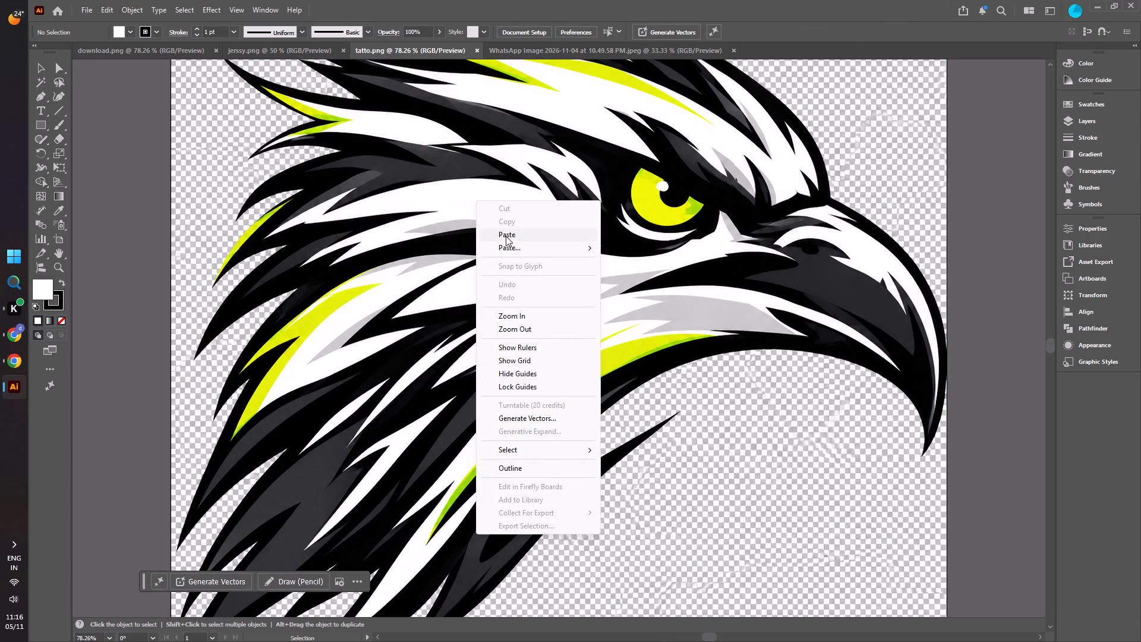
click(420, 263)
right_click(420, 263)
click(443, 287)
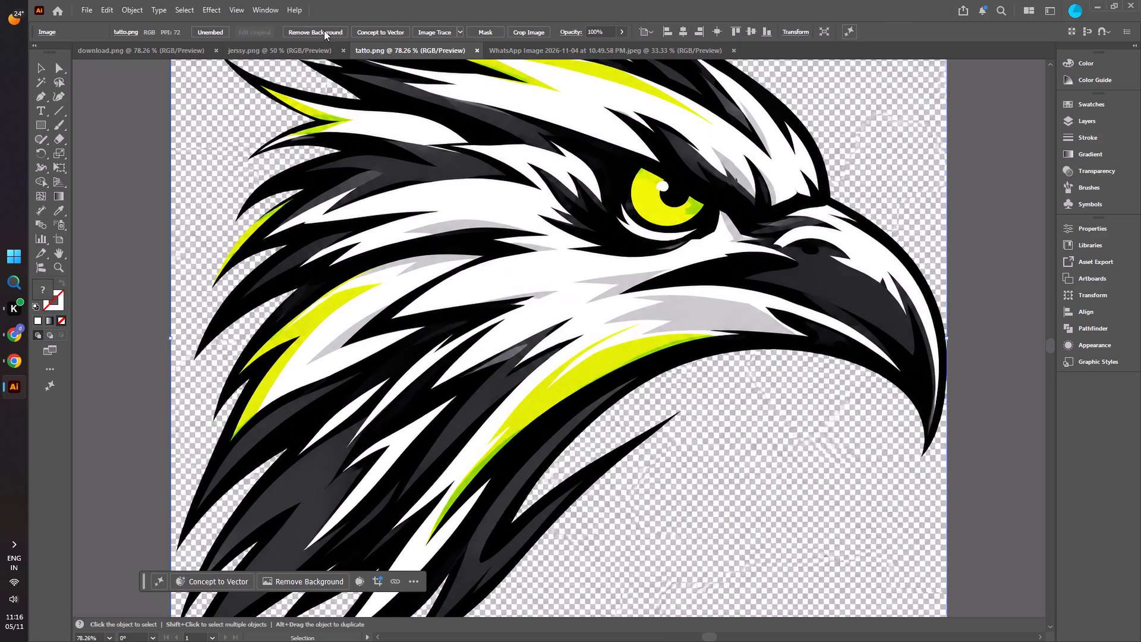
click(244, 49)
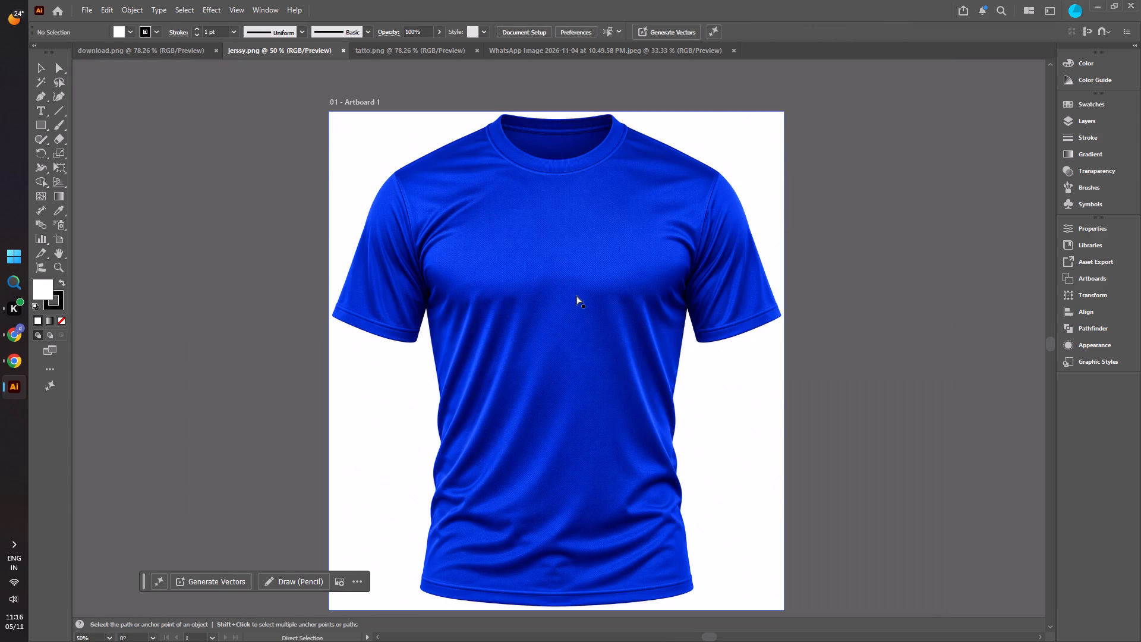
key(ctrl+v)
drag(600, 299, 603, 334)
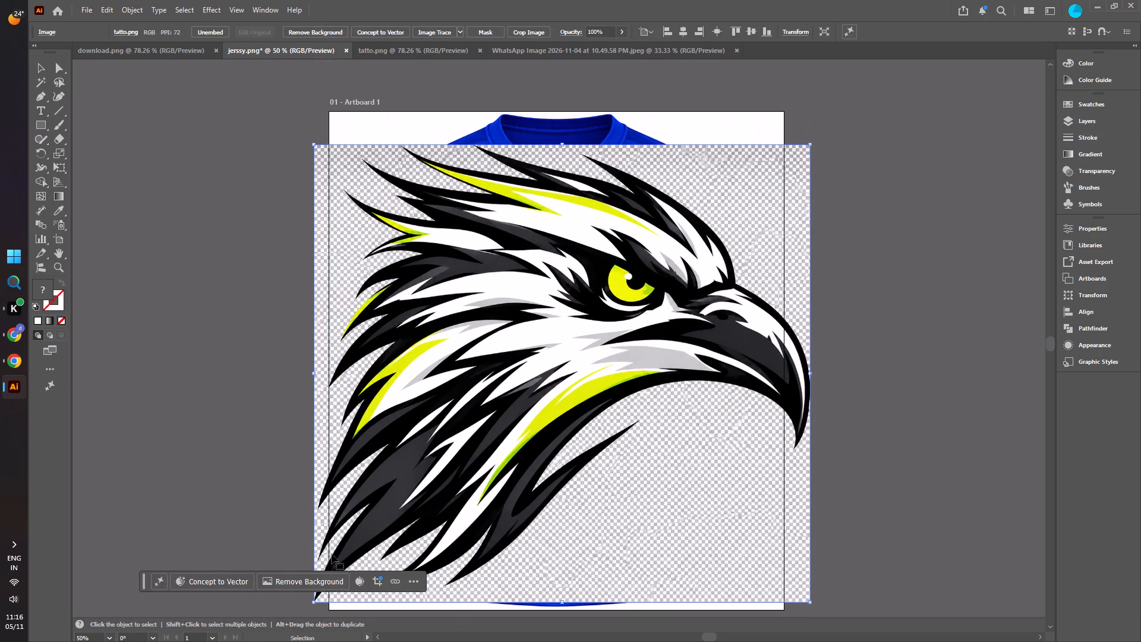
Remove the background of the pasted eagle head image.
click(290, 584)
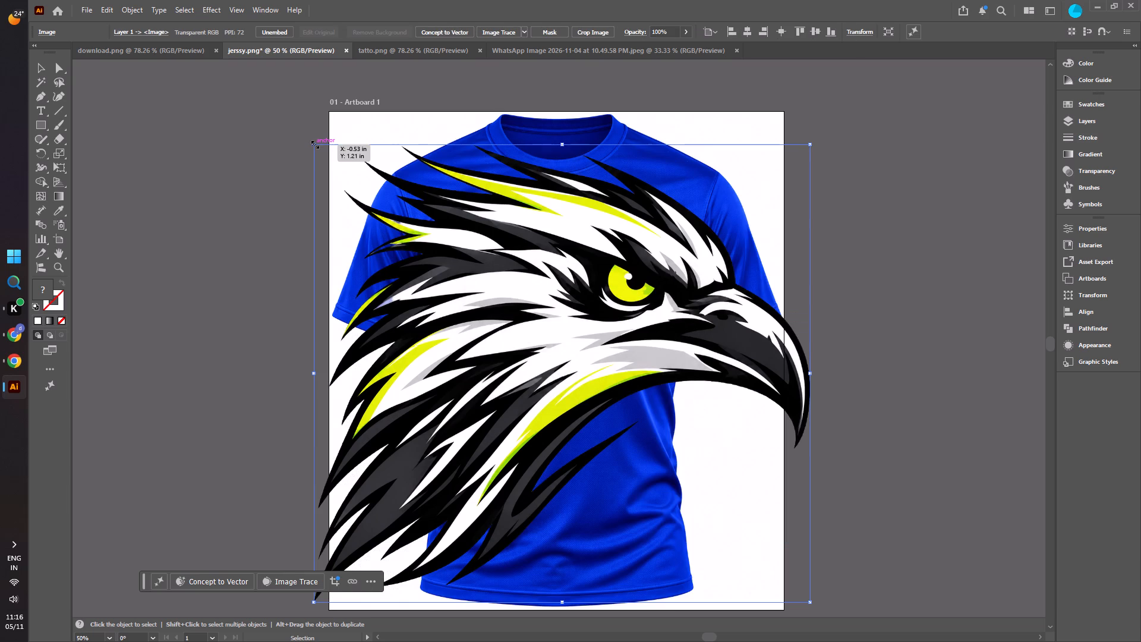
Scale down the eagle head from its upper-left corner on the jersey and accept the File Handling preferences.
shift+drag(314, 144, 360, 216)
click(628, 367)
click(699, 509)
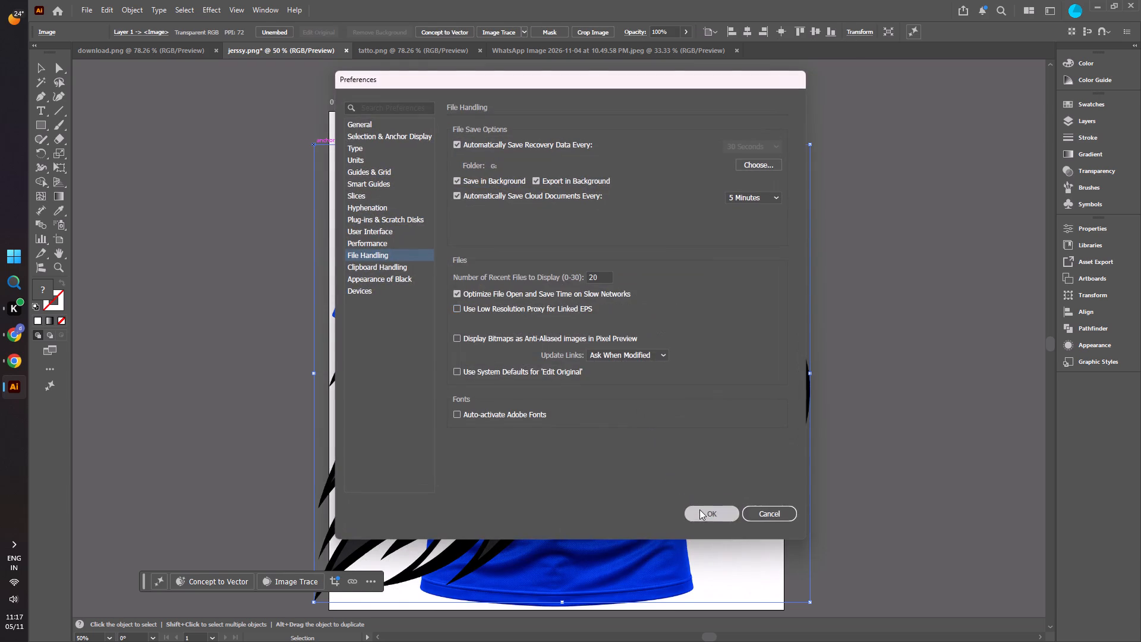
Scale the eagle head down proportionally and place it on the blue jersey's lower front, with its neck feathers near the left side and hem.
shift+drag(311, 146, 411, 328)
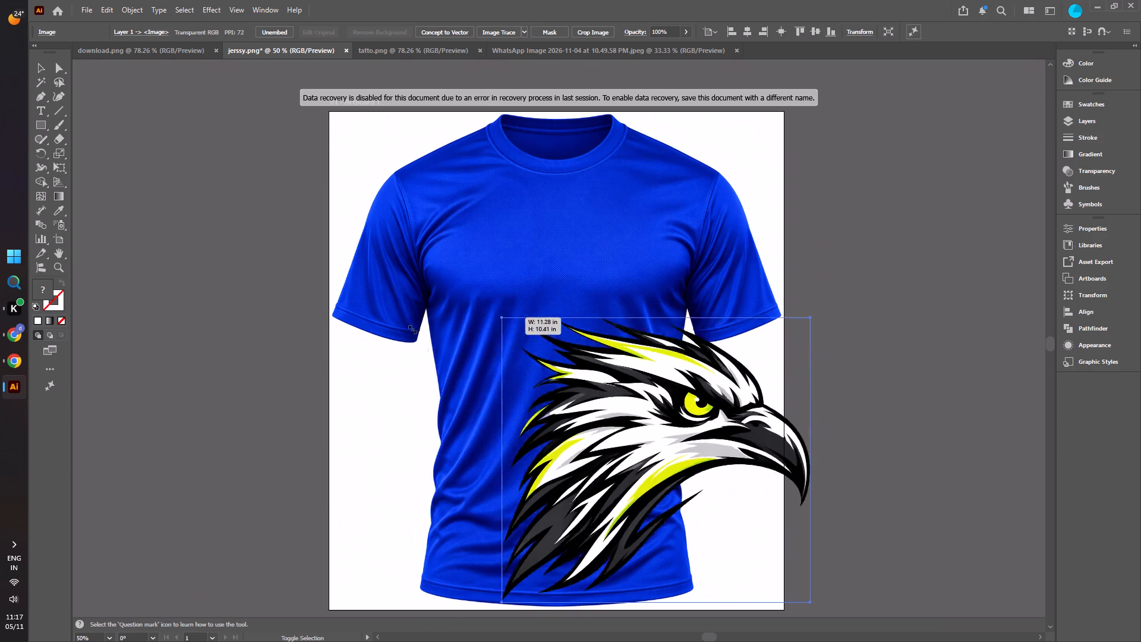
shift+drag(411, 328, 468, 414)
drag(691, 492, 508, 423)
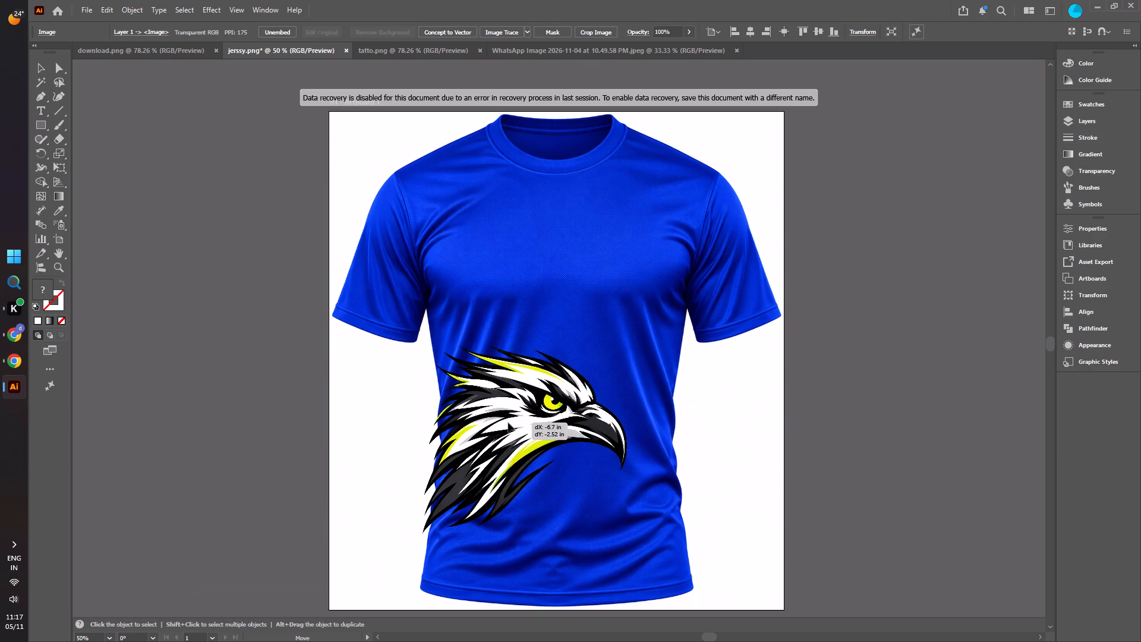
drag(508, 423, 521, 464)
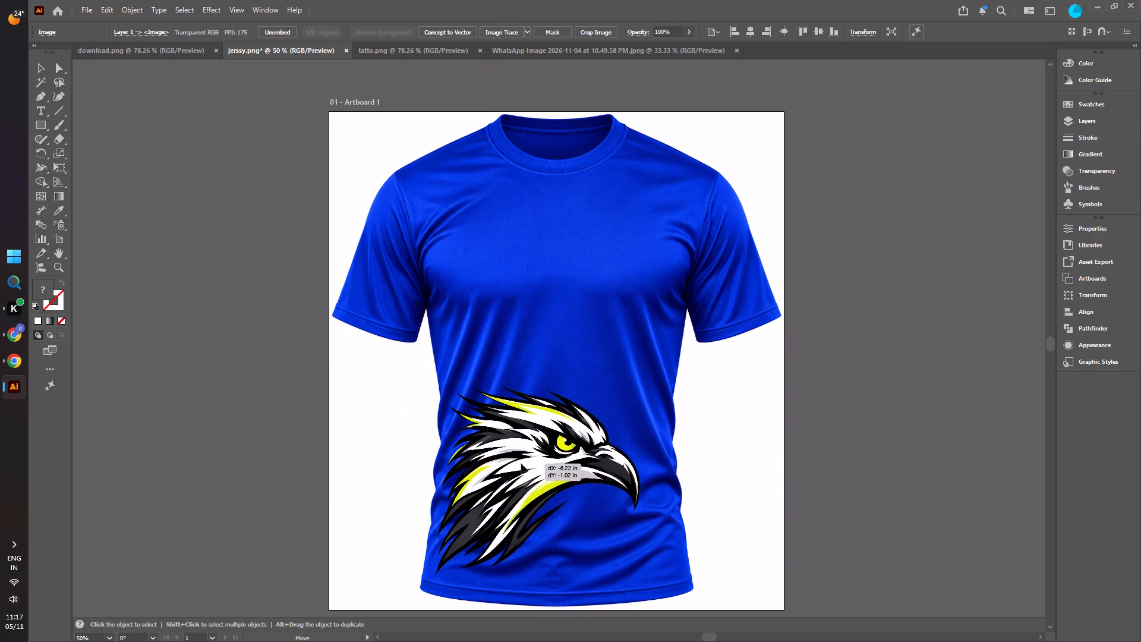
drag(521, 464, 512, 475)
shift+drag(631, 398, 671, 354)
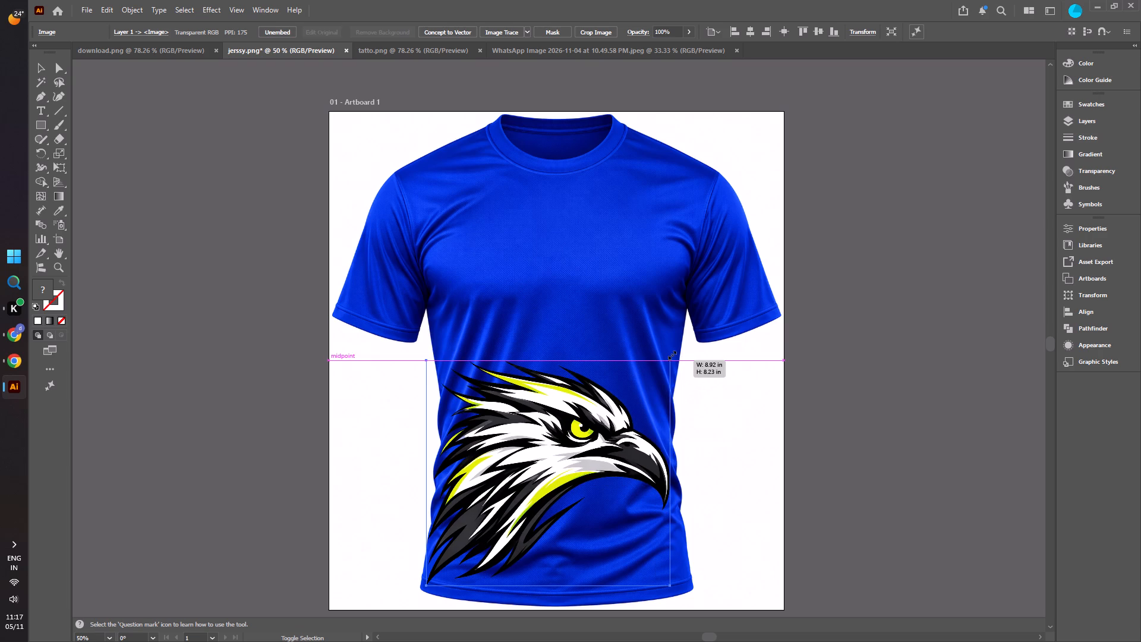
shift+drag(671, 354, 654, 366)
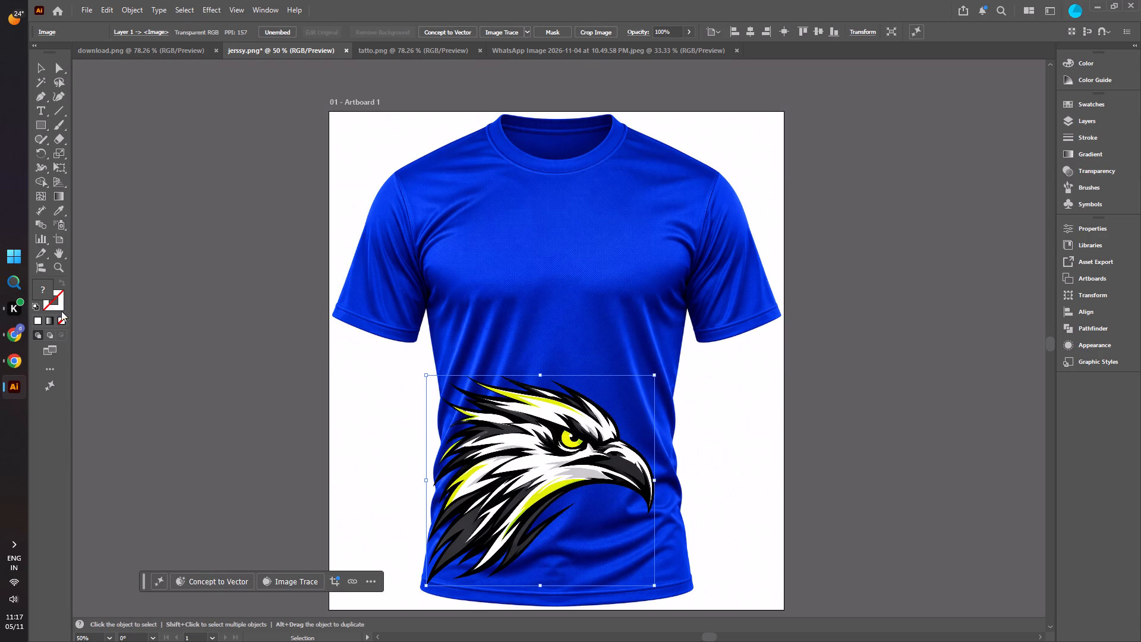
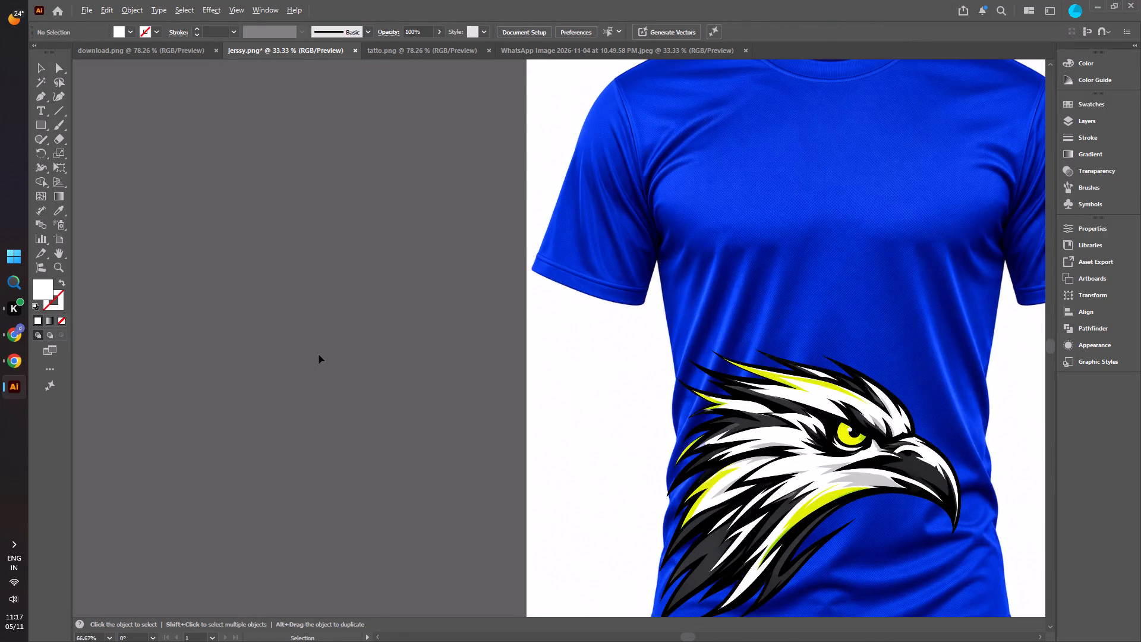
Nudge the eagle head slightly upward on the jersey's lower front.
alt+scroll(319, 354, down, 3)
alt+scroll(351, 354, up, 2)
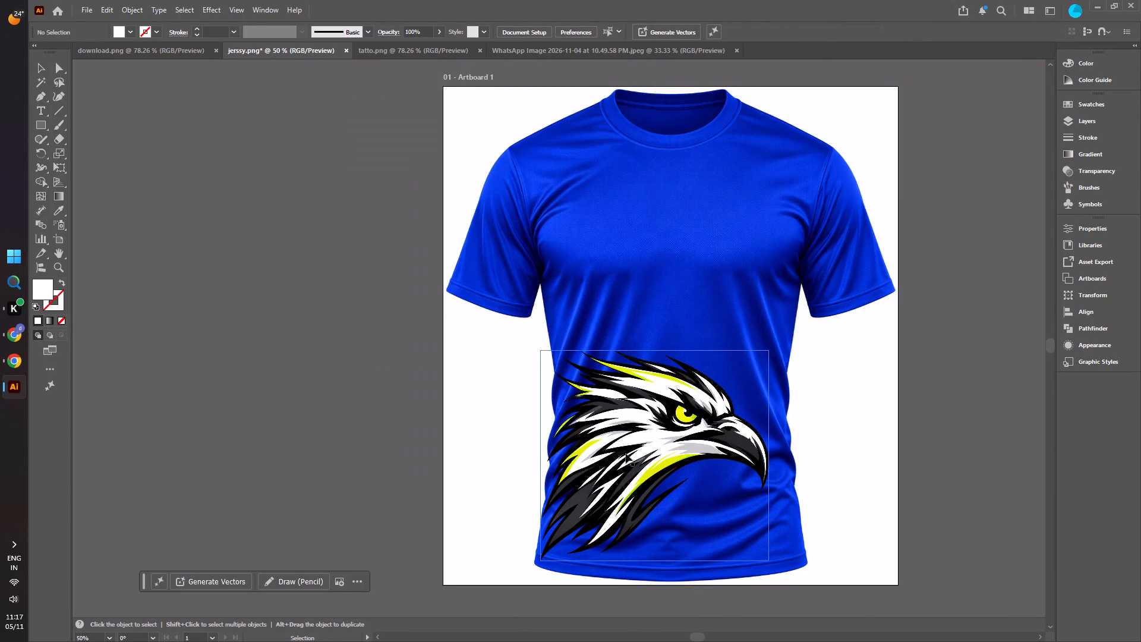
click(633, 451)
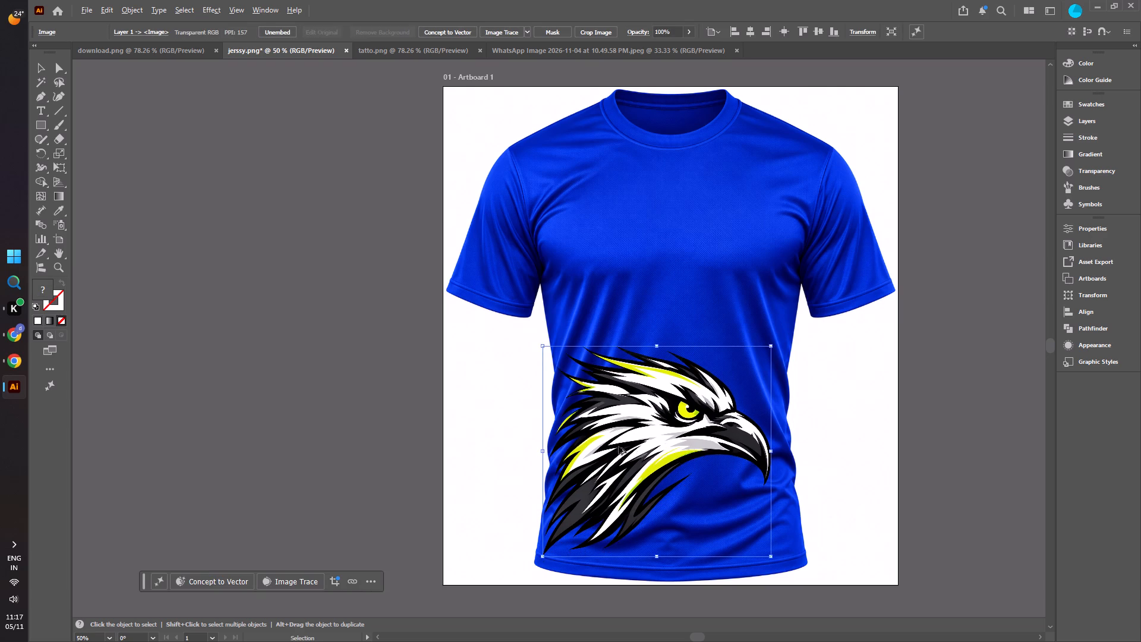
alt+scroll(619, 446, down, 3)
alt+click(766, 369)
alt+scroll(742, 394, up, 2)
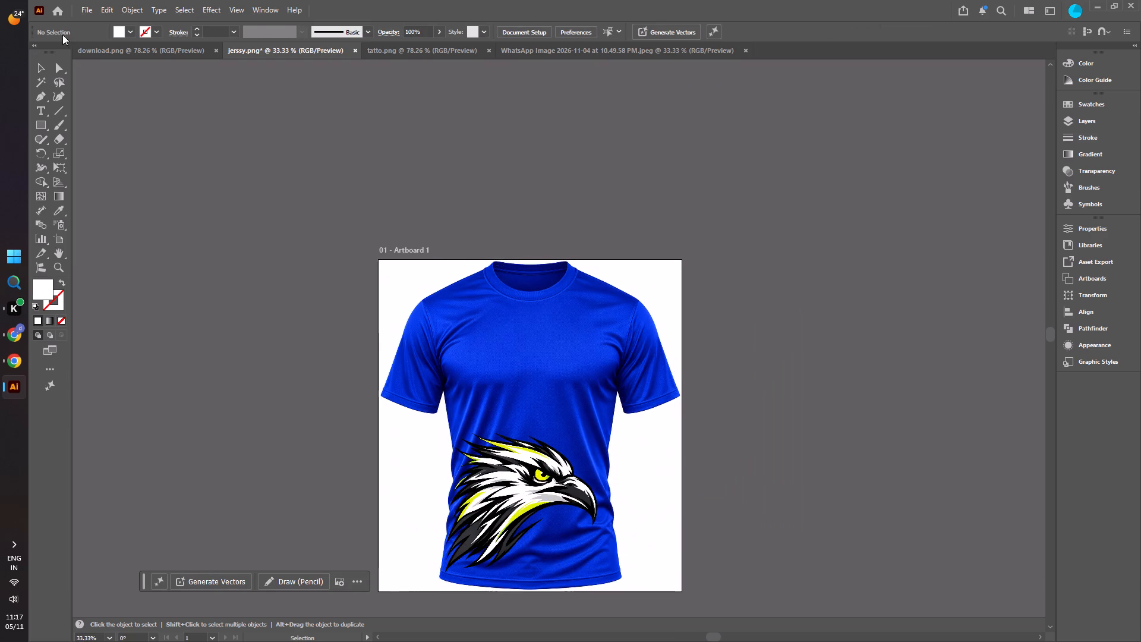
Copy the REPPP Ravens logo from download.png and paste it into the jerssy.png document.
click(435, 53)
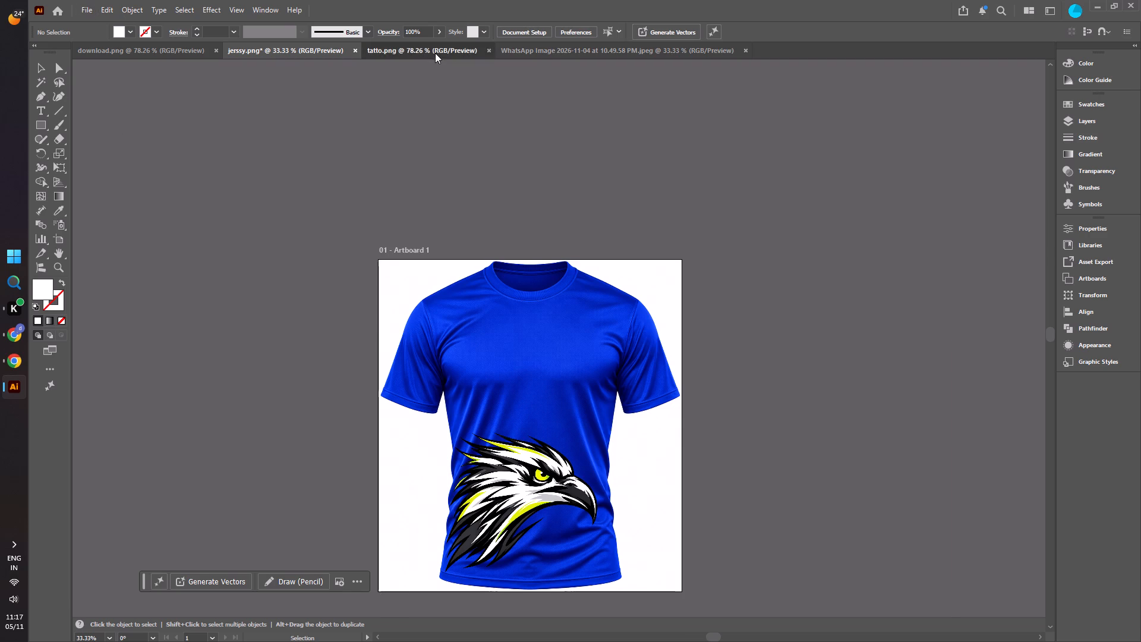
click(250, 49)
click(195, 53)
click(266, 163)
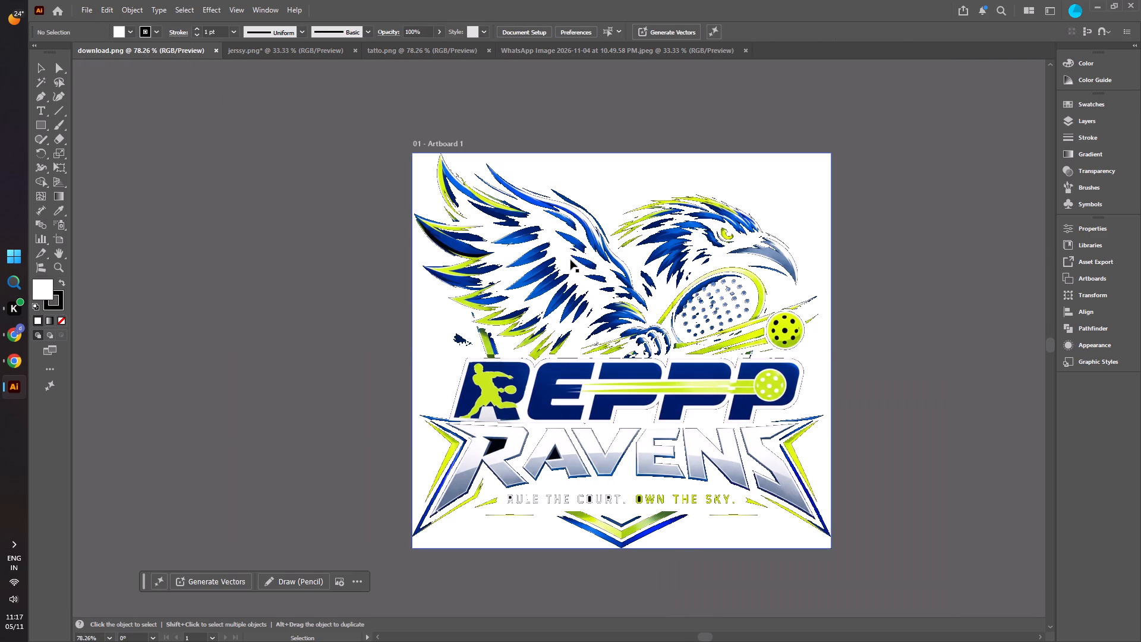
click(570, 260)
right_click(570, 260)
click(613, 285)
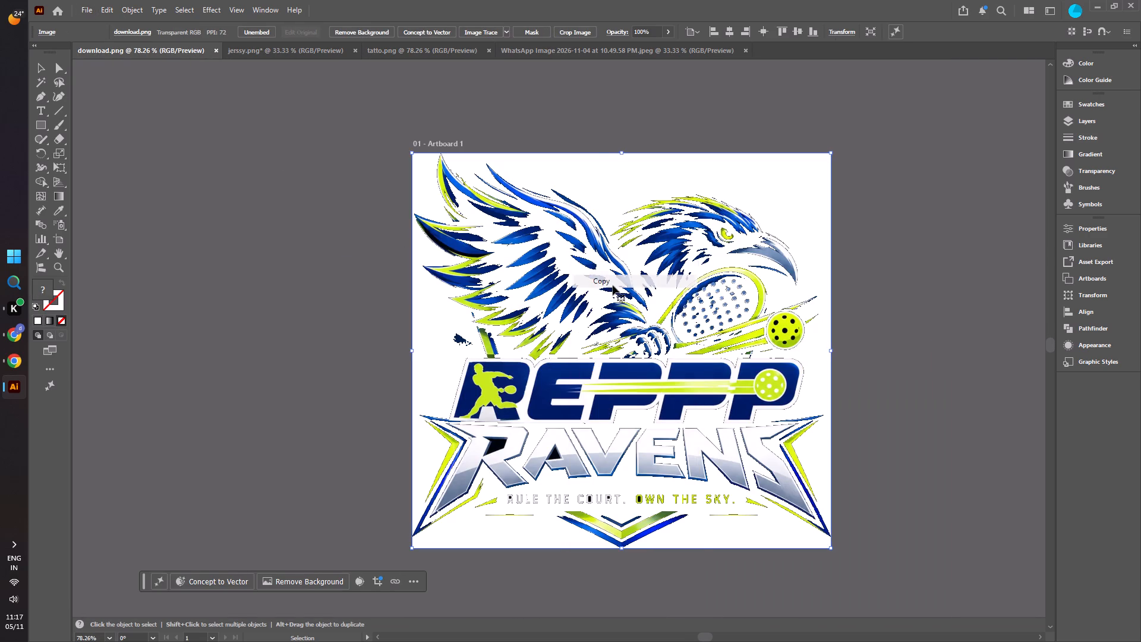
click(386, 46)
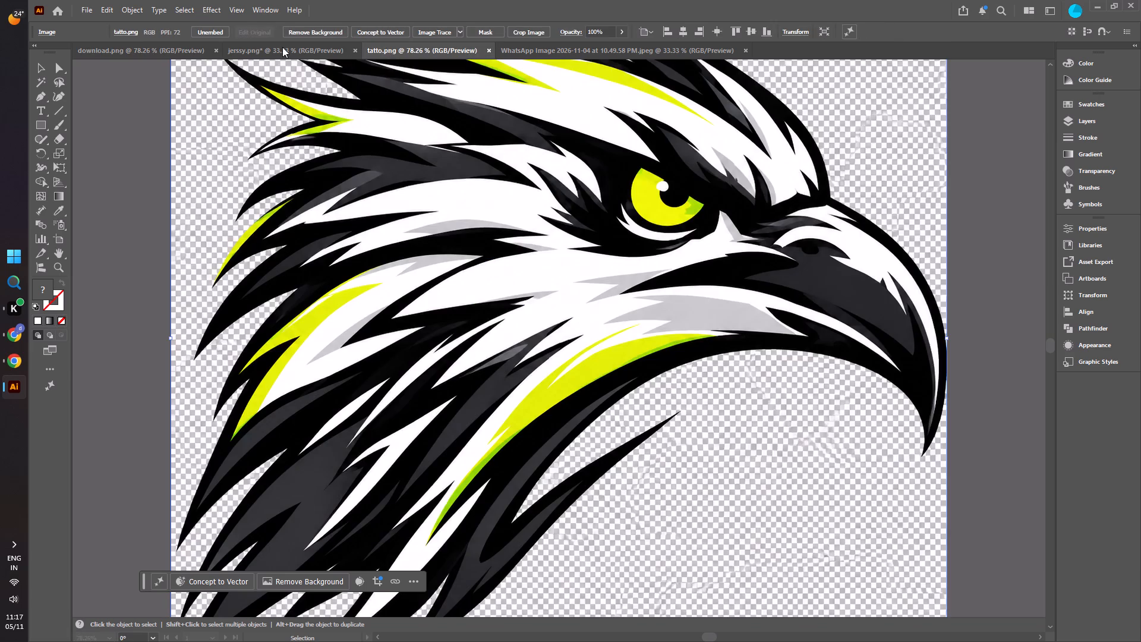
click(282, 47)
key(ctrl+v)
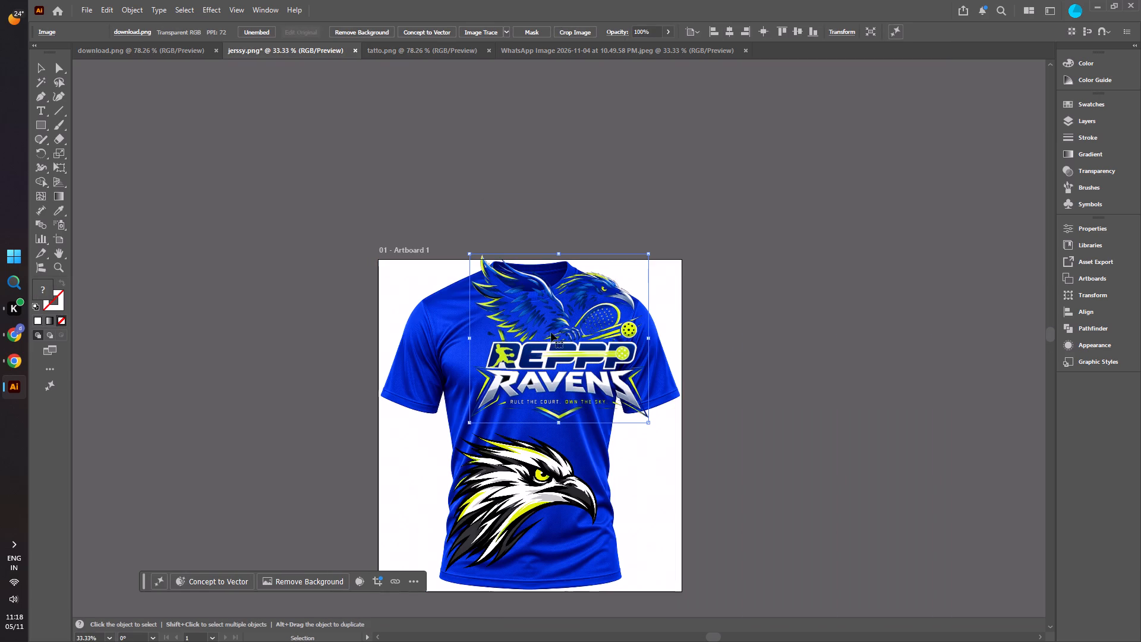
Scale the REPPP Ravens logo down to a small badge and move it onto the right side of the jersey's chest as viewed.
shift+drag(649, 254, 562, 336)
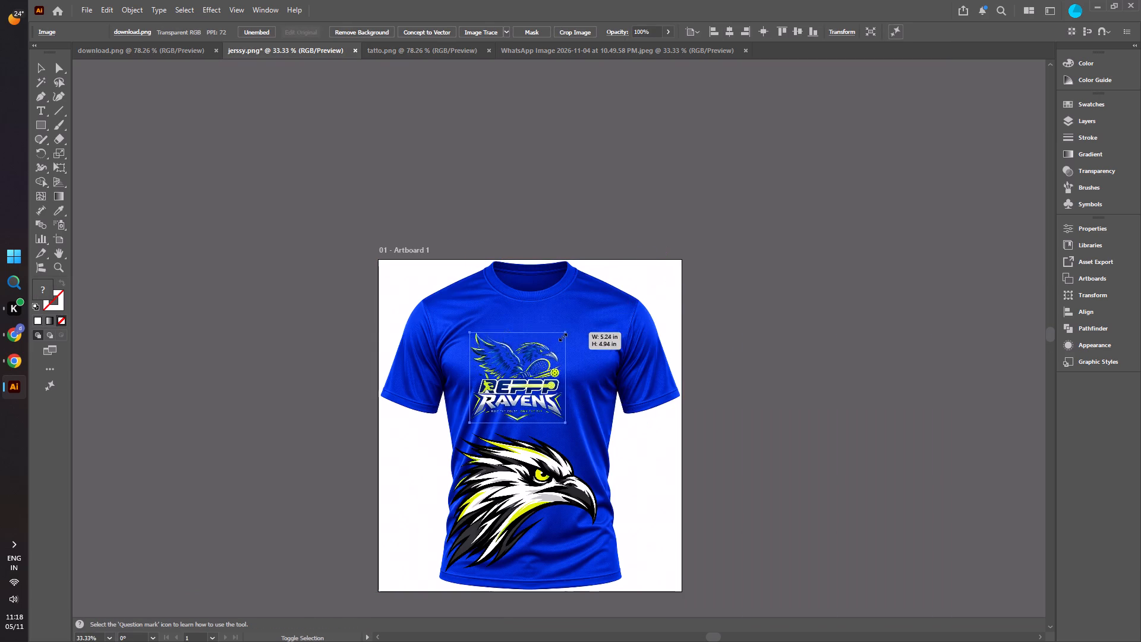
shift+drag(562, 336, 516, 395)
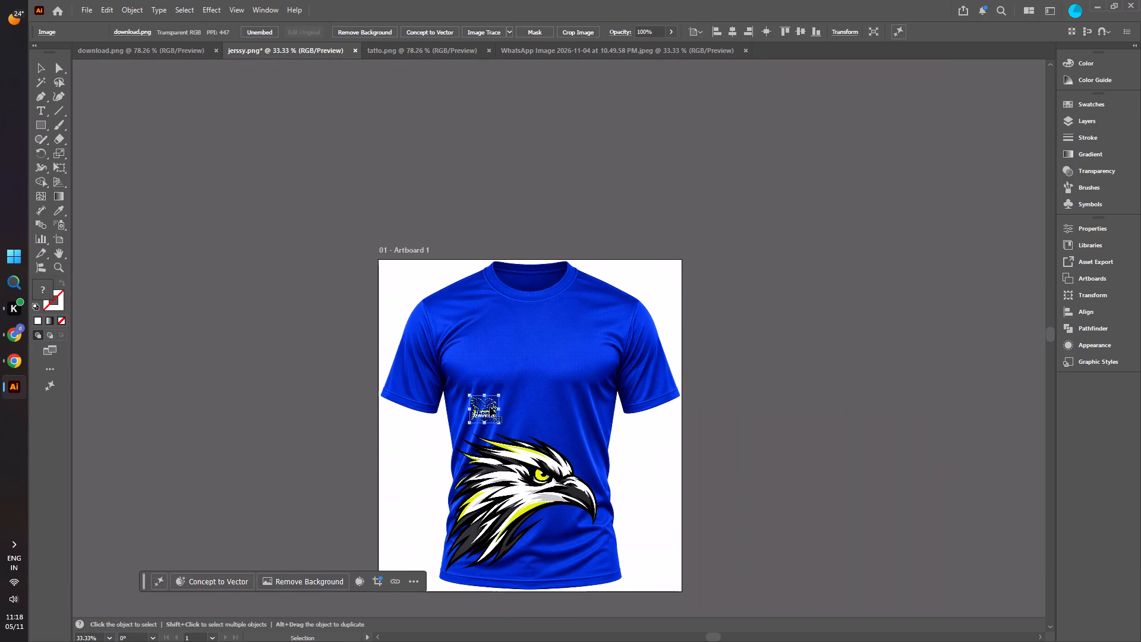
drag(486, 408, 582, 351)
ctrl+scroll(578, 374, up, 2)
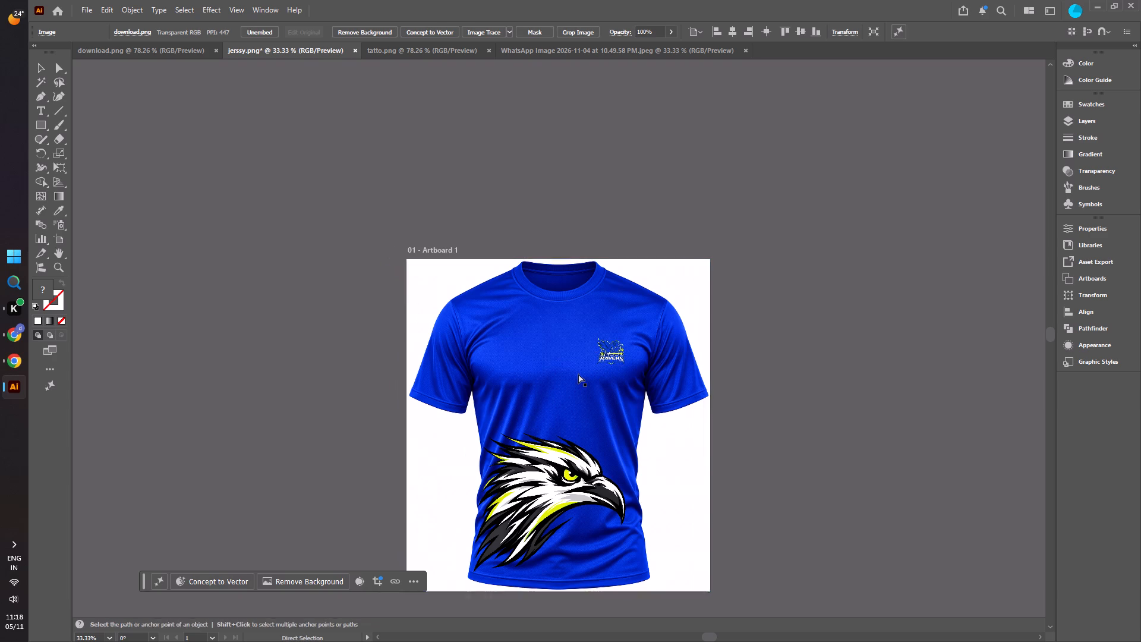
ctrl+scroll(578, 374, up, 2)
alt+scroll(598, 369, up, 3)
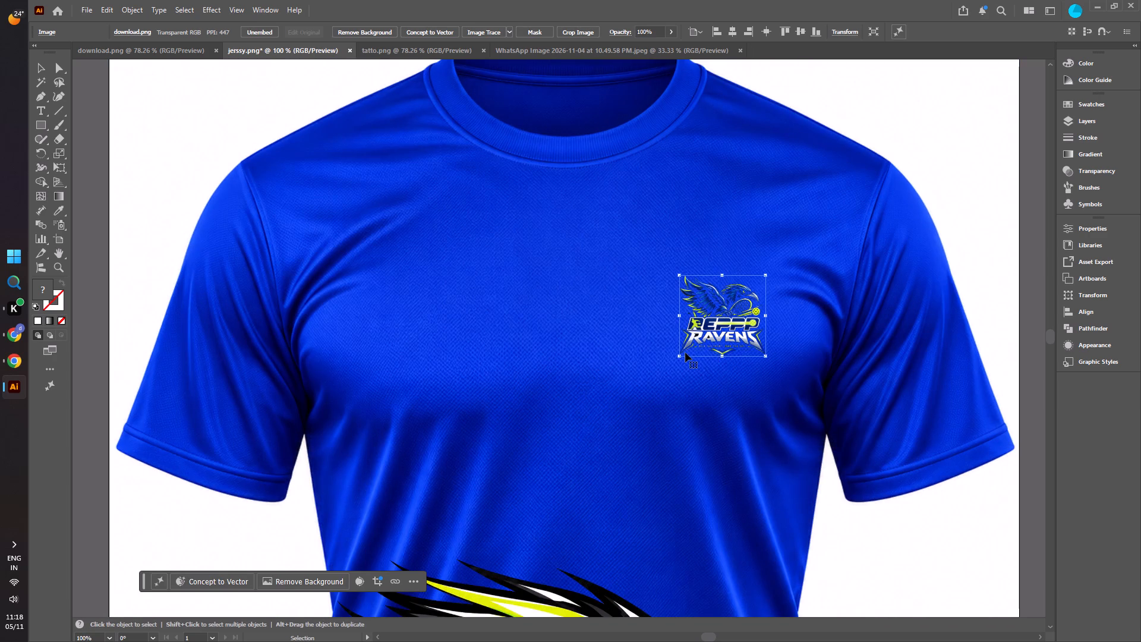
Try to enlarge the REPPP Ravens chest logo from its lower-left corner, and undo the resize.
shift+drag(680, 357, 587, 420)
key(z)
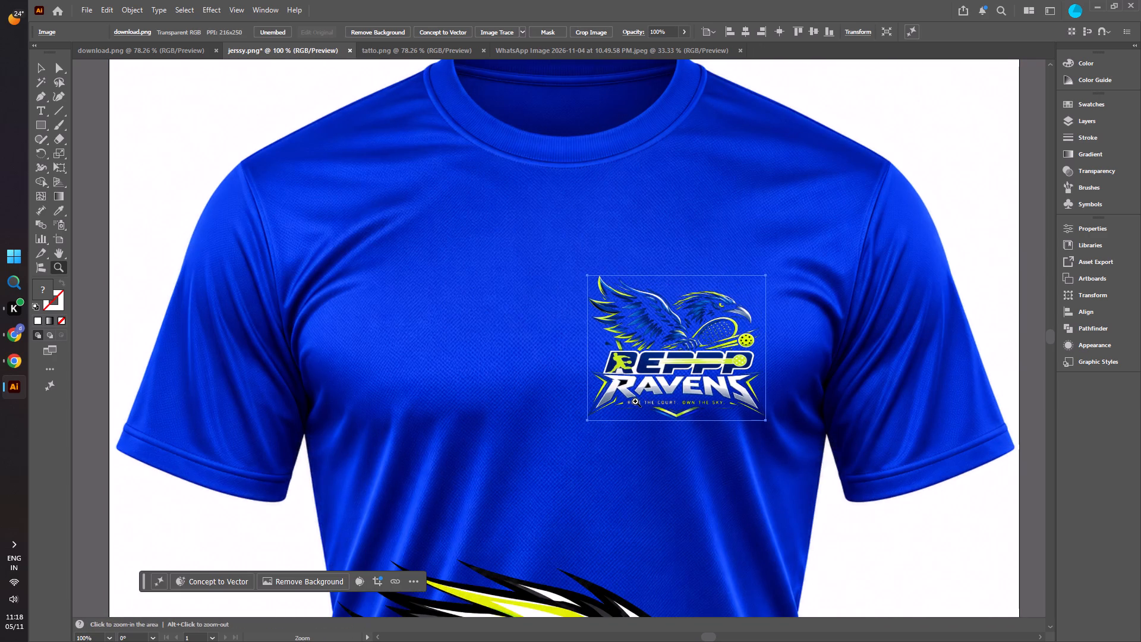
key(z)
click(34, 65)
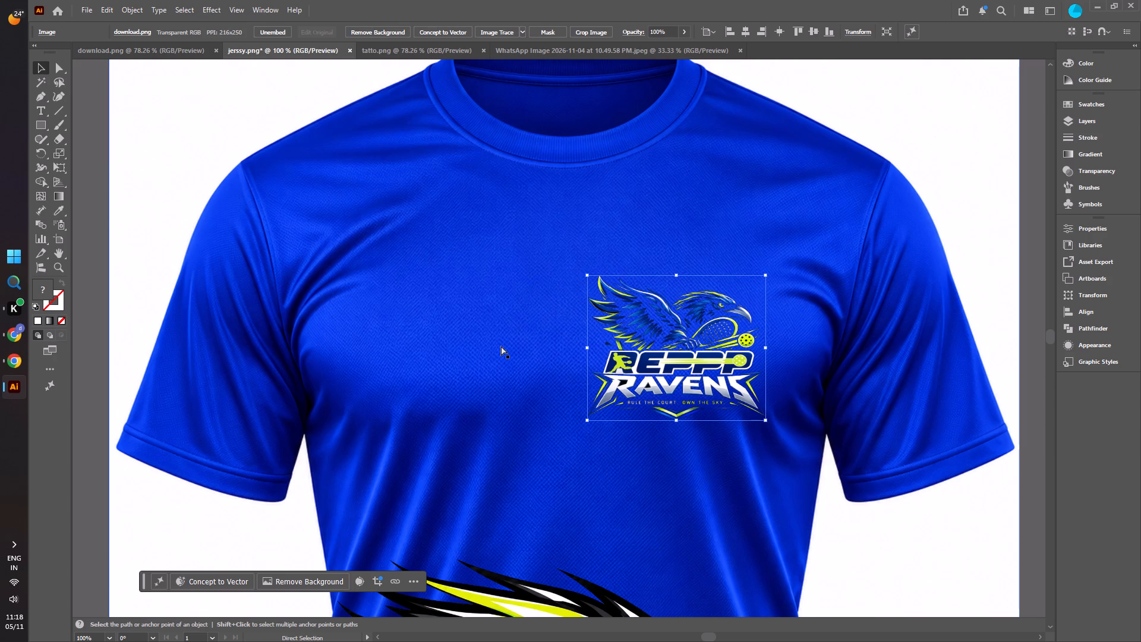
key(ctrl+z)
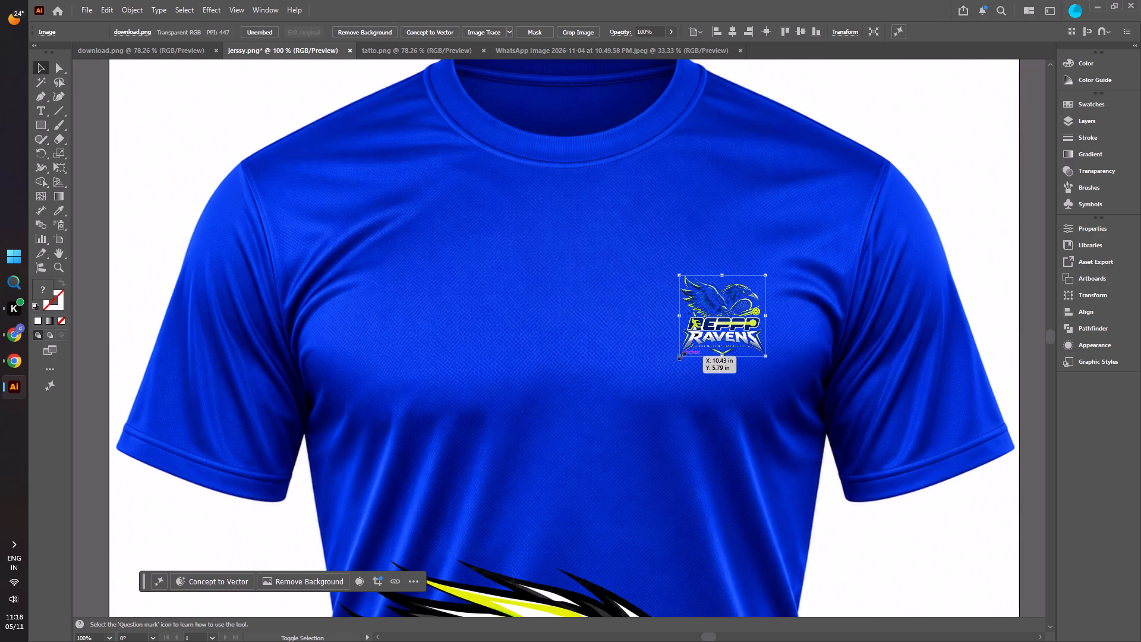
Enlarge the REPPP Ravens chest logo moderately in proportion and shift it slightly down and right on the chest.
shift+drag(680, 355, 626, 389)
drag(694, 333, 698, 352)
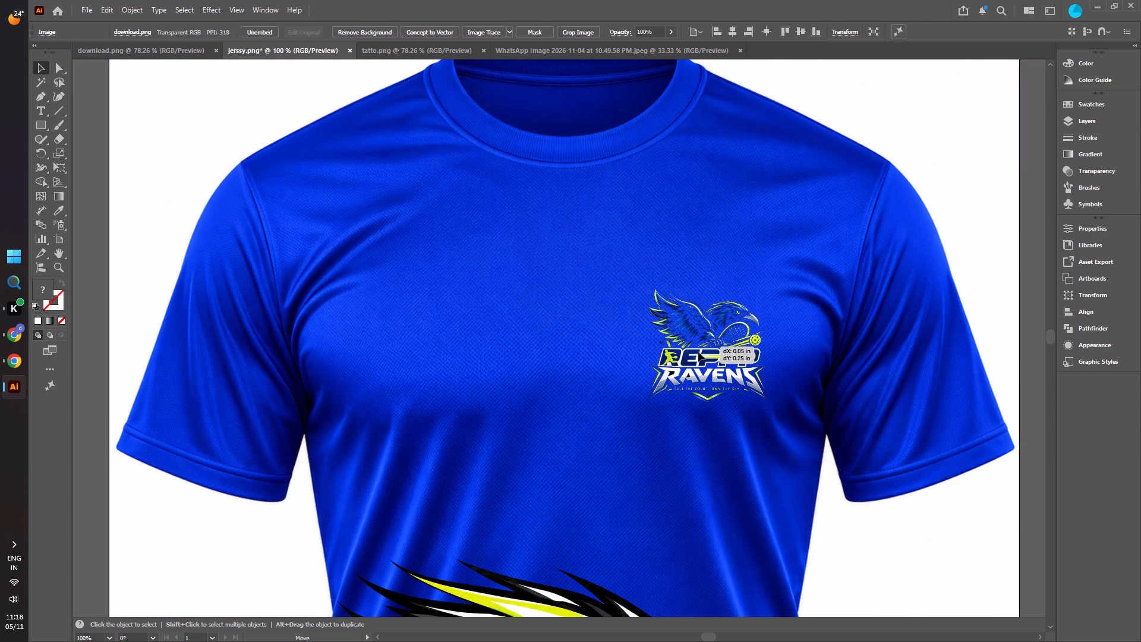
drag(698, 352, 704, 347)
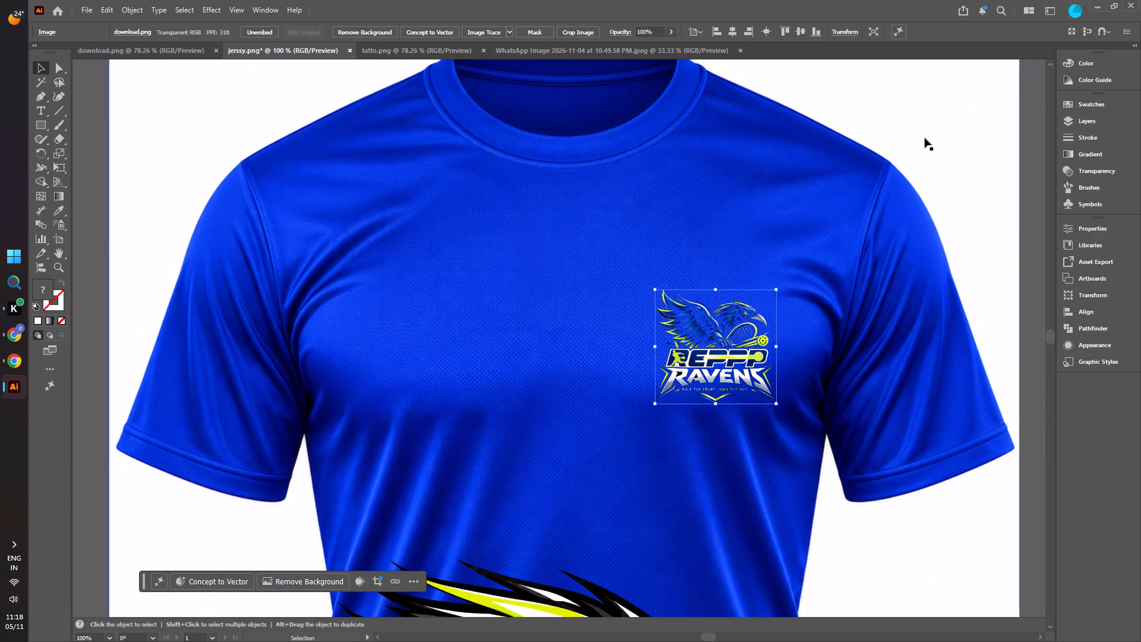
click(925, 138)
ctrl+scroll(874, 162, down, 1)
alt+scroll(827, 172, down, 2)
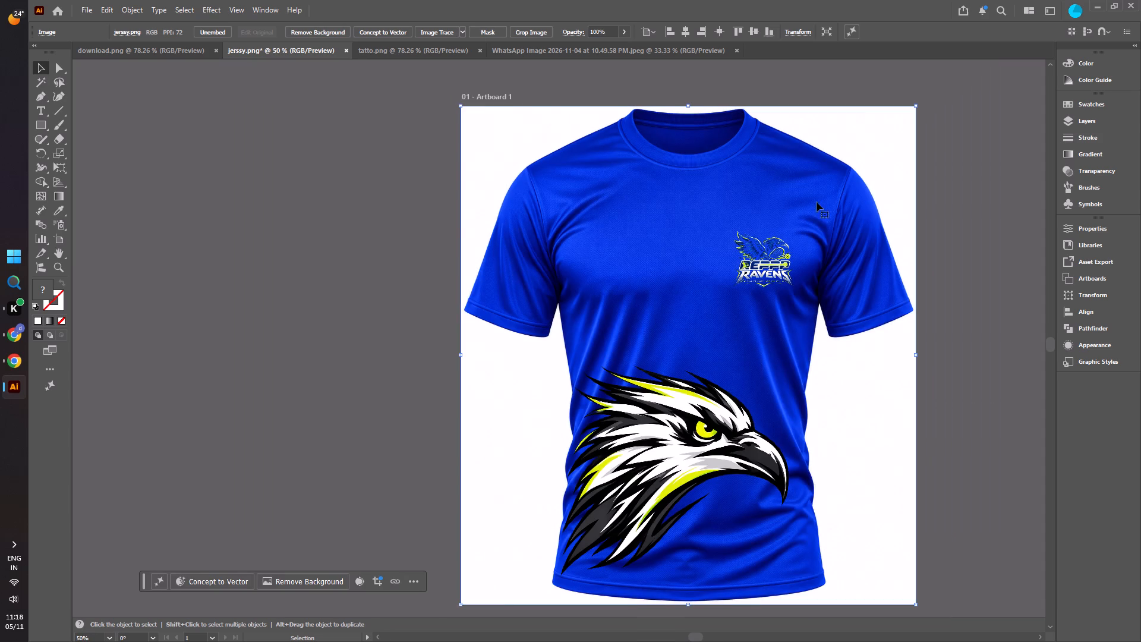
Open the Illustrator file reppp final logo from the F: drive's DHRUV SIR DESIGN > NKAY WORK > LOGO folder.
click(81, 8)
click(112, 48)
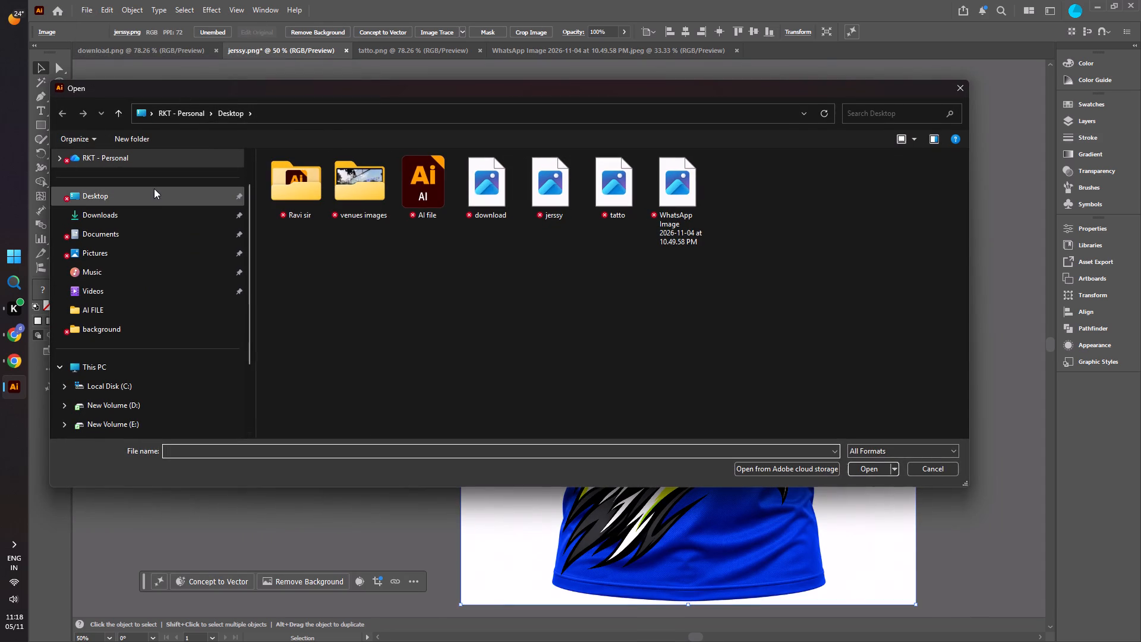
scroll(133, 434, down, 2)
click(147, 342)
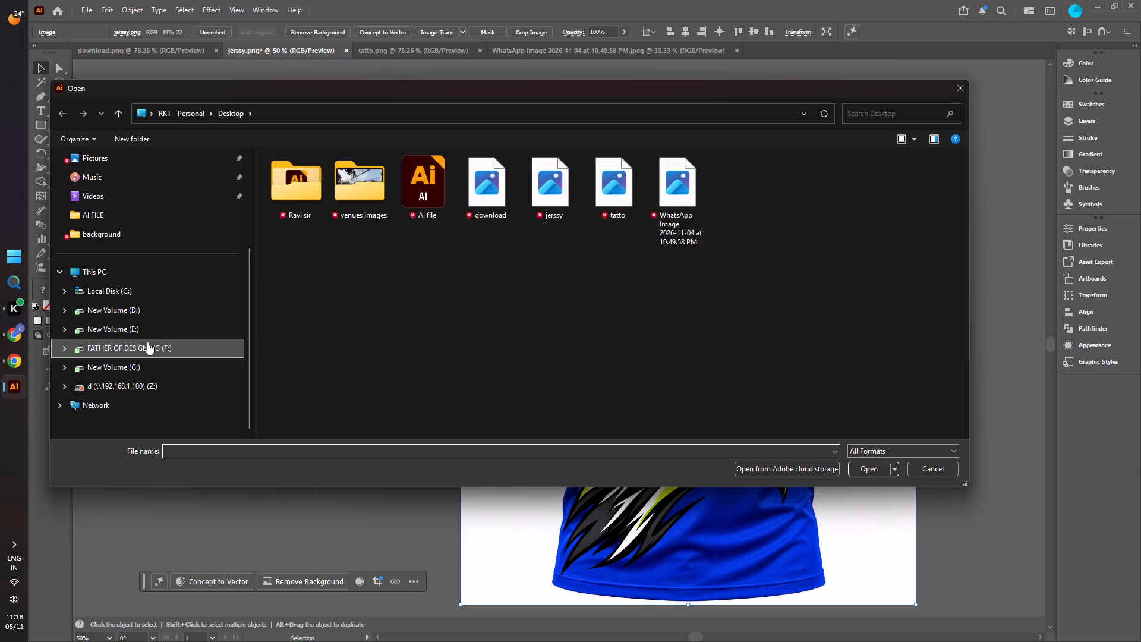
double_click(354, 197)
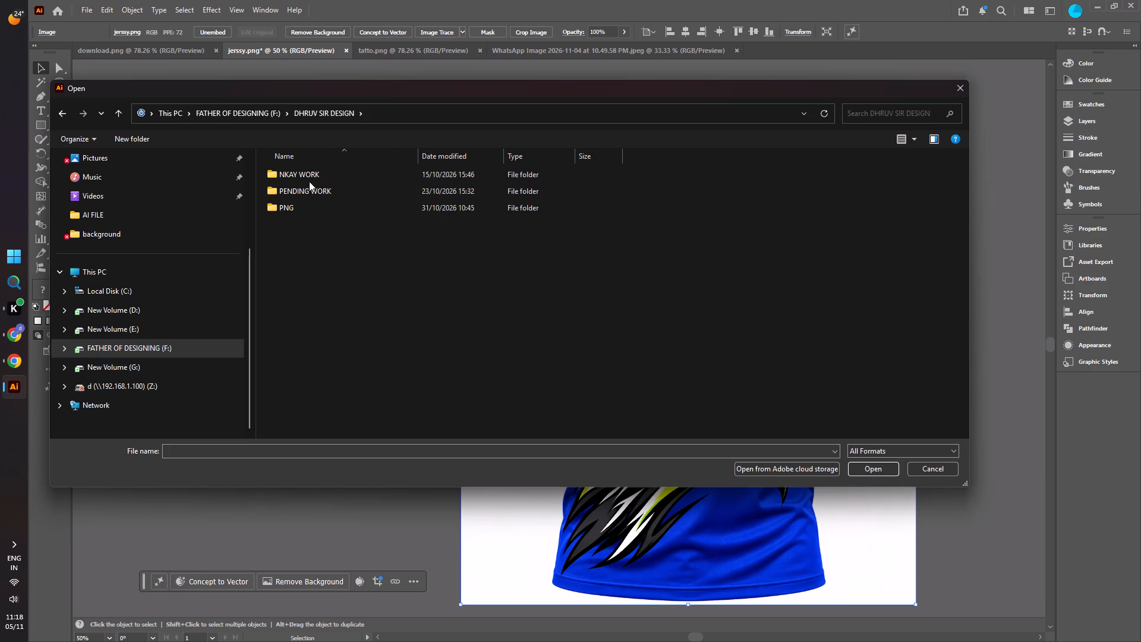
double_click(309, 171)
double_click(305, 190)
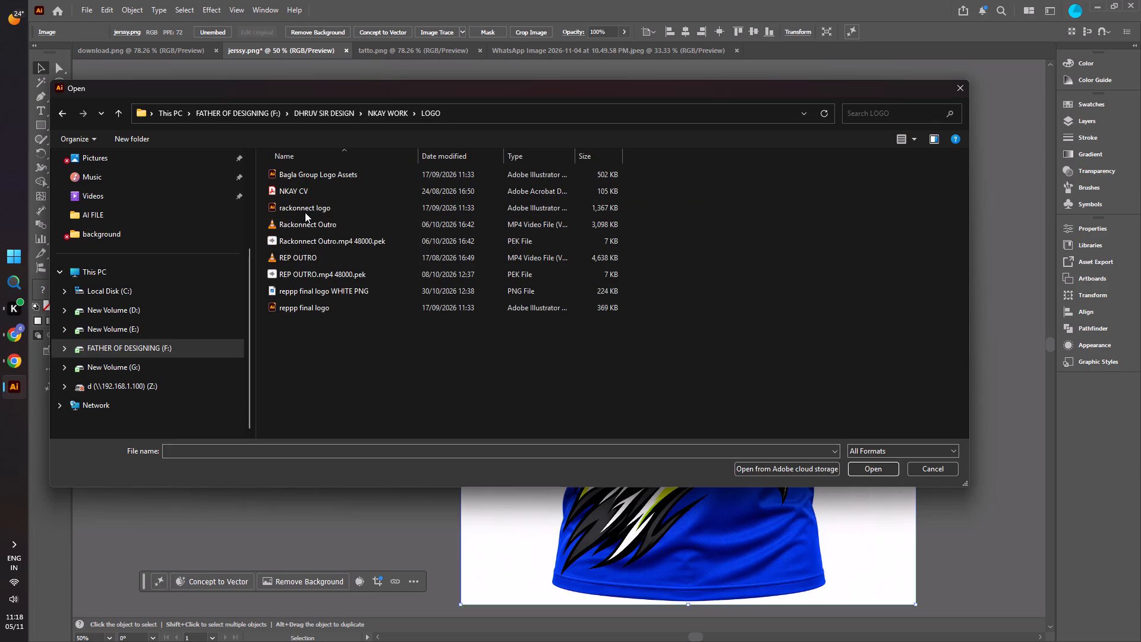
click(308, 309)
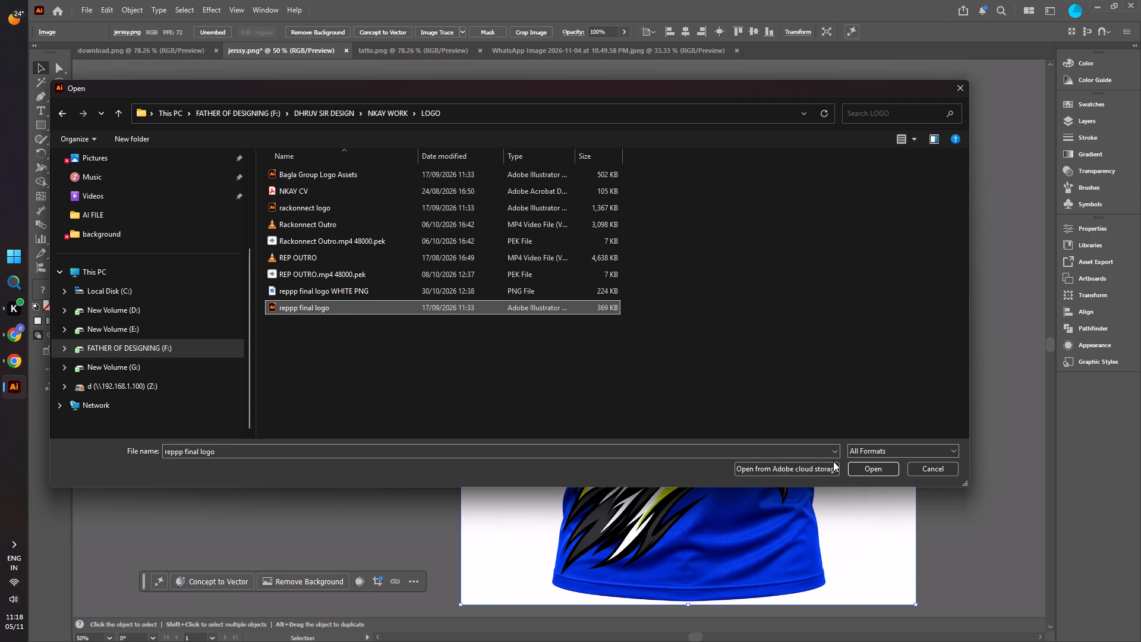
click(865, 463)
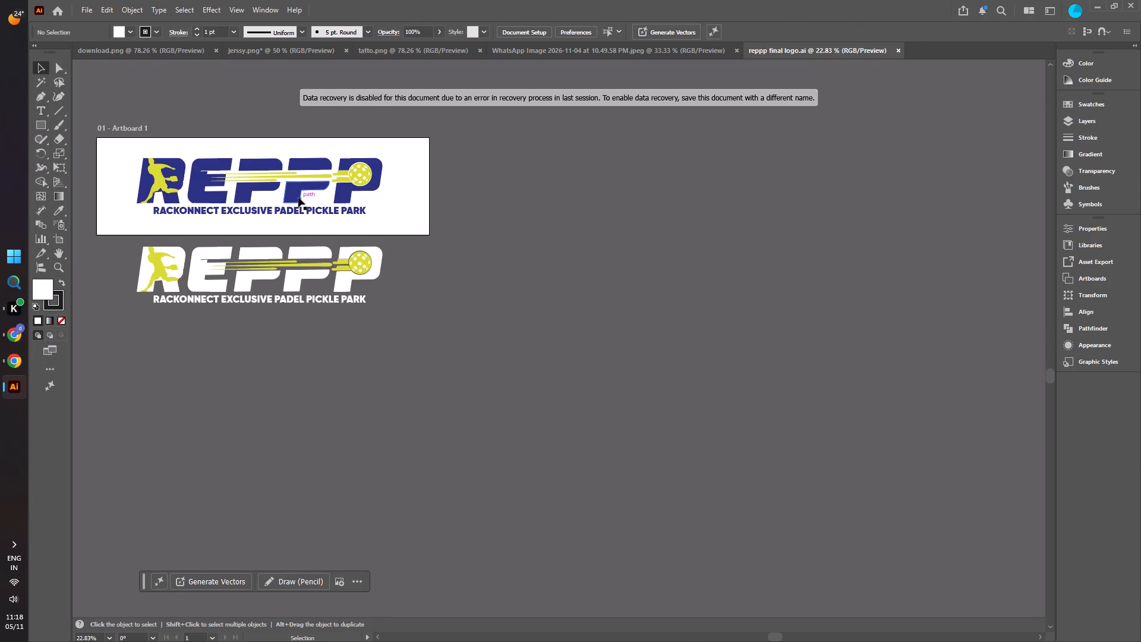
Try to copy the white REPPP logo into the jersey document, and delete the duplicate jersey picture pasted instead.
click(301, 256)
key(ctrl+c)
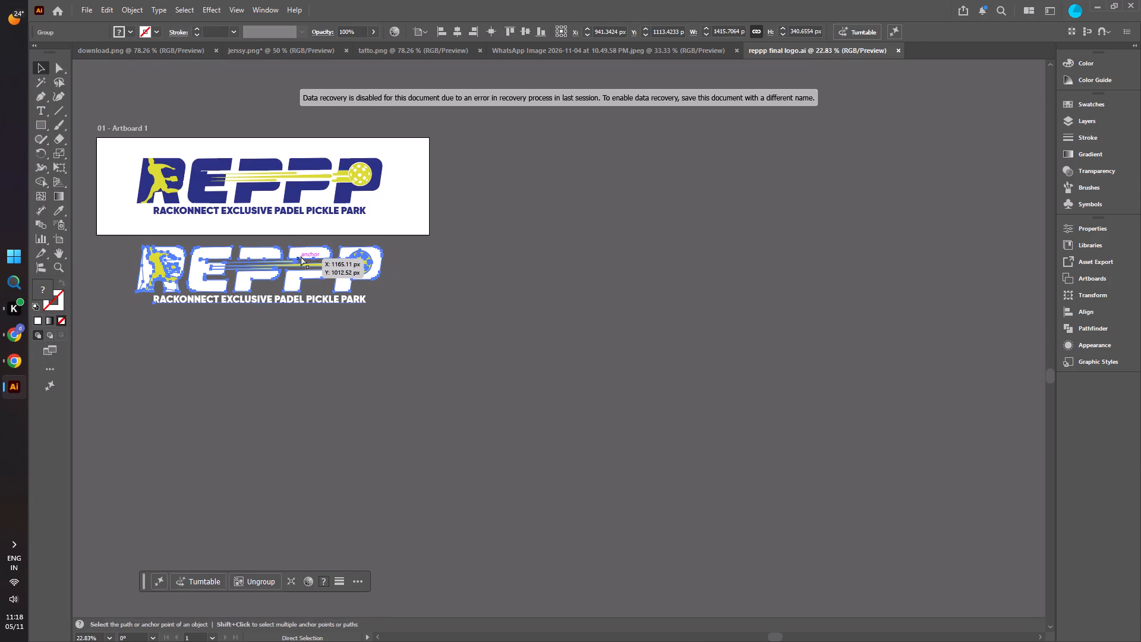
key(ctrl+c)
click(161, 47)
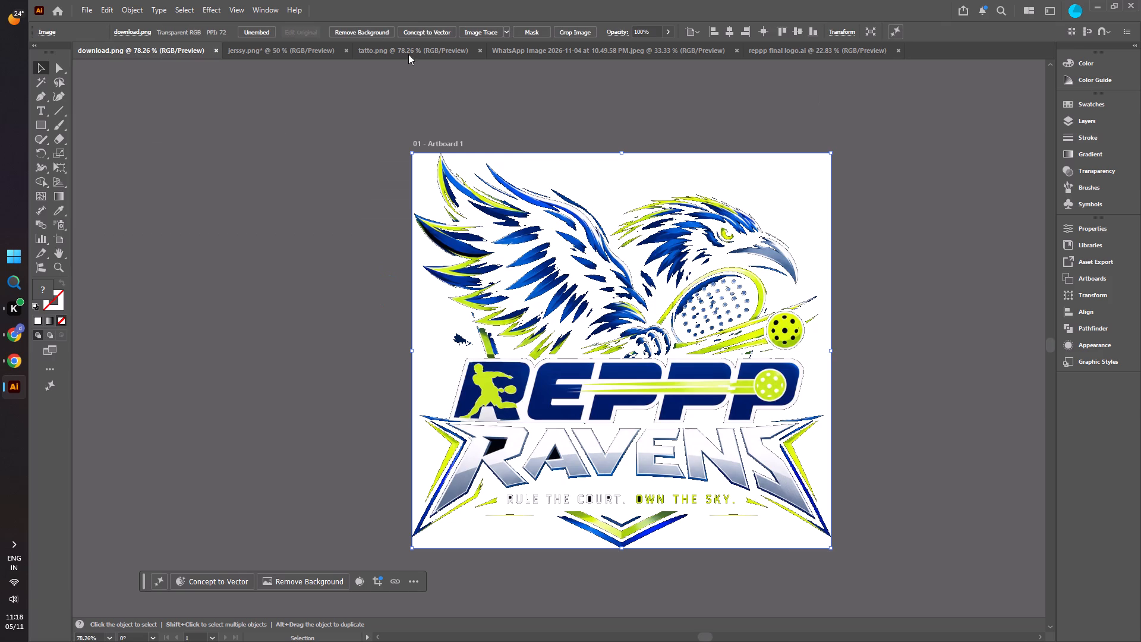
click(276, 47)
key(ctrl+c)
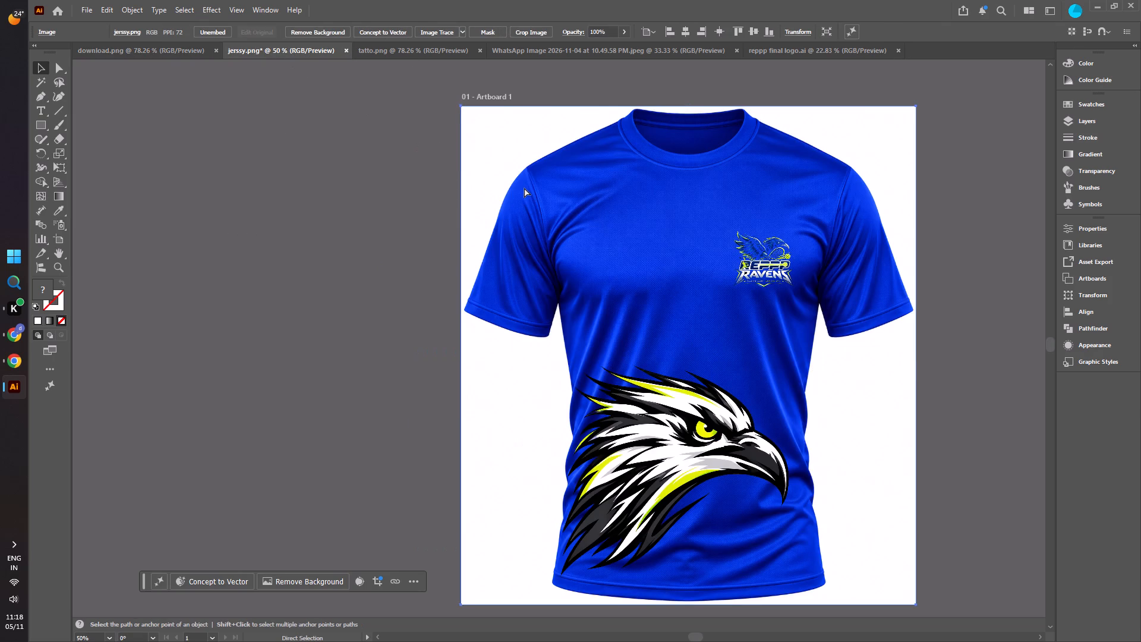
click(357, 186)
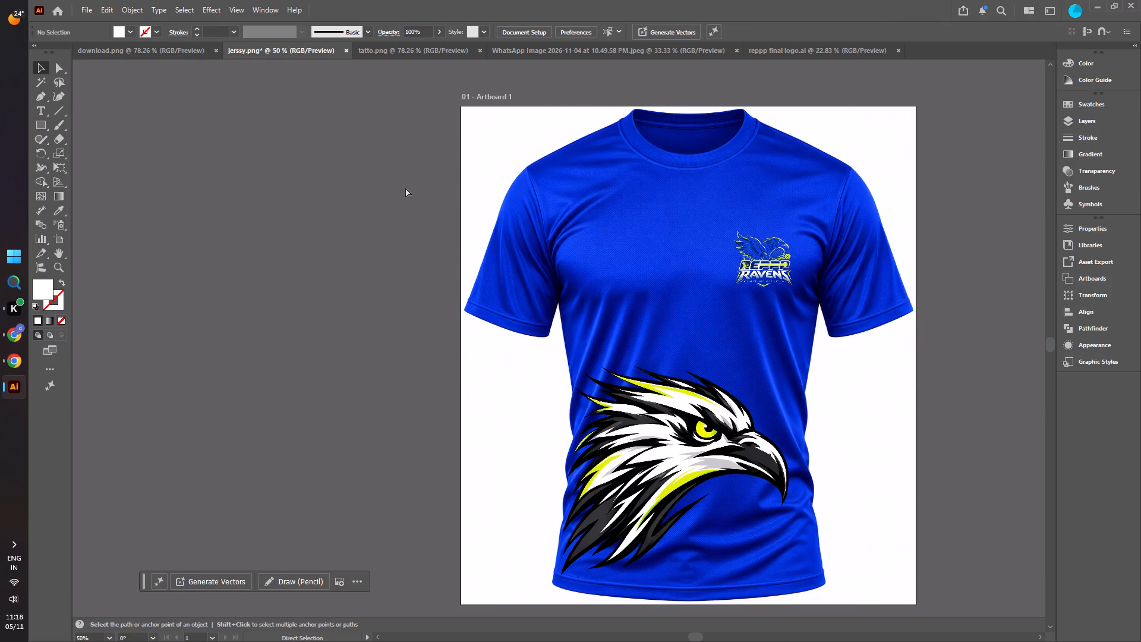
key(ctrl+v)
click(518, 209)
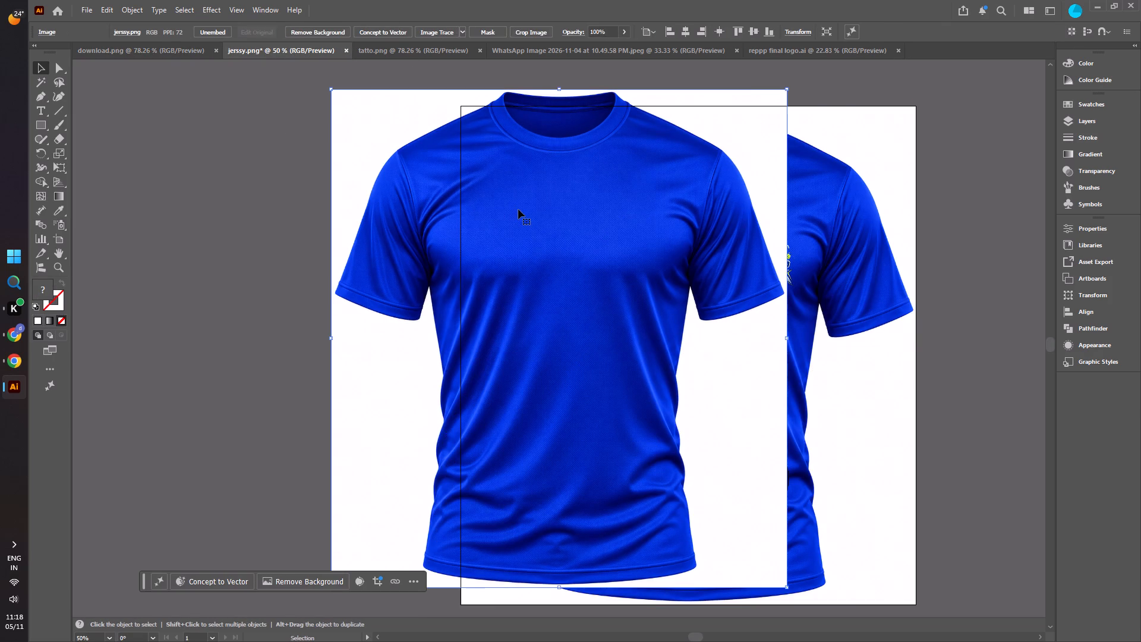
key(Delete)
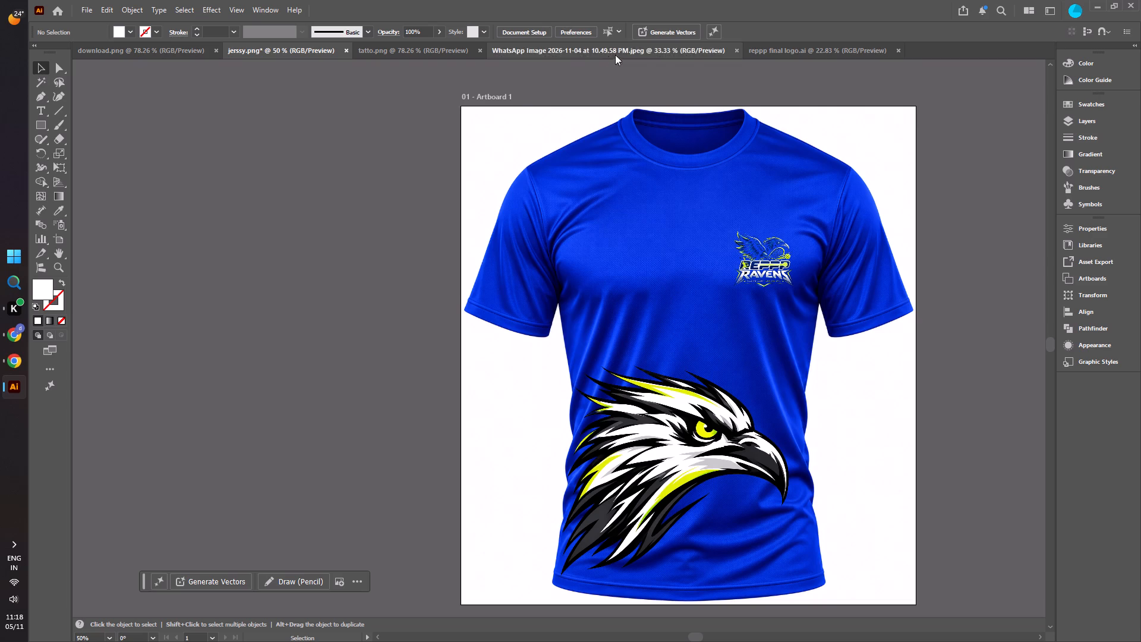
Copy the white REPPP logo with its tagline from reppp final logo.ai and paste it into the jerssy.png document.
click(764, 48)
right_click(286, 272)
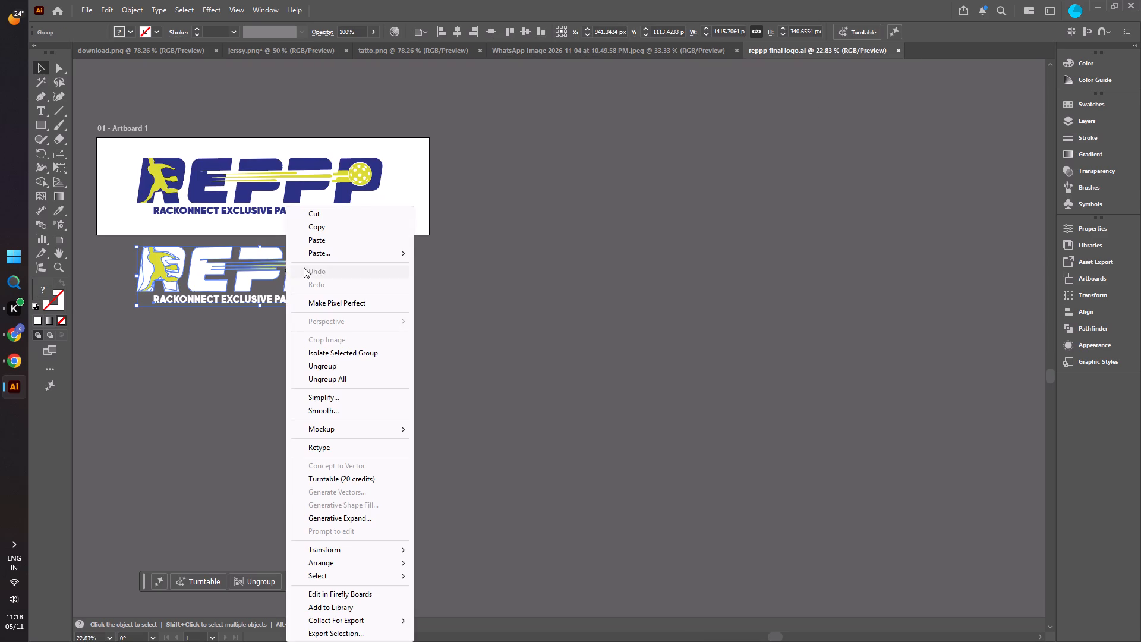
click(339, 226)
click(153, 49)
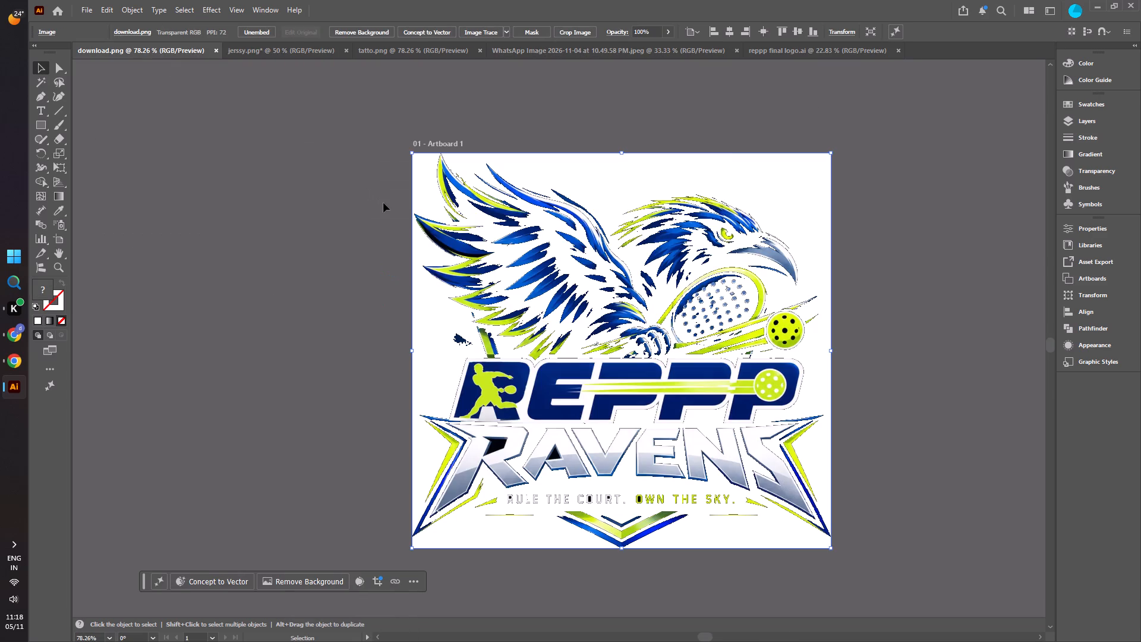
click(279, 51)
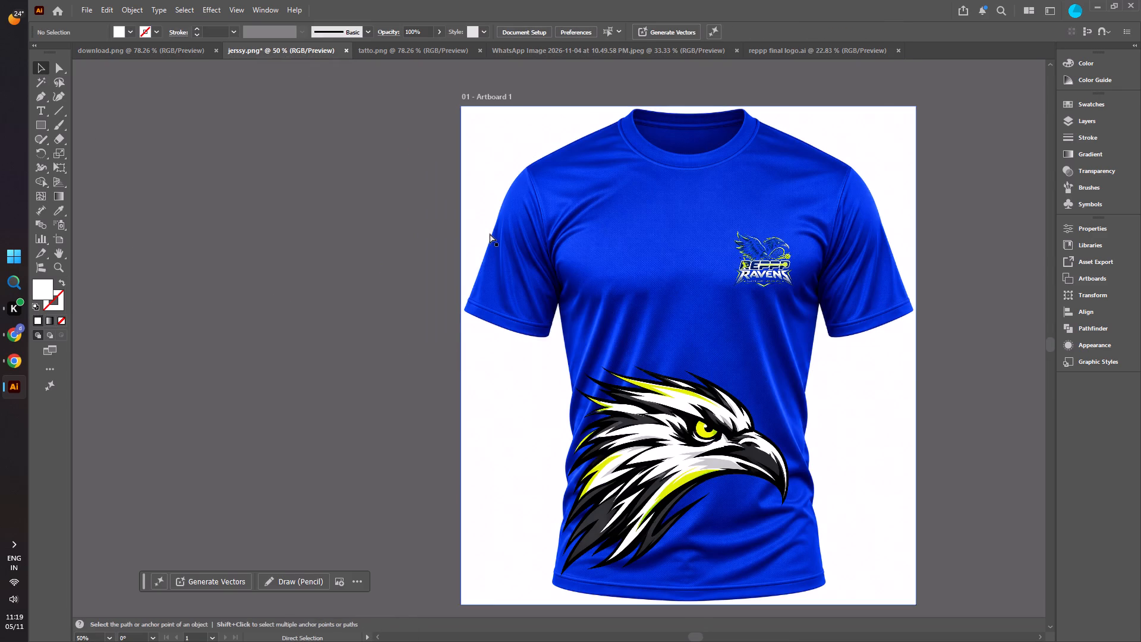
key(ctrl+v)
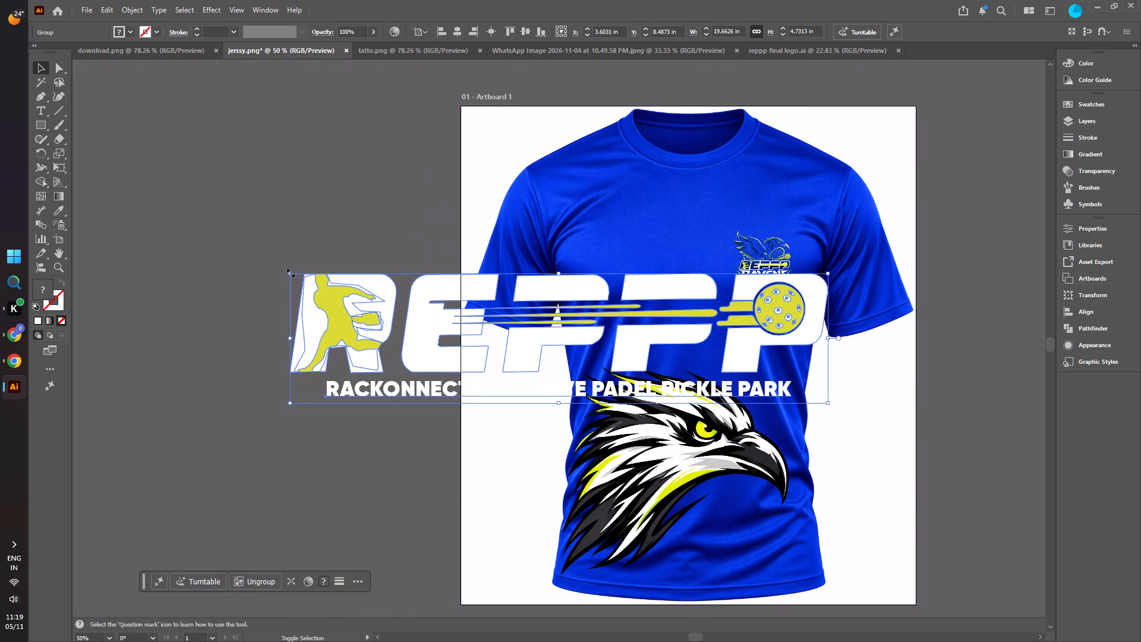
Scale the white REPPP logo to about 3.45 by 0.83 in and place it on the chest's left side, level with the Ravens logo.
shift+drag(289, 272, 562, 380)
drag(802, 396, 650, 265)
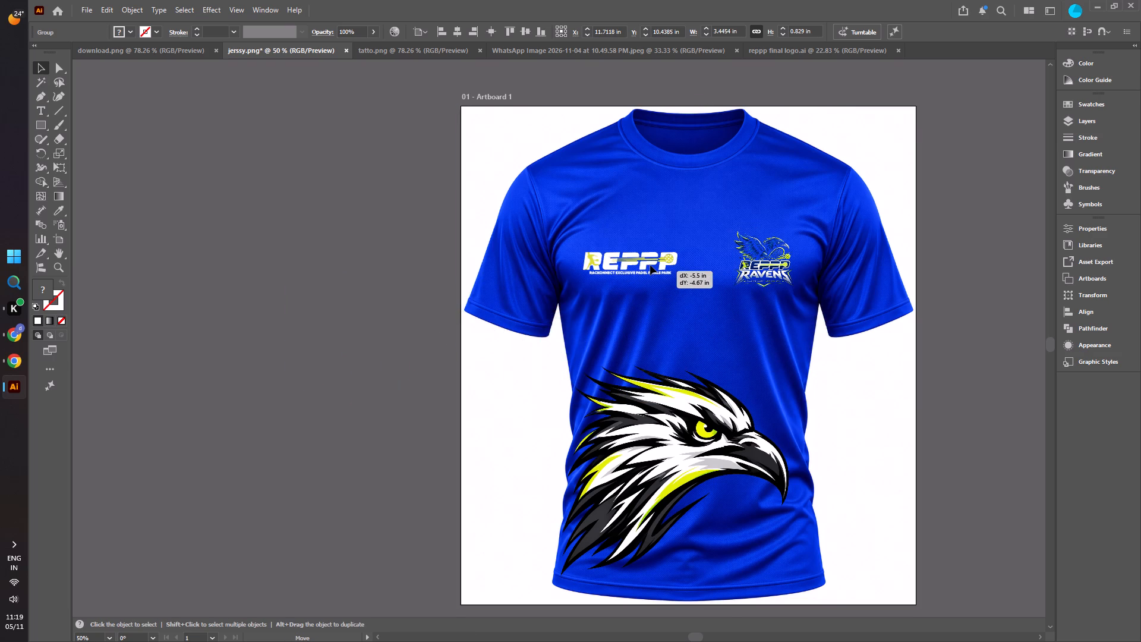
drag(650, 265, 644, 265)
click(364, 308)
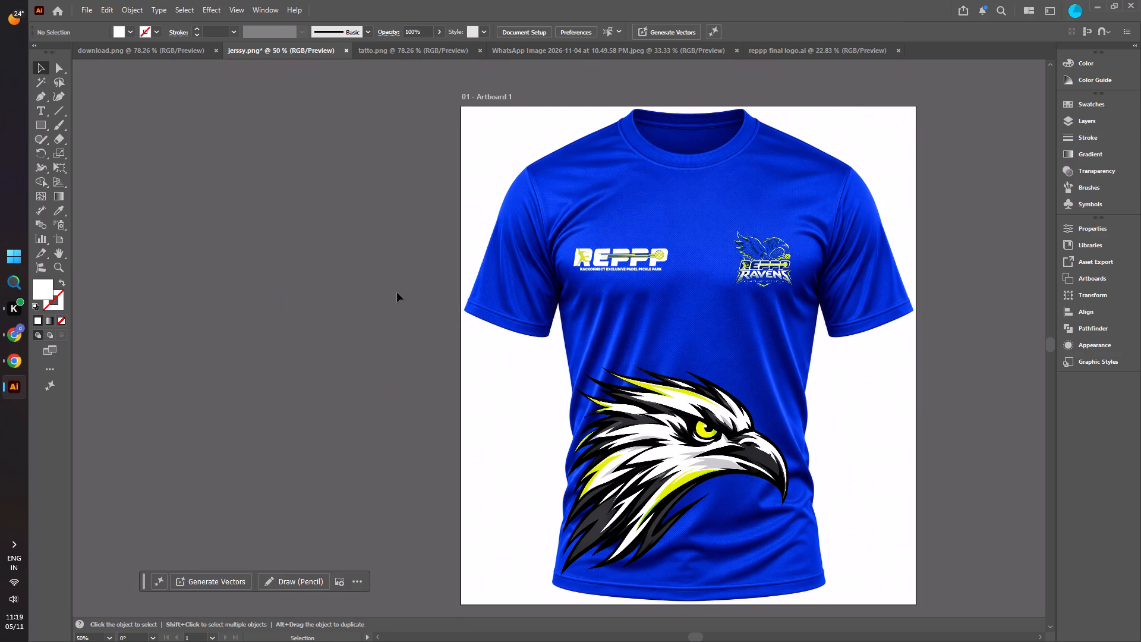
ctrl+scroll(398, 292, down, 3)
alt+scroll(437, 284, down, 2)
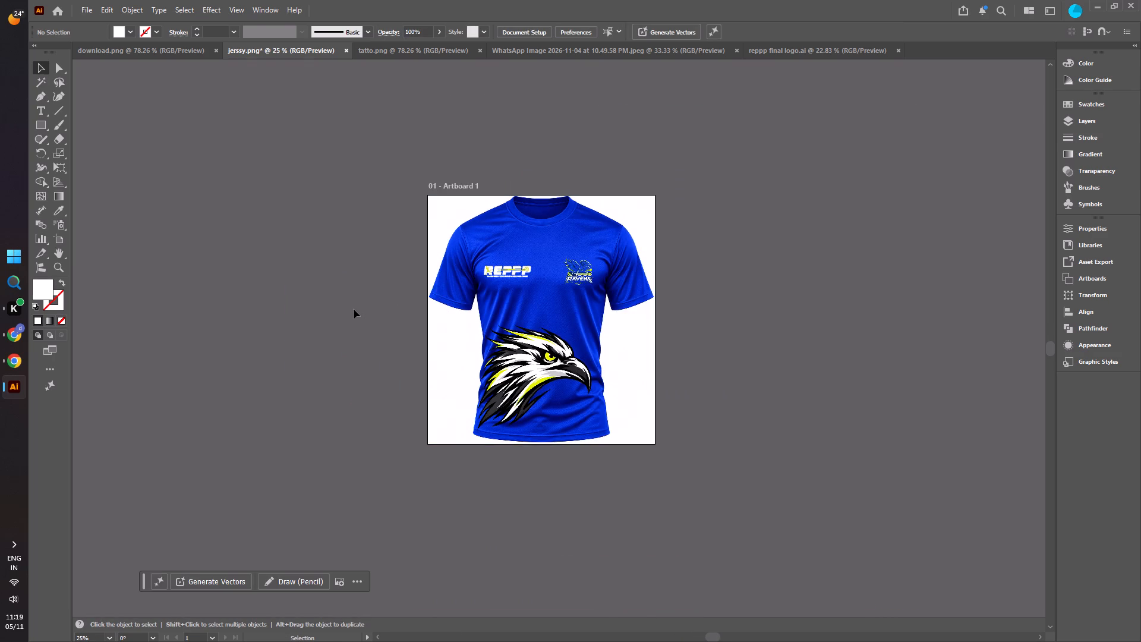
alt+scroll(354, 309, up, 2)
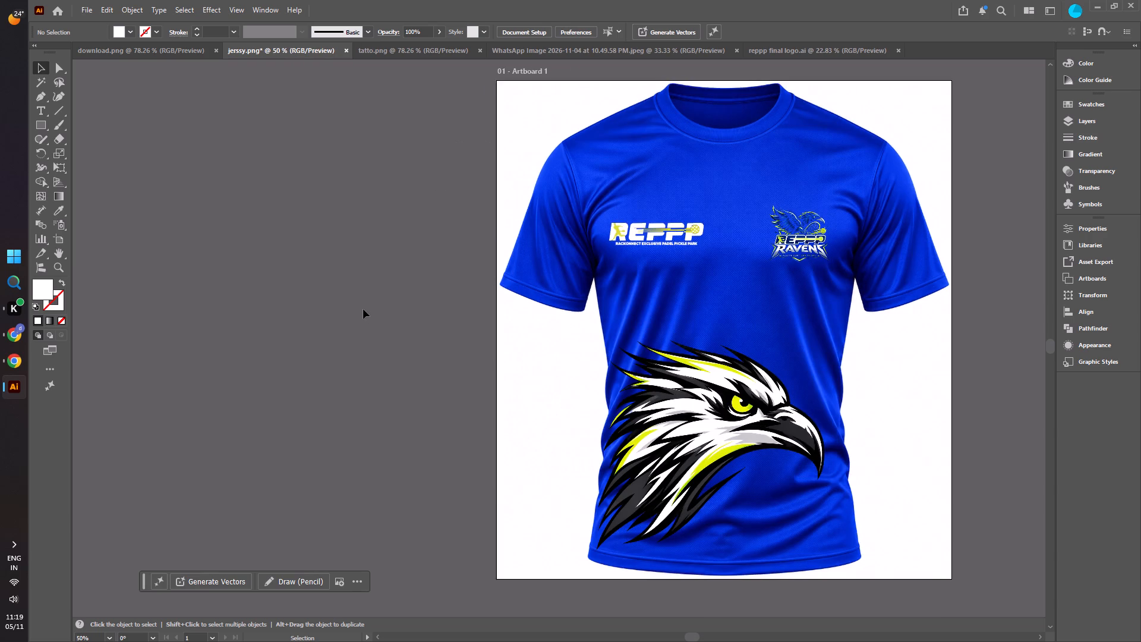
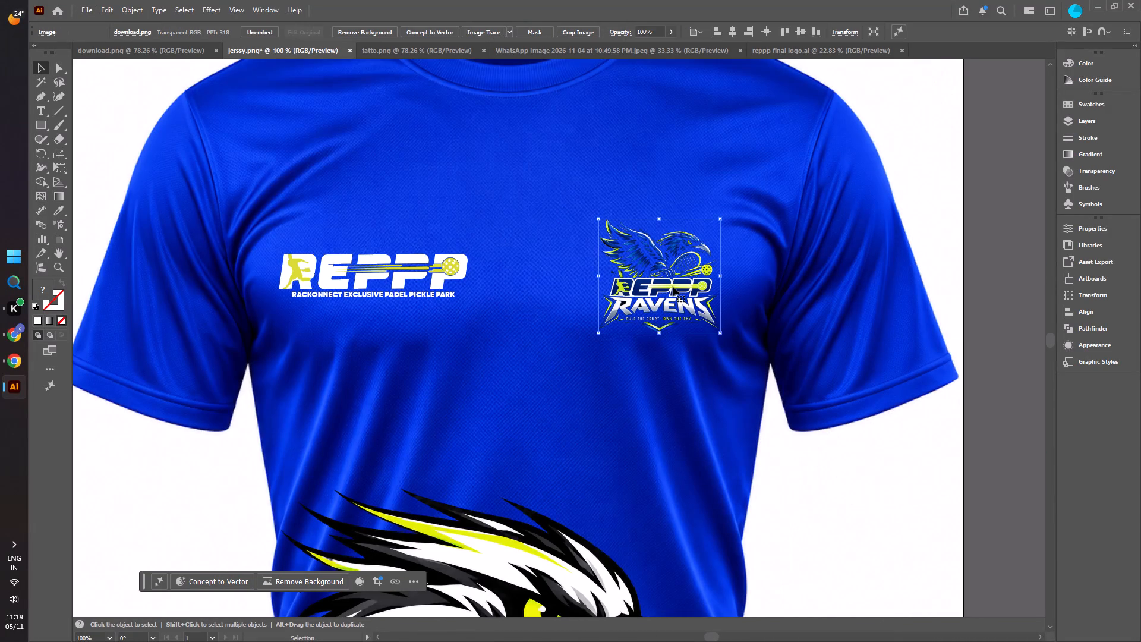
Delete the transparent Ravens logo from the jersey's chest.
key(Delete)
Copy the dark-background REPPP Ravens picture from the WhatsApp Image document and paste it into the jerssy.png document.
click(592, 47)
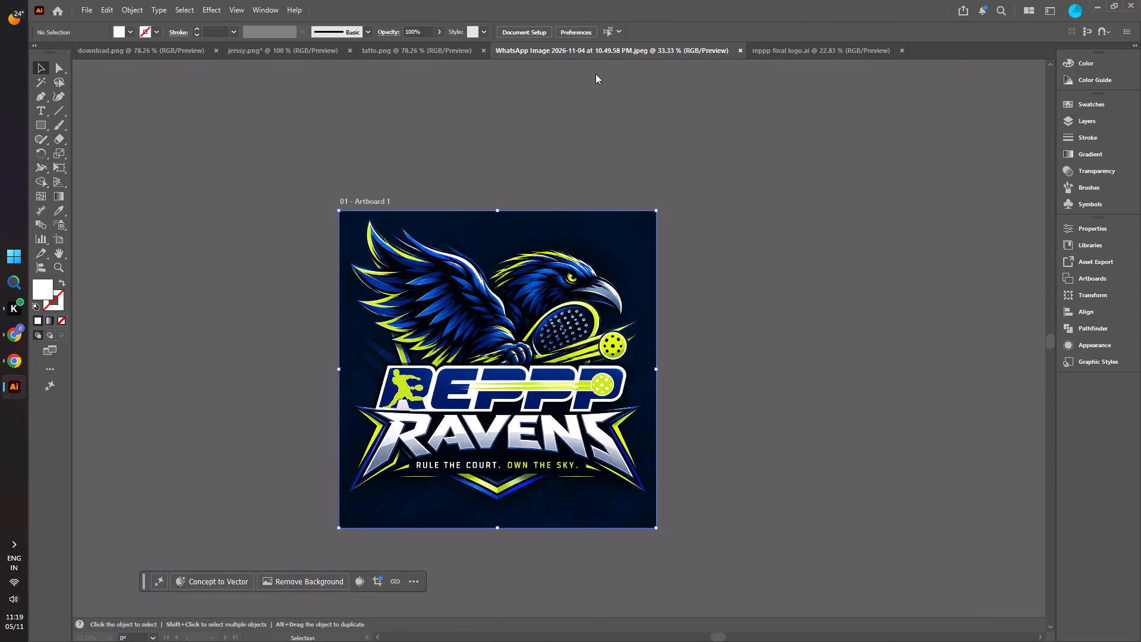
click(551, 270)
right_click(551, 270)
click(588, 288)
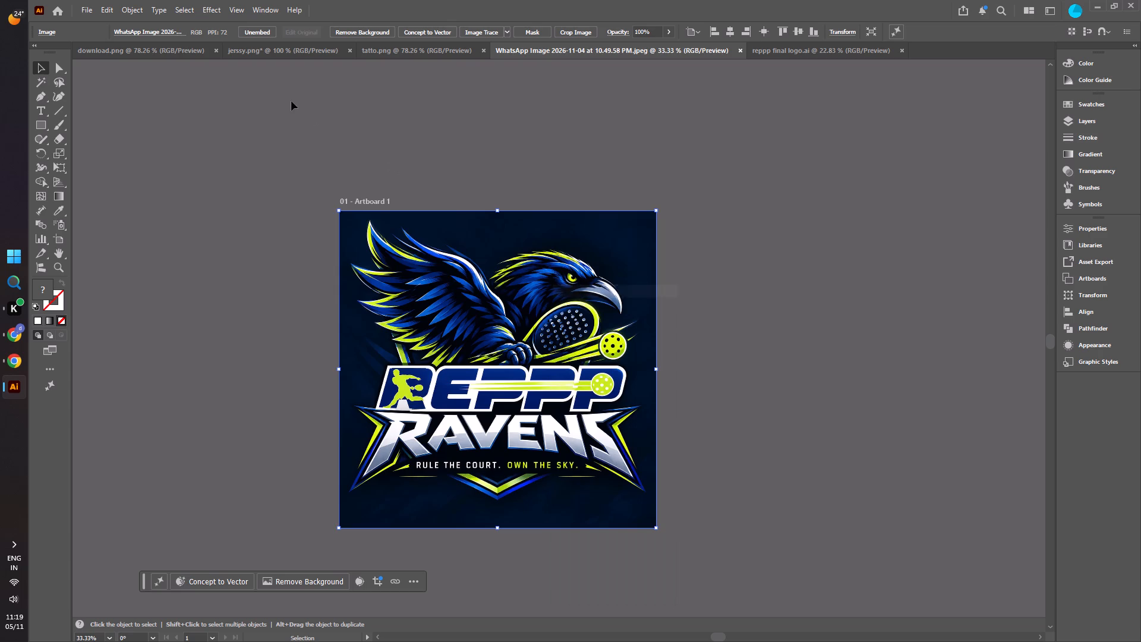
click(158, 45)
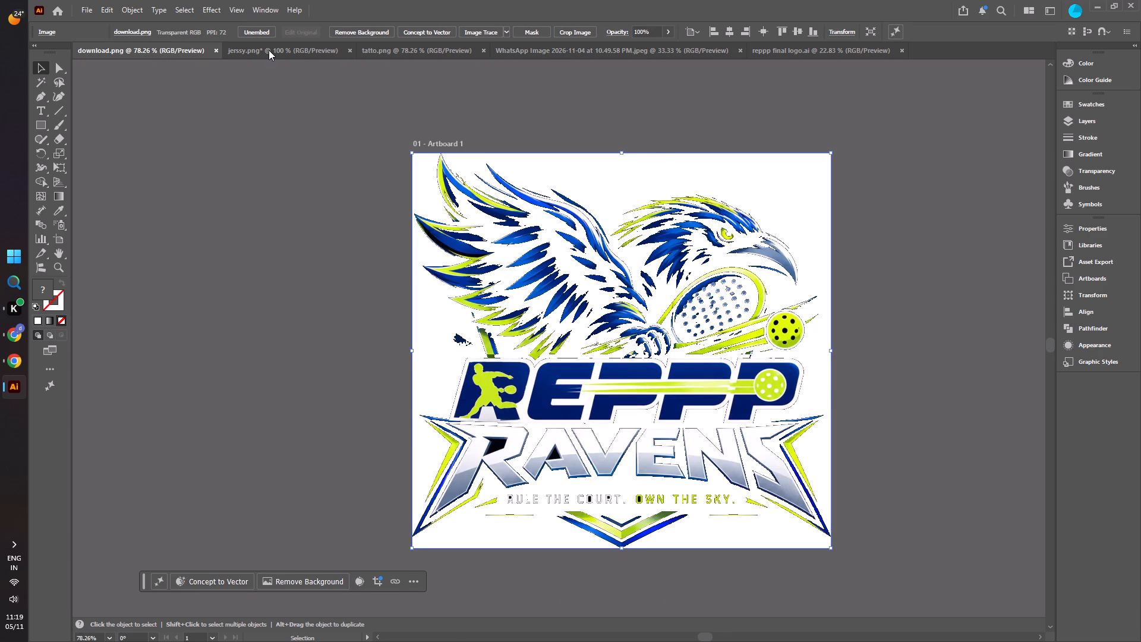
click(269, 50)
key(ctrl+v)
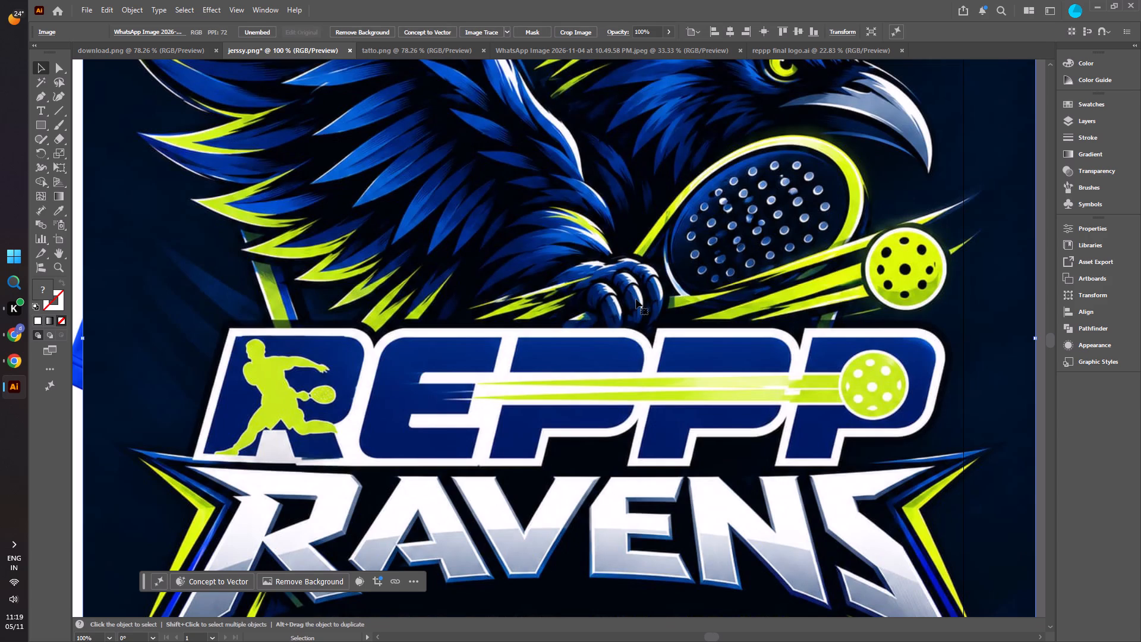
Scale the pasted Ravens picture down proportionally and place it on the chest's right side, beside the white REPPP logo.
alt+scroll(636, 299, down, 3)
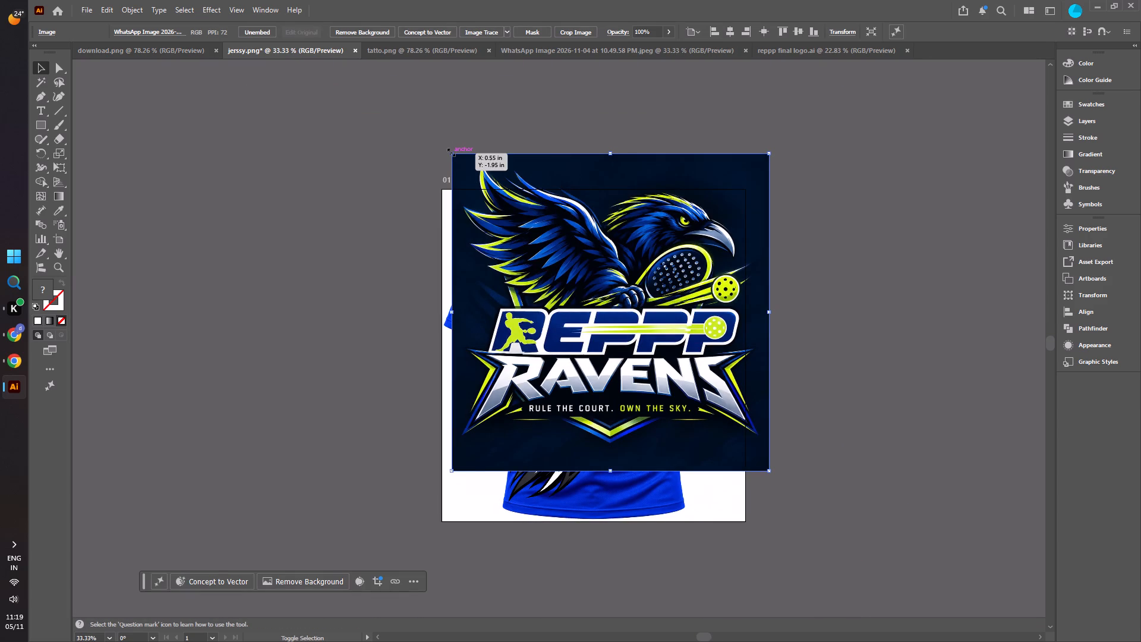
shift+drag(450, 151, 689, 396)
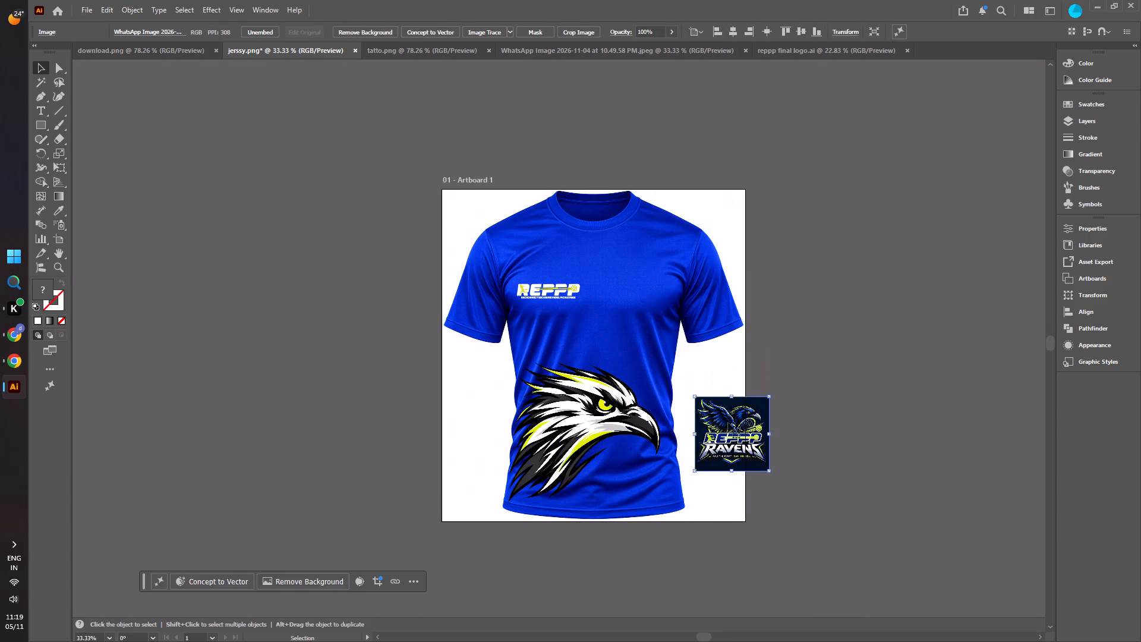
drag(728, 423, 631, 286)
scroll(637, 289, up, 4)
scroll(639, 311, down, 1)
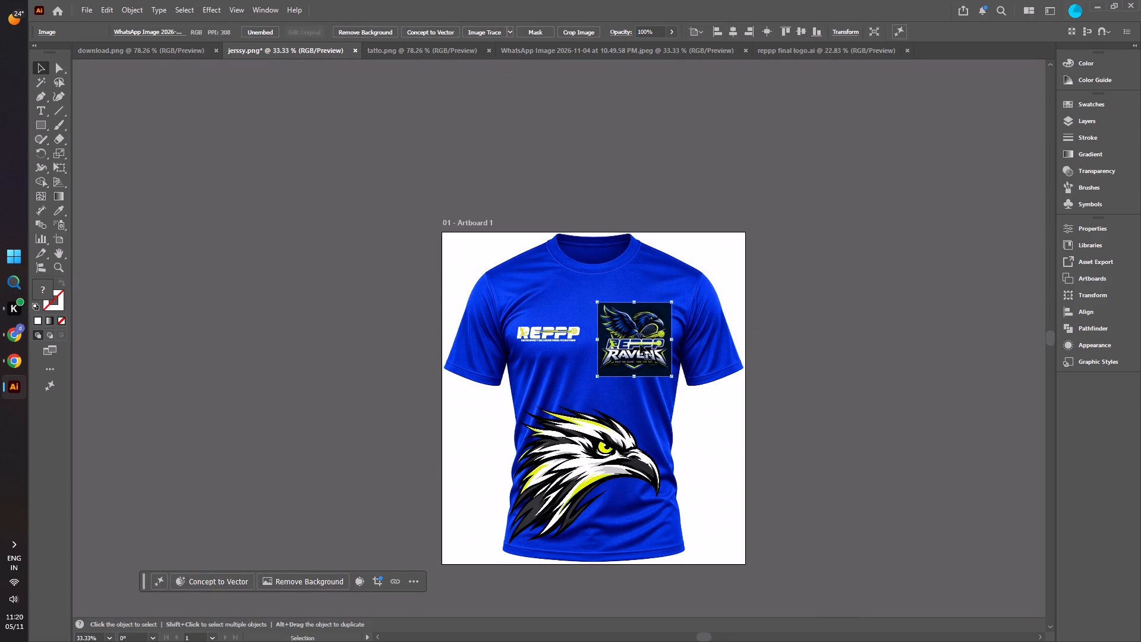
Remove the dark background from the Ravens picture on the chest.
alt+scroll(640, 344, up, 4)
click(298, 584)
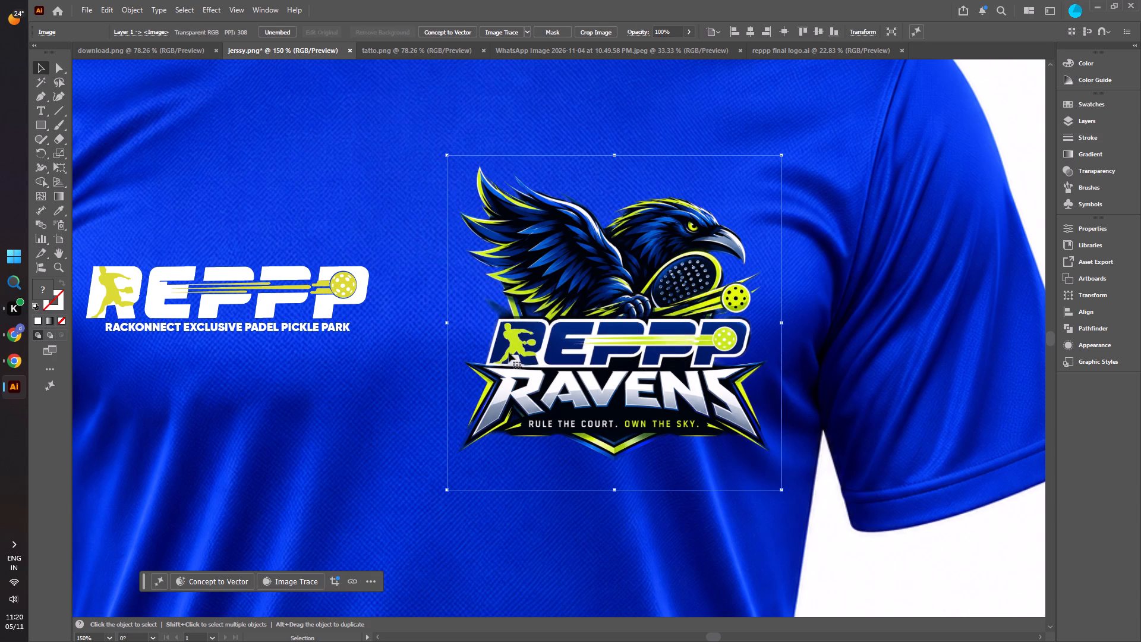
Scale the Ravens logo down proportionally to about two-thirds size and place it on the chest's right side, level with the white REPPP logo.
alt+scroll(563, 418, down, 1)
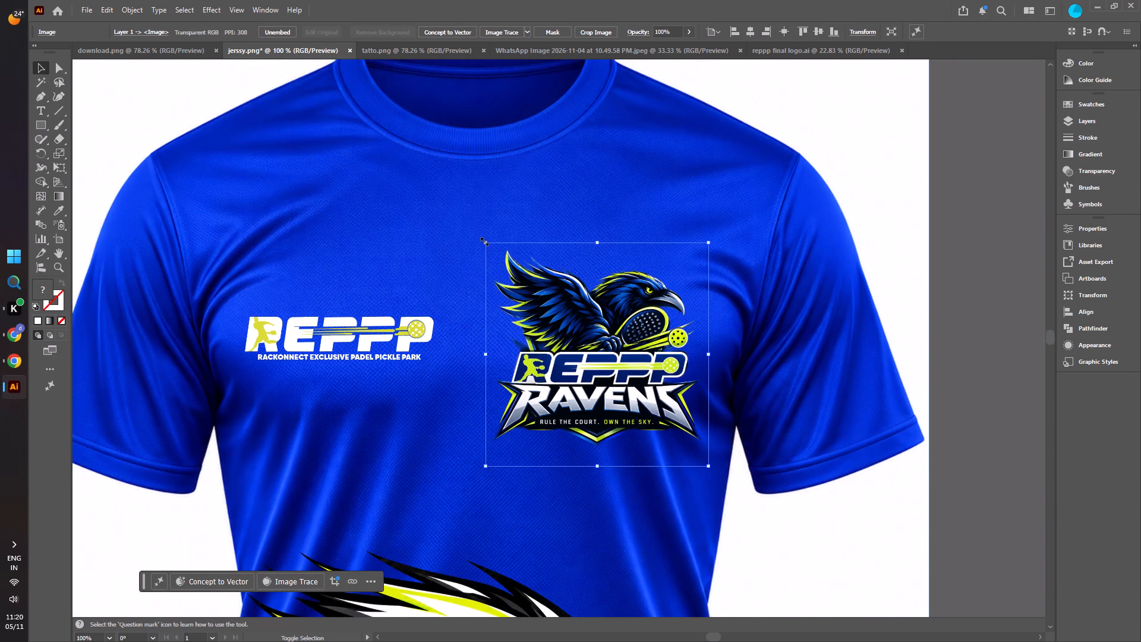
shift+drag(483, 240, 545, 315)
drag(625, 405, 628, 353)
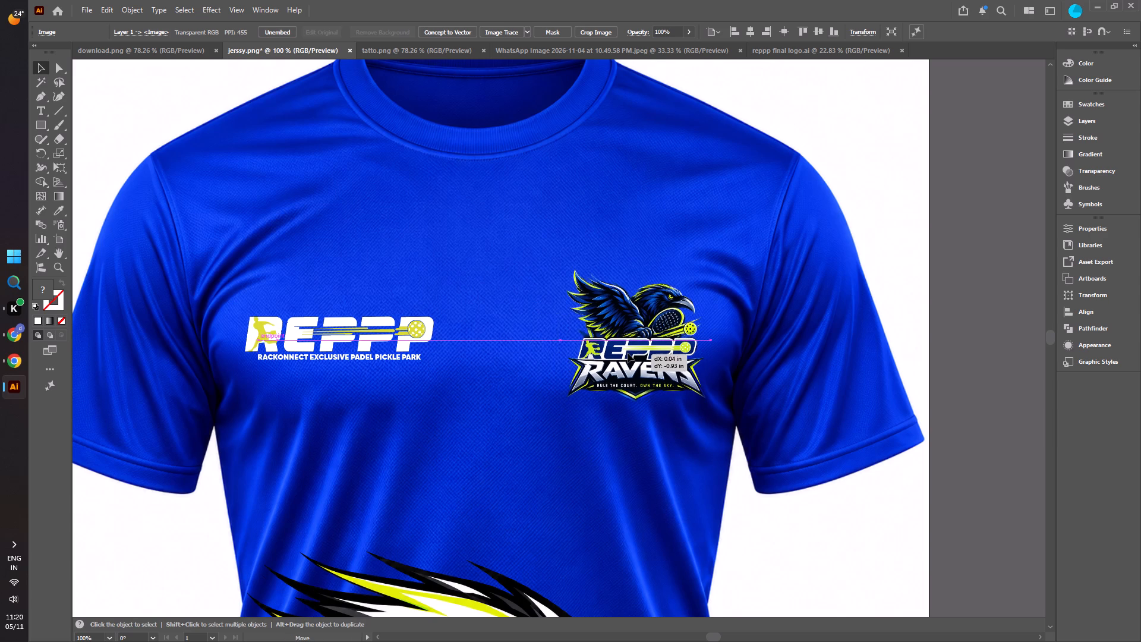
drag(628, 353, 626, 342)
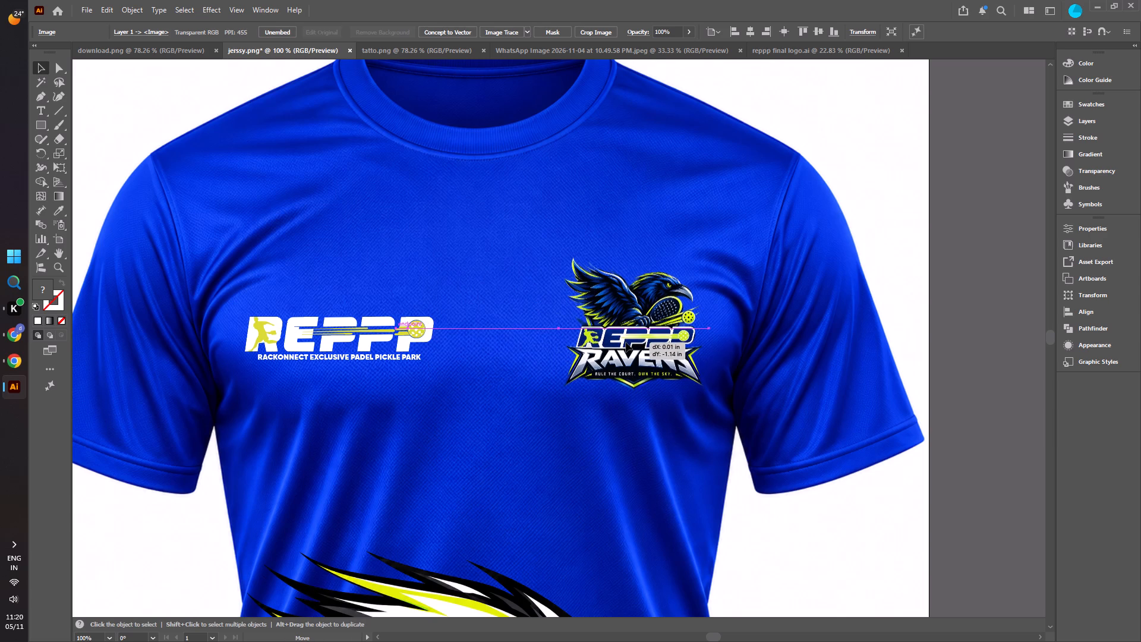
drag(626, 342, 617, 342)
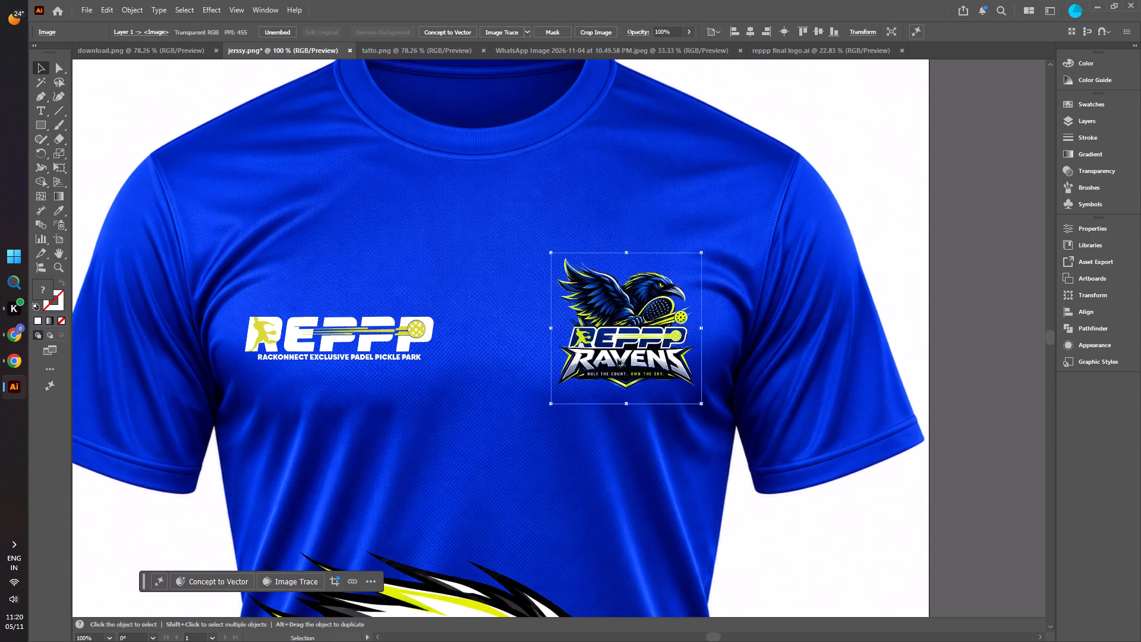
alt+scroll(617, 359, down, 2)
click(196, 353)
Move the eagle head slightly toward the jersey's lower-left side, narrow it a little from its left edge and stretch its top edge upward.
alt+scroll(219, 341, down, 2)
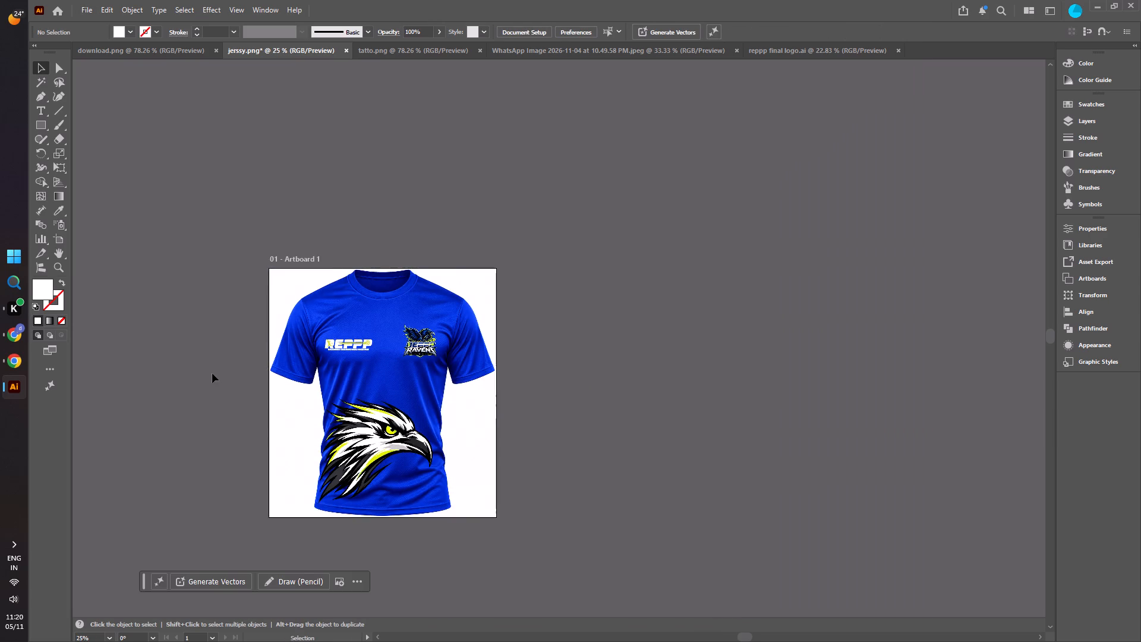
alt+scroll(168, 395, up, 2)
scroll(250, 383, down, 3)
alt+scroll(341, 374, down, 1)
alt+scroll(315, 379, up, 1)
scroll(341, 386, up, 2)
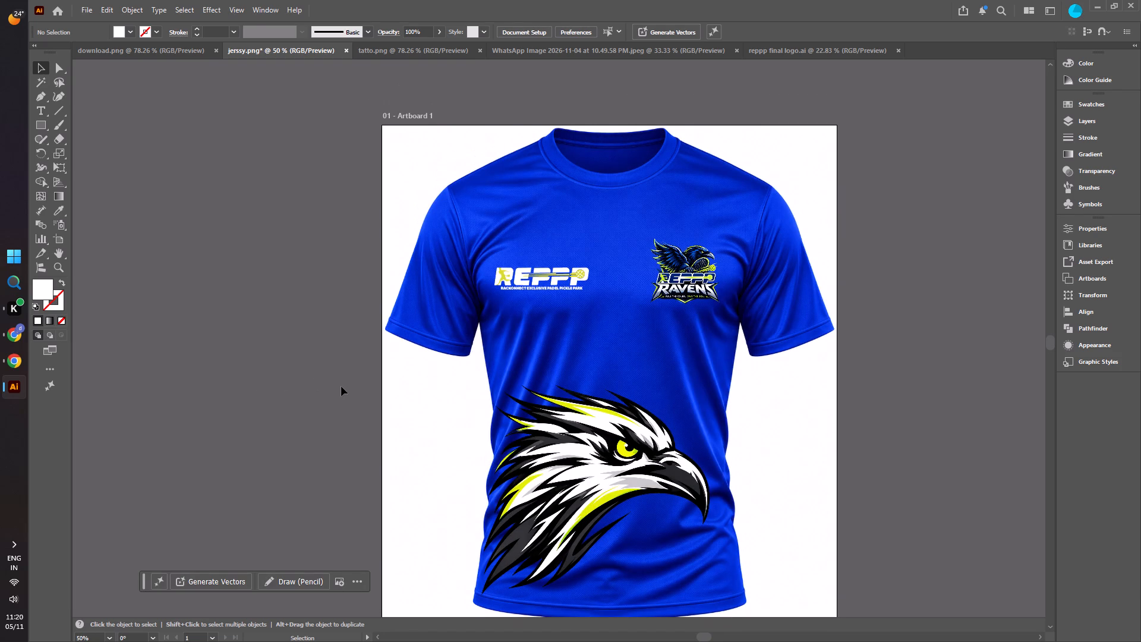
drag(537, 507, 535, 509)
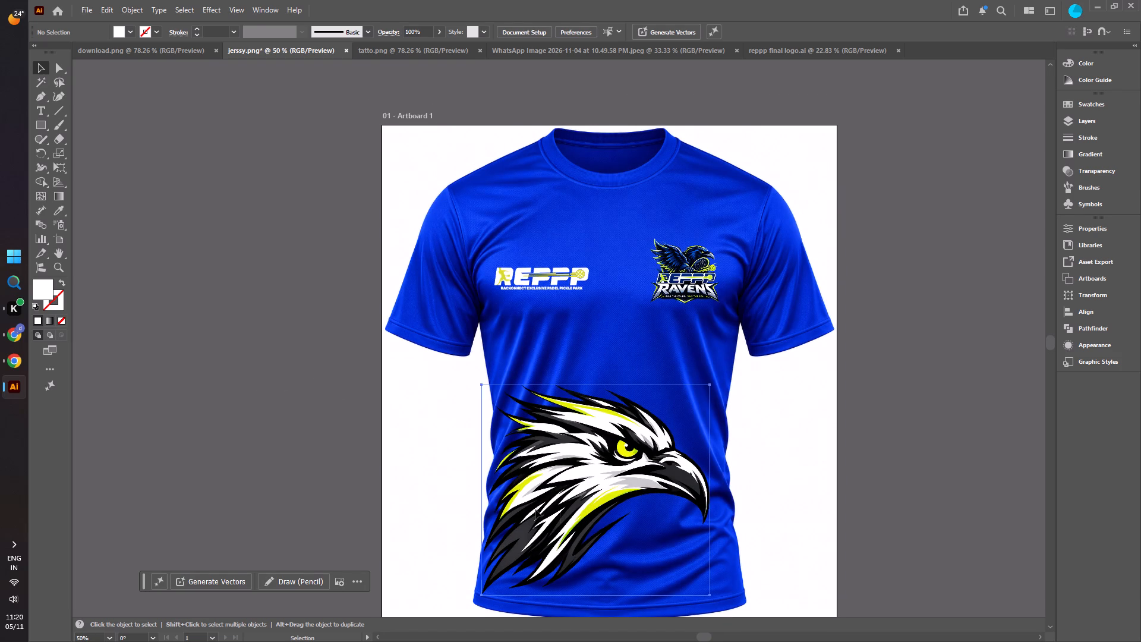
drag(535, 509, 531, 511)
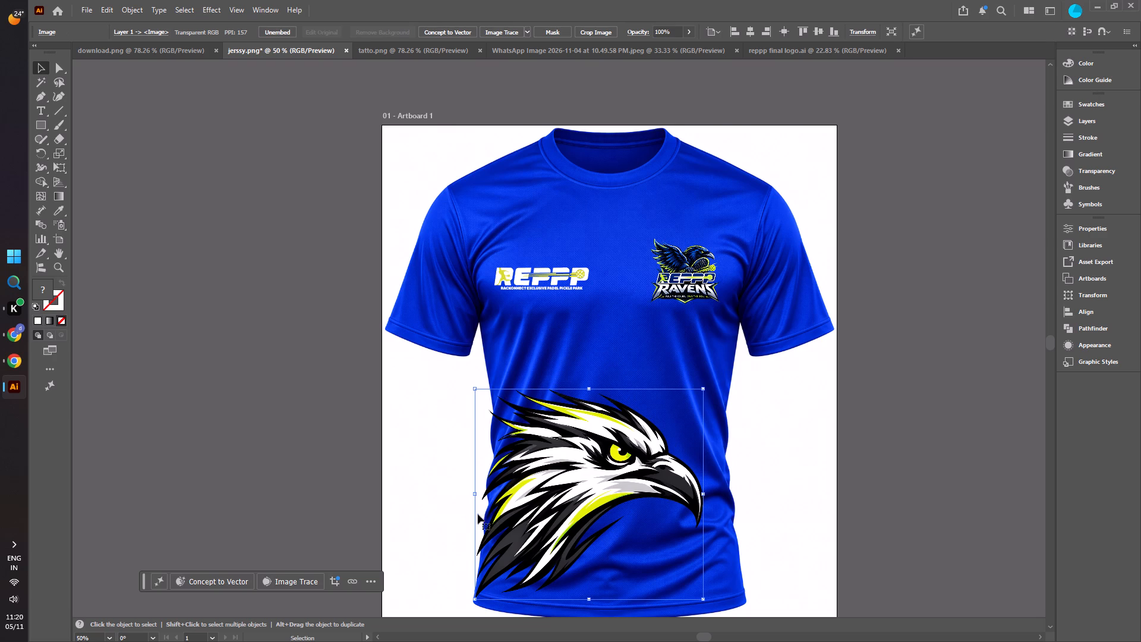
click(477, 490)
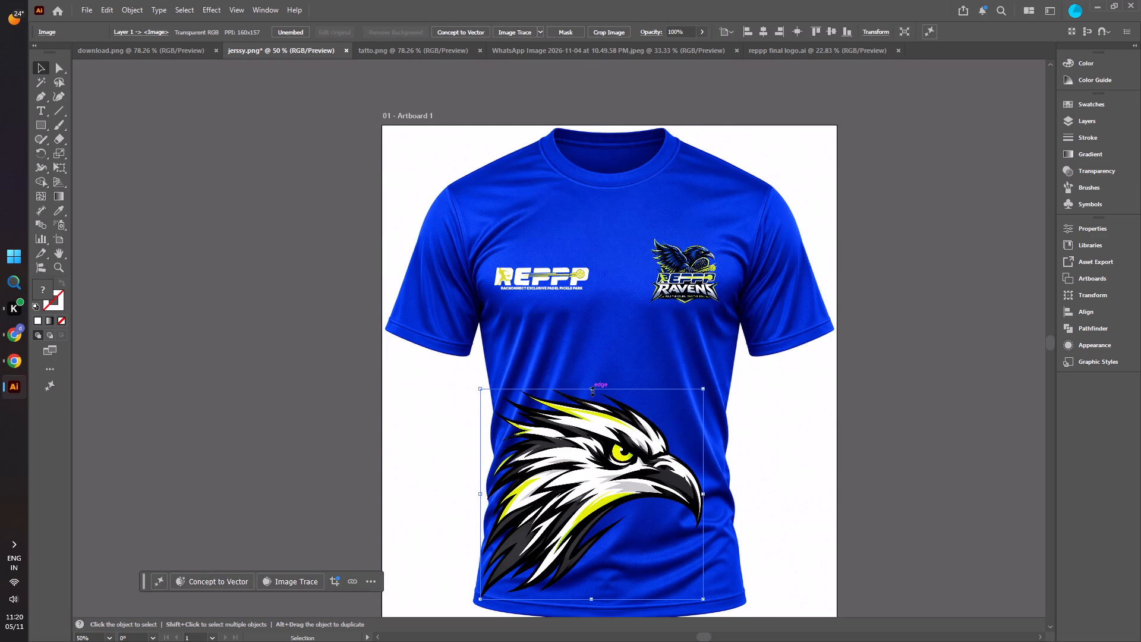
drag(591, 390, 592, 367)
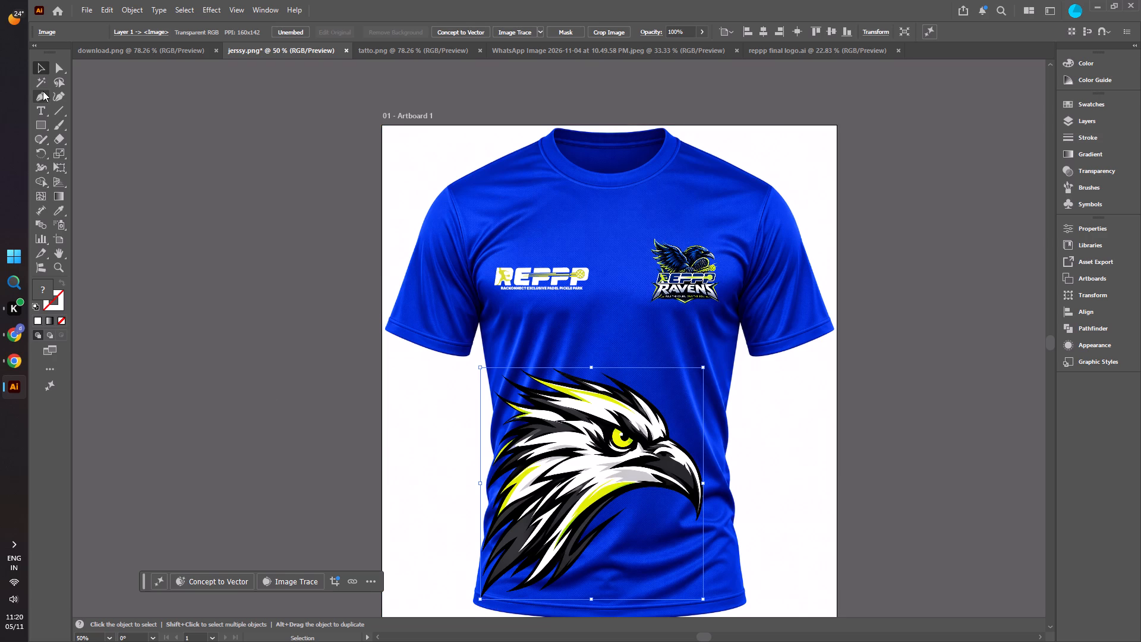
Move the eagle head about 0.25 in left and 0.17 in down, bringing its lower-left corner to the jersey's hem corner.
click(62, 67)
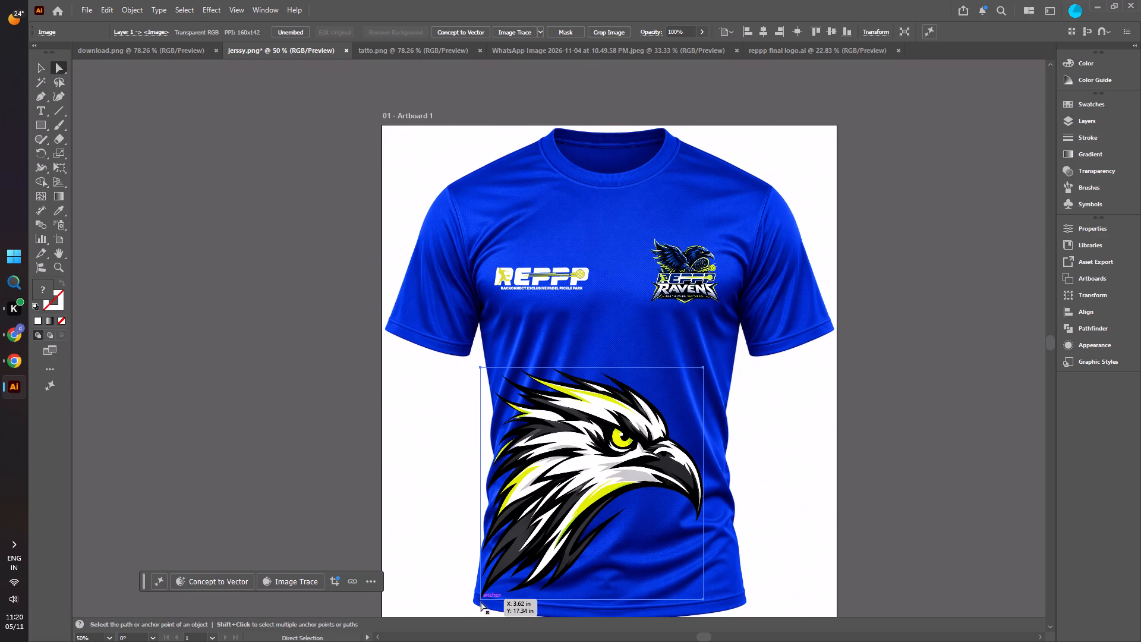
double_click(481, 602)
drag(481, 602, 475, 603)
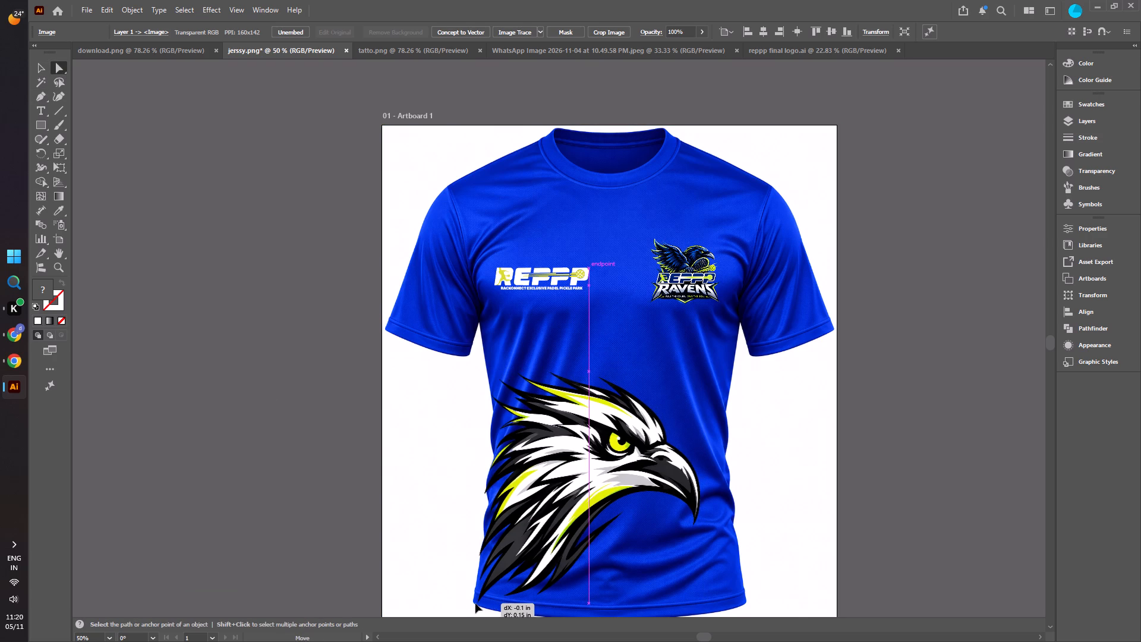
drag(475, 603, 474, 604)
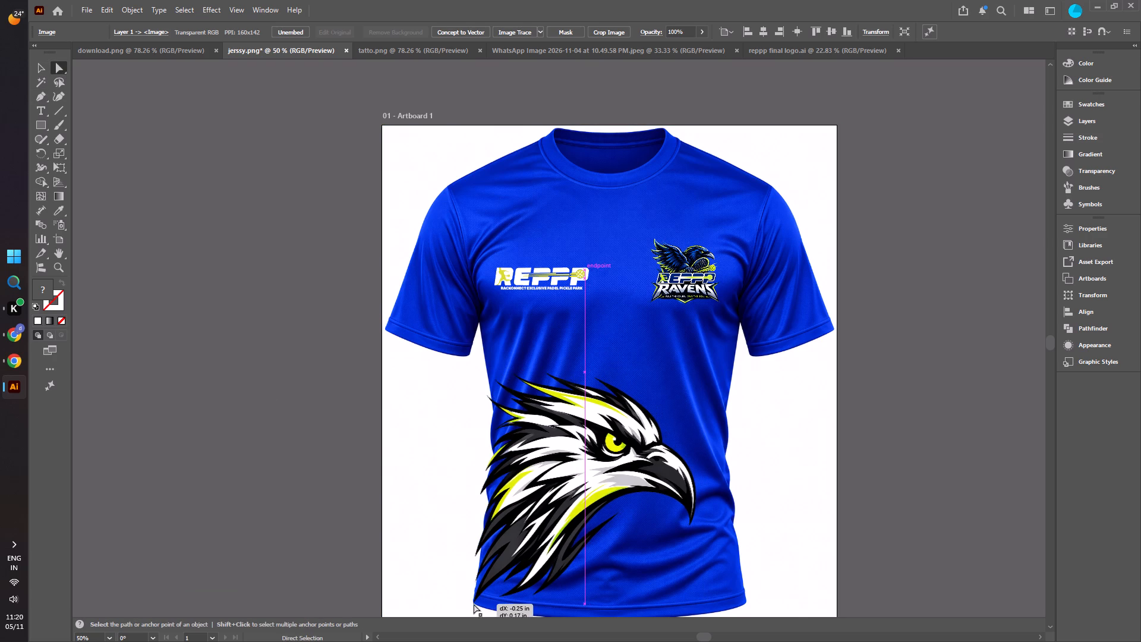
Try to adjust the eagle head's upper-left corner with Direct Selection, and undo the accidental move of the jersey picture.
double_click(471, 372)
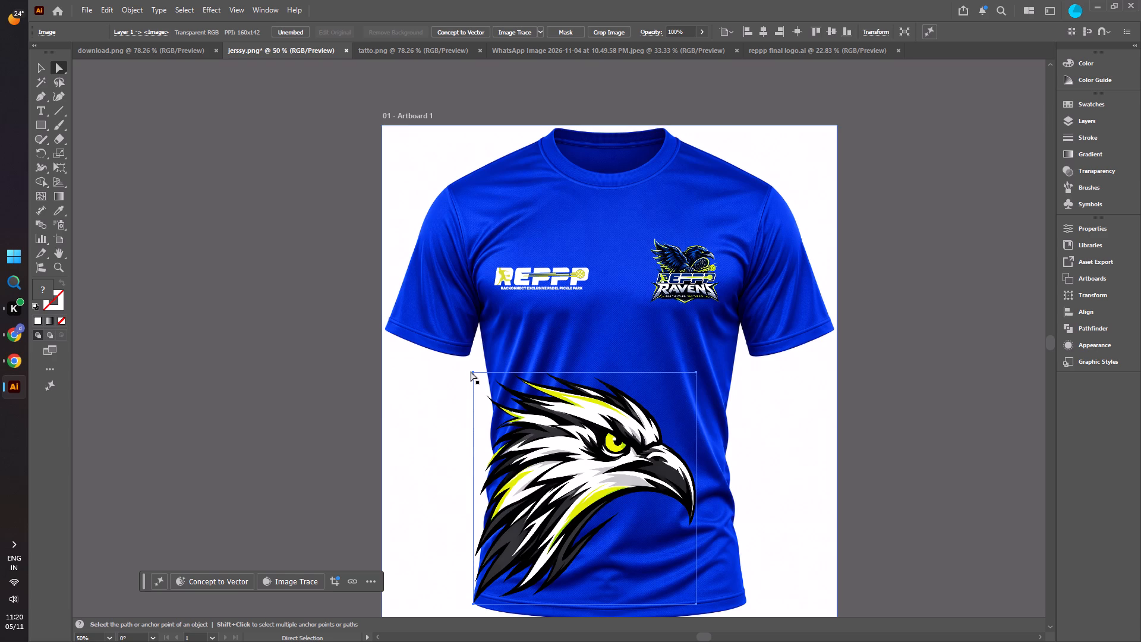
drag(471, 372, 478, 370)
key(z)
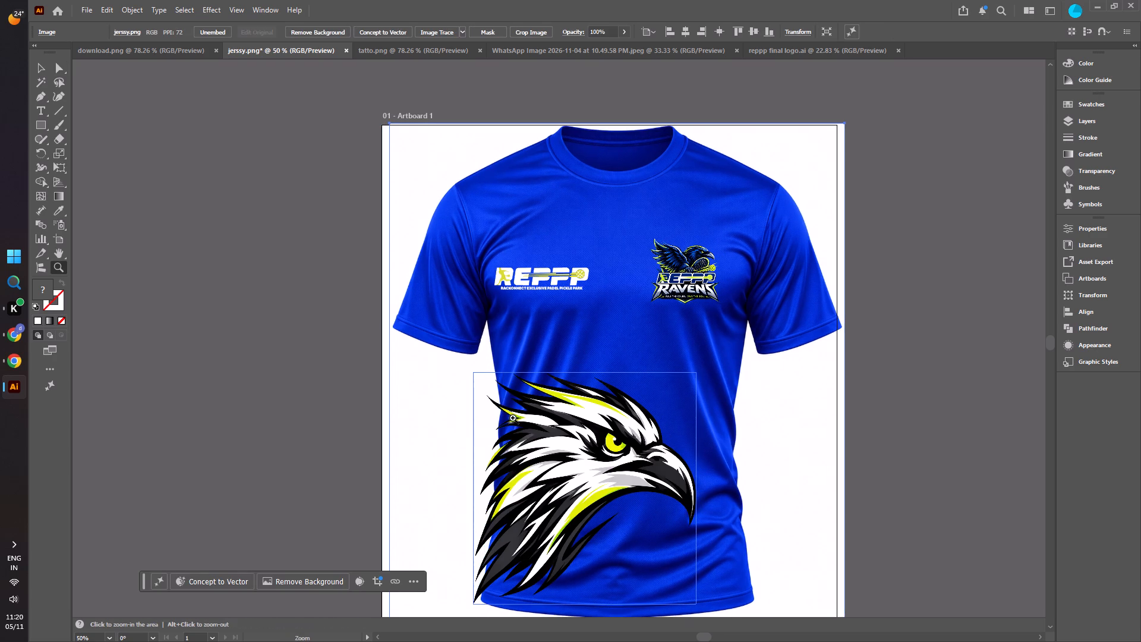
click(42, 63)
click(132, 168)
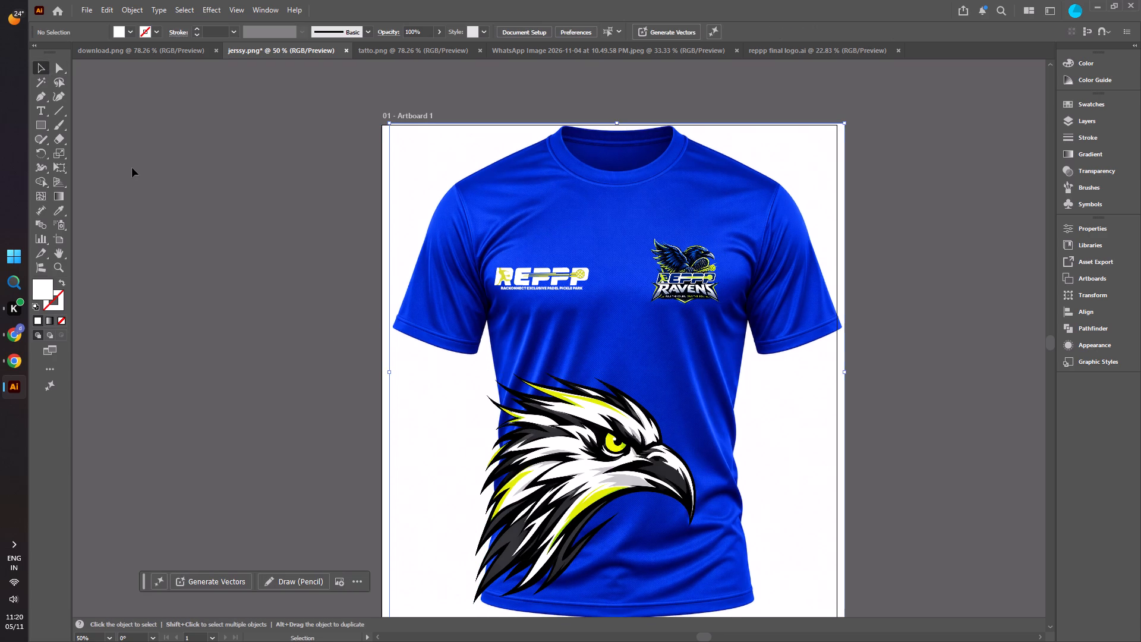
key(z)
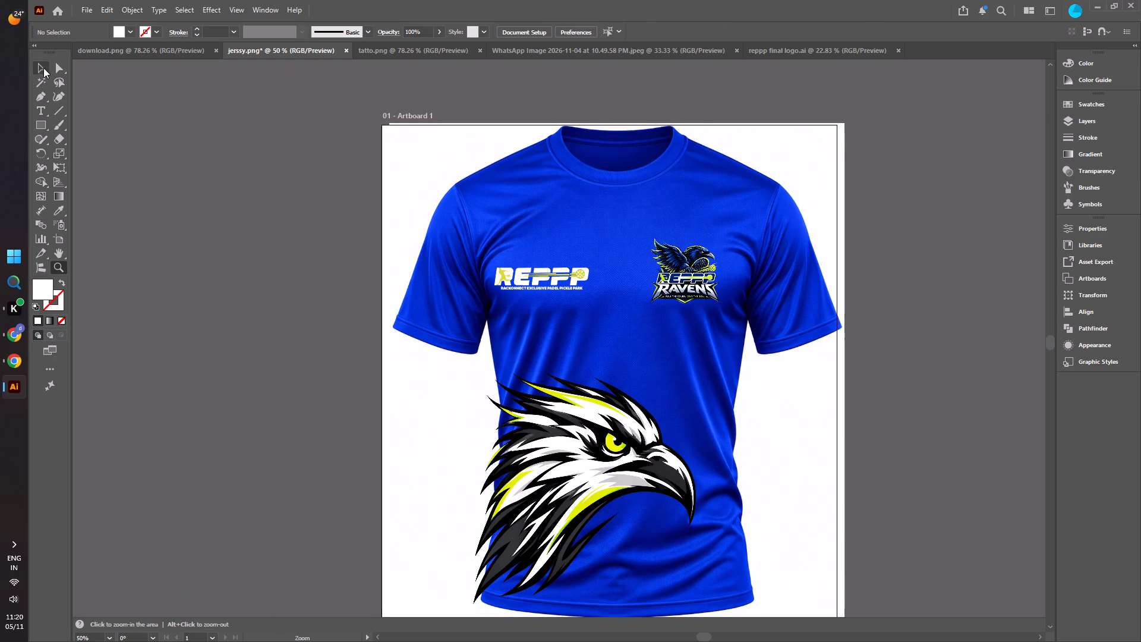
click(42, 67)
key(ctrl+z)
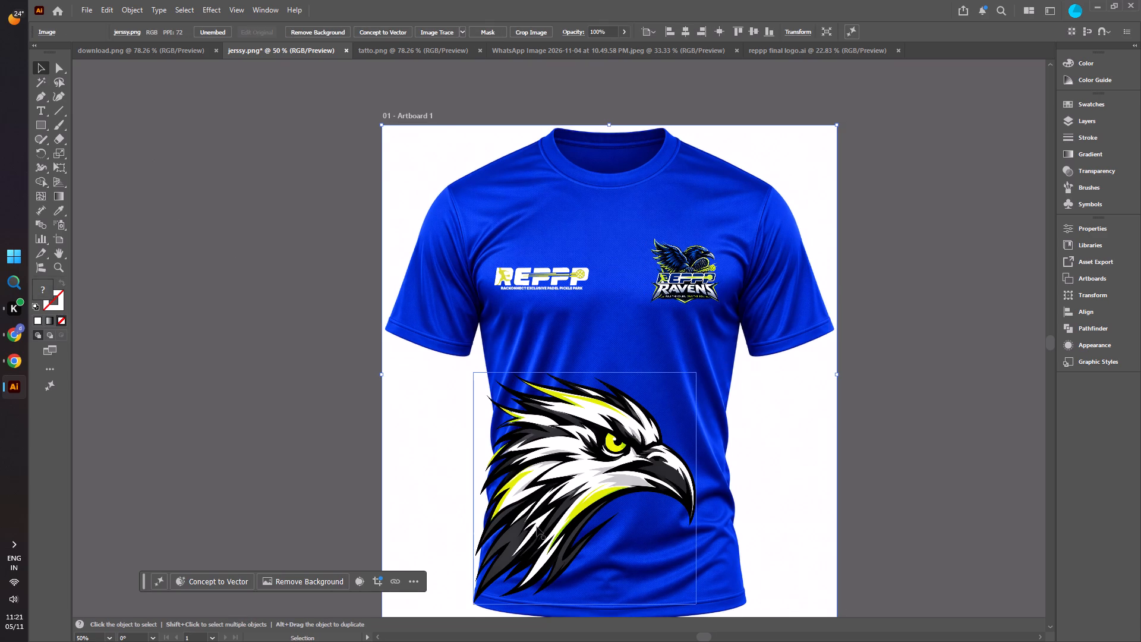
Shift the eagle head slightly right by its upper-left corner so its feathers sit closer within the jersey's left side, and deselect it.
click(541, 515)
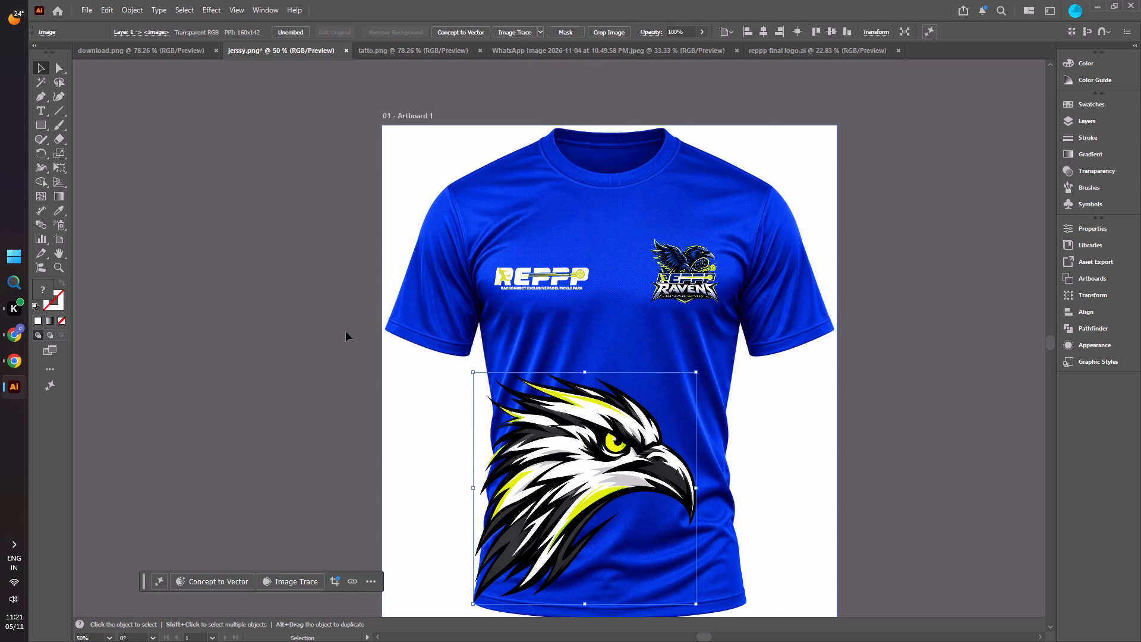
click(58, 66)
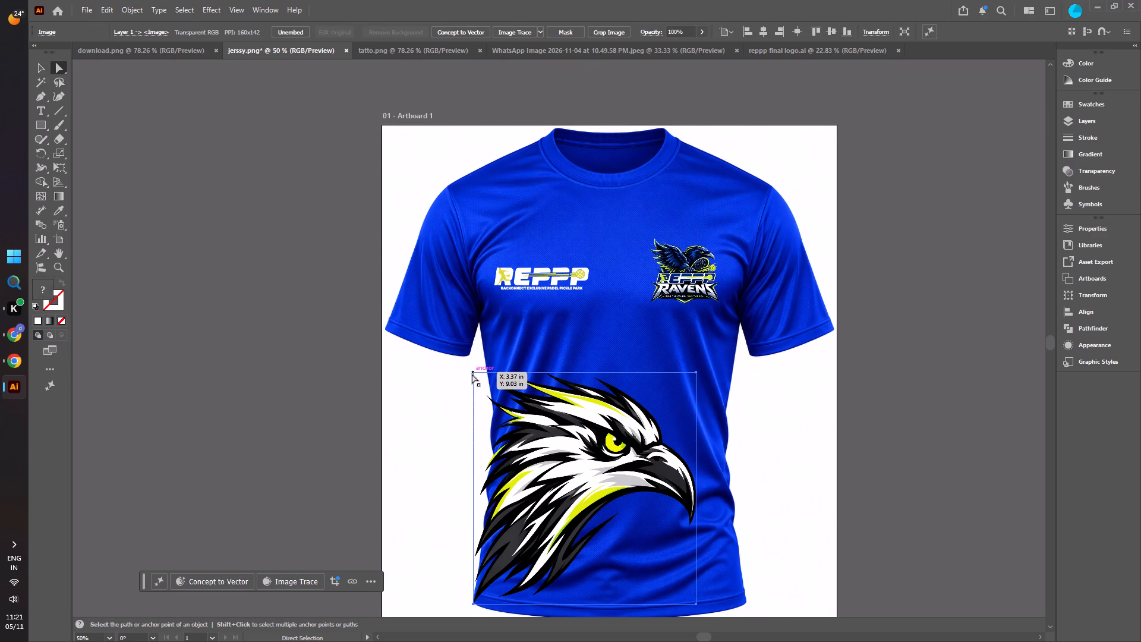
double_click(472, 373)
drag(472, 373, 477, 372)
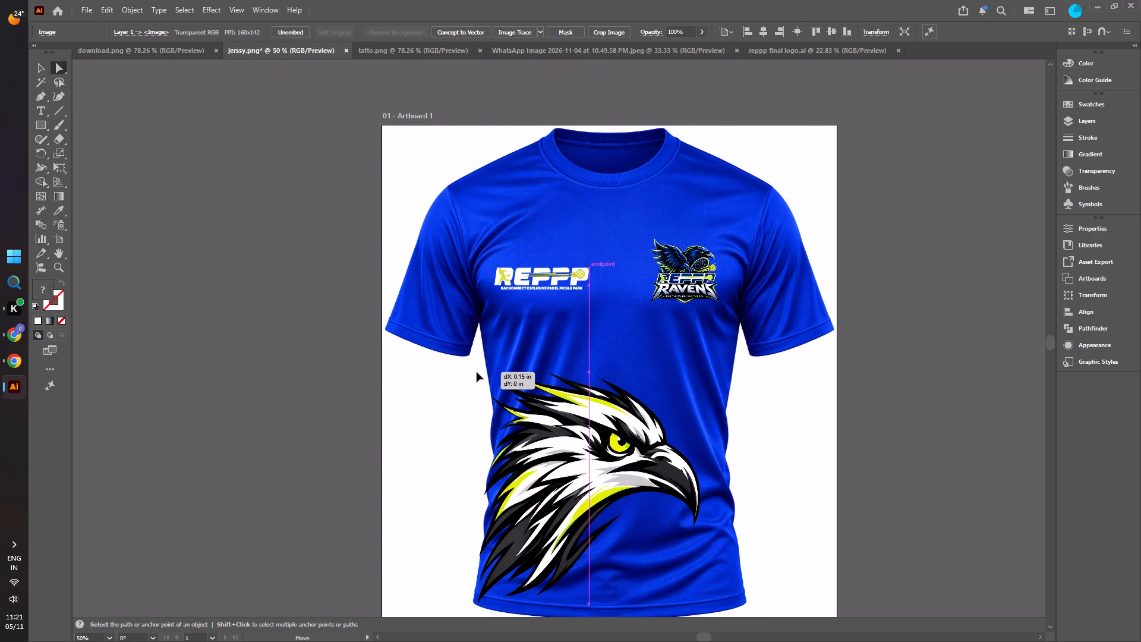
drag(477, 372, 480, 373)
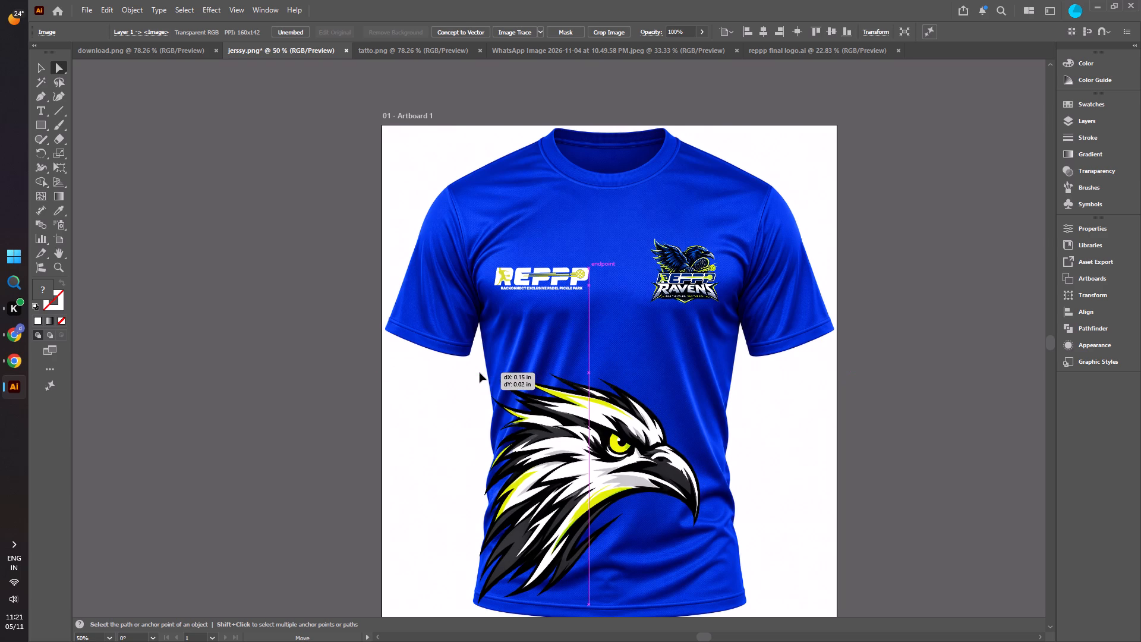
drag(480, 373, 481, 372)
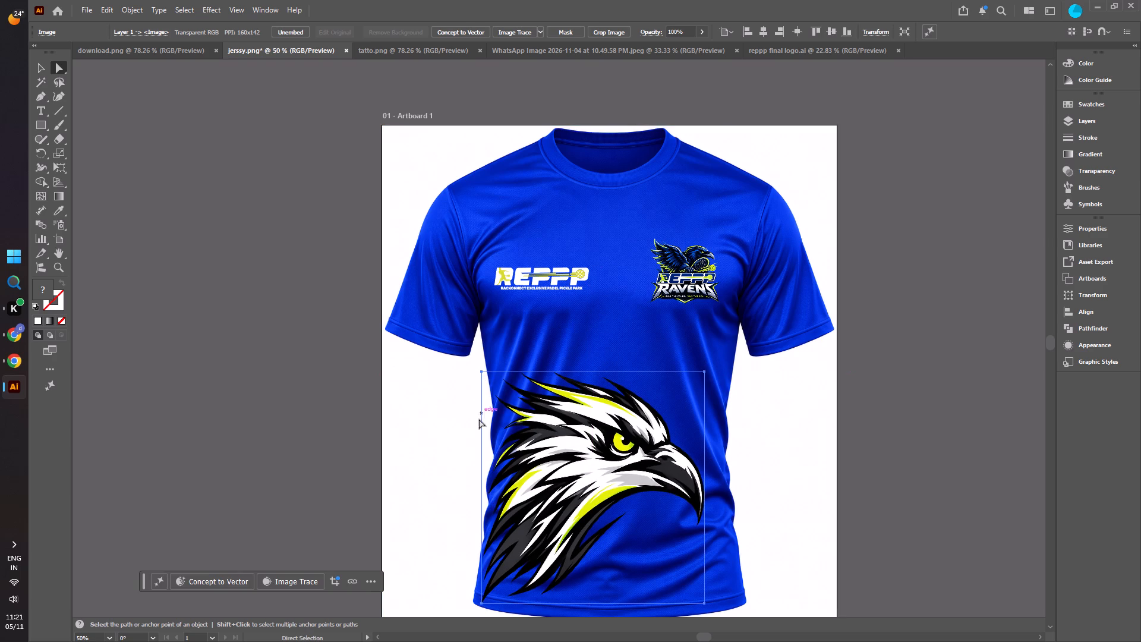
click(276, 351)
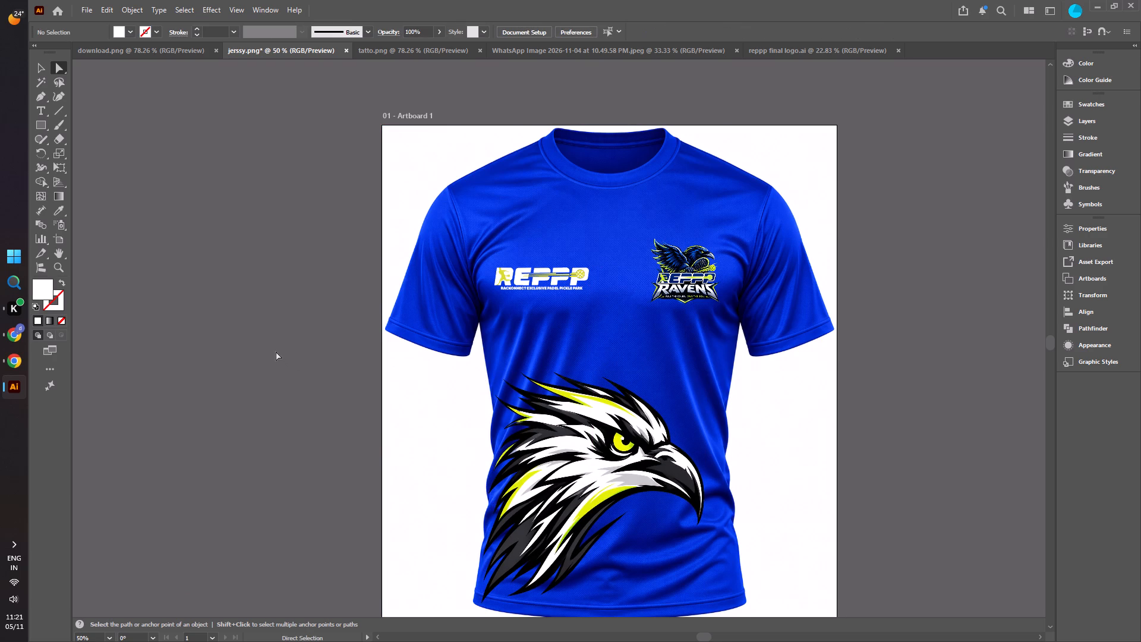
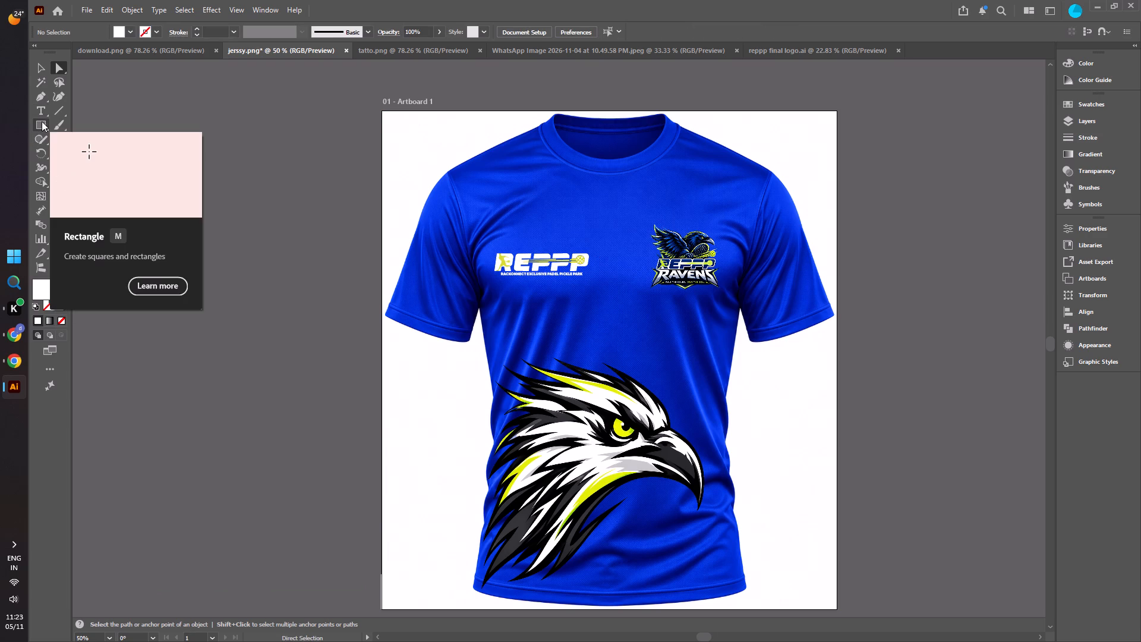
Trace the seam above the jersey's left sleeve cuff with the Pen tool, from the outer edge to the inner edge.
click(41, 96)
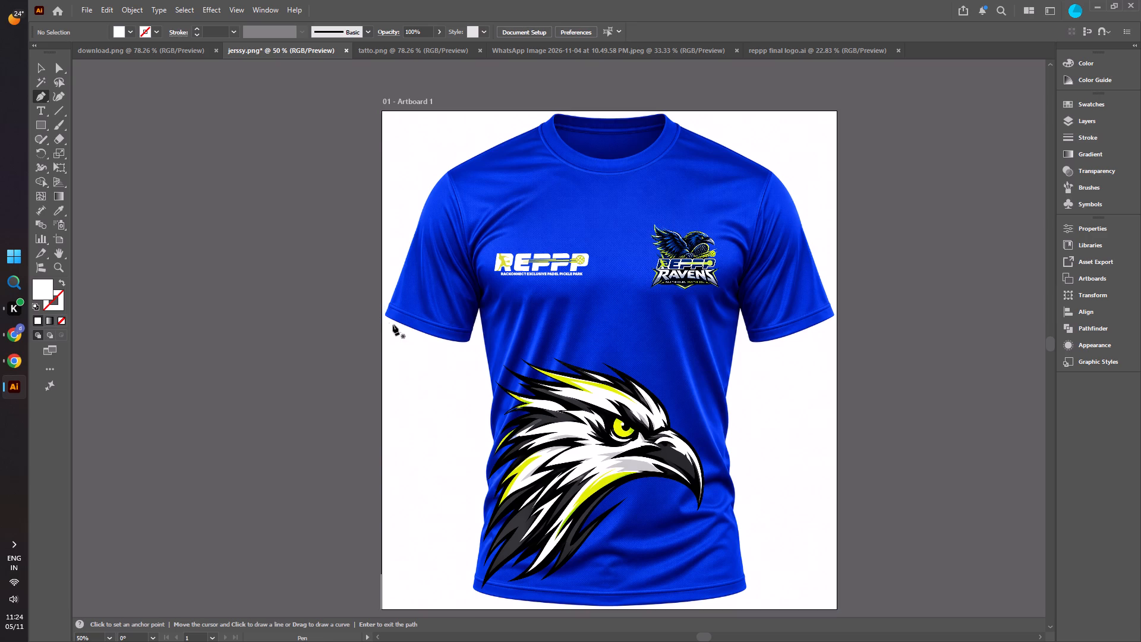
alt+scroll(387, 317, up, 6)
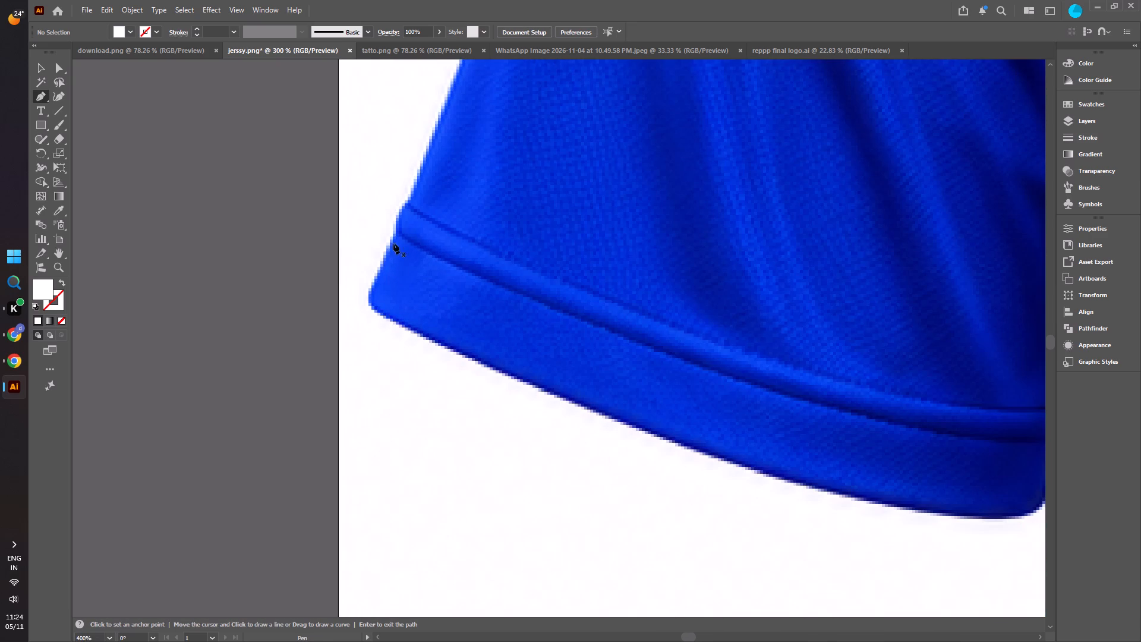
click(397, 230)
click(639, 341)
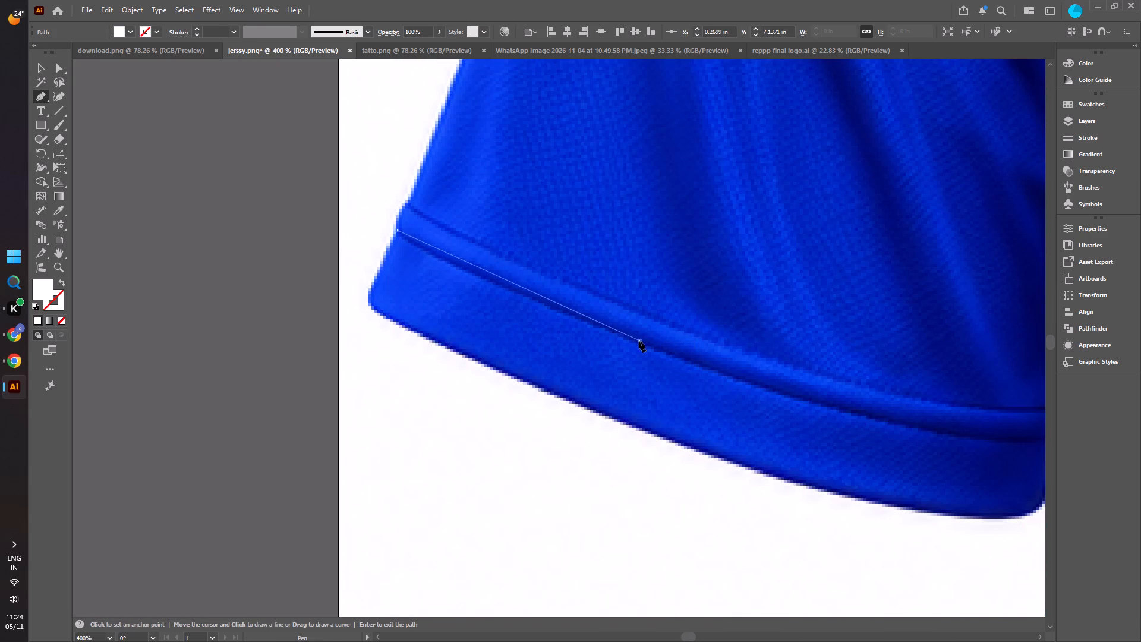
alt+scroll(639, 341, down, 4)
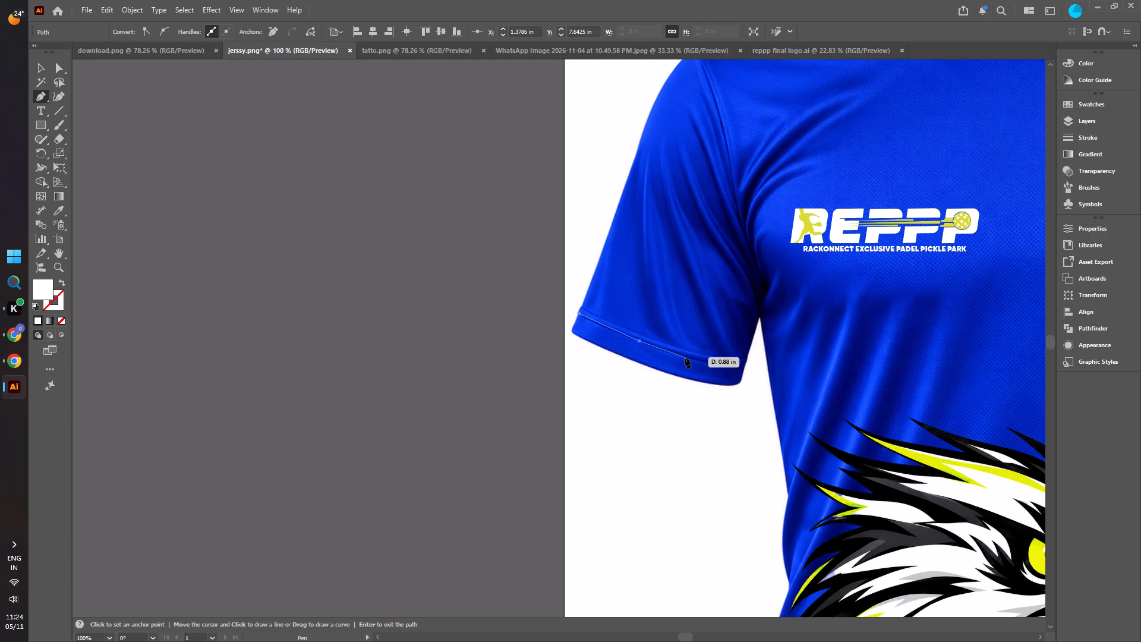
click(685, 357)
alt+scroll(721, 394, up, 2)
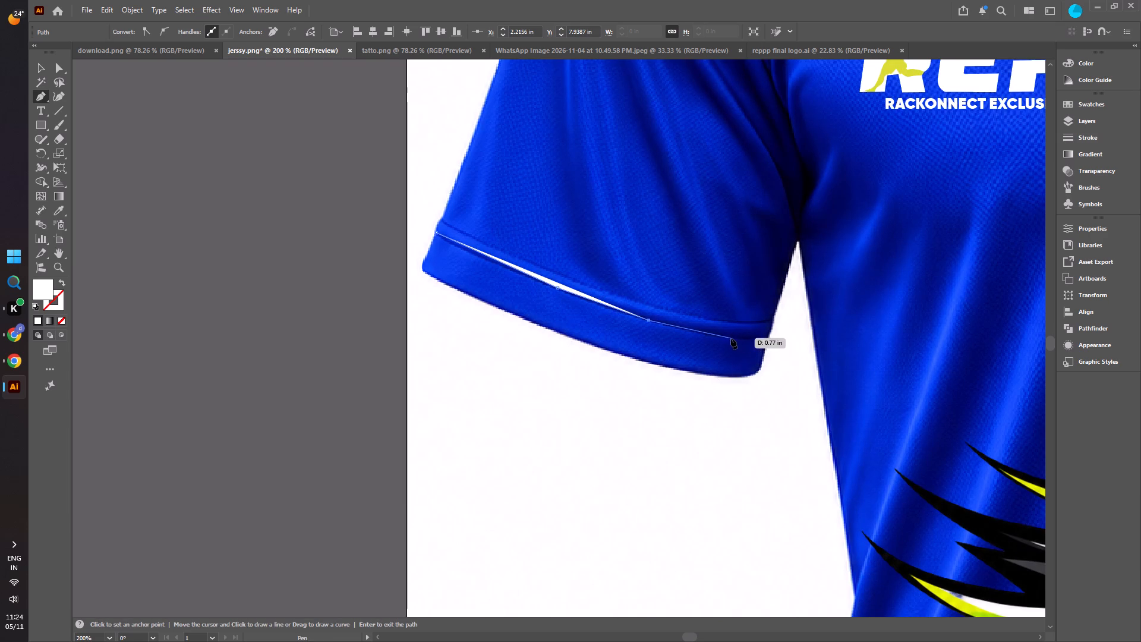
click(698, 332)
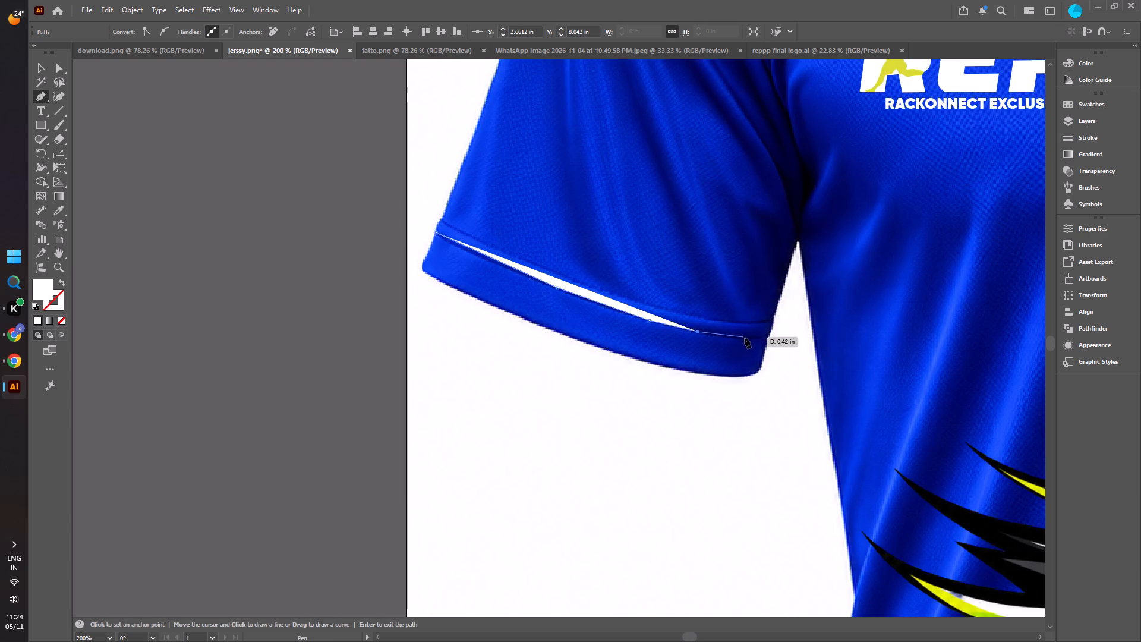
click(745, 338)
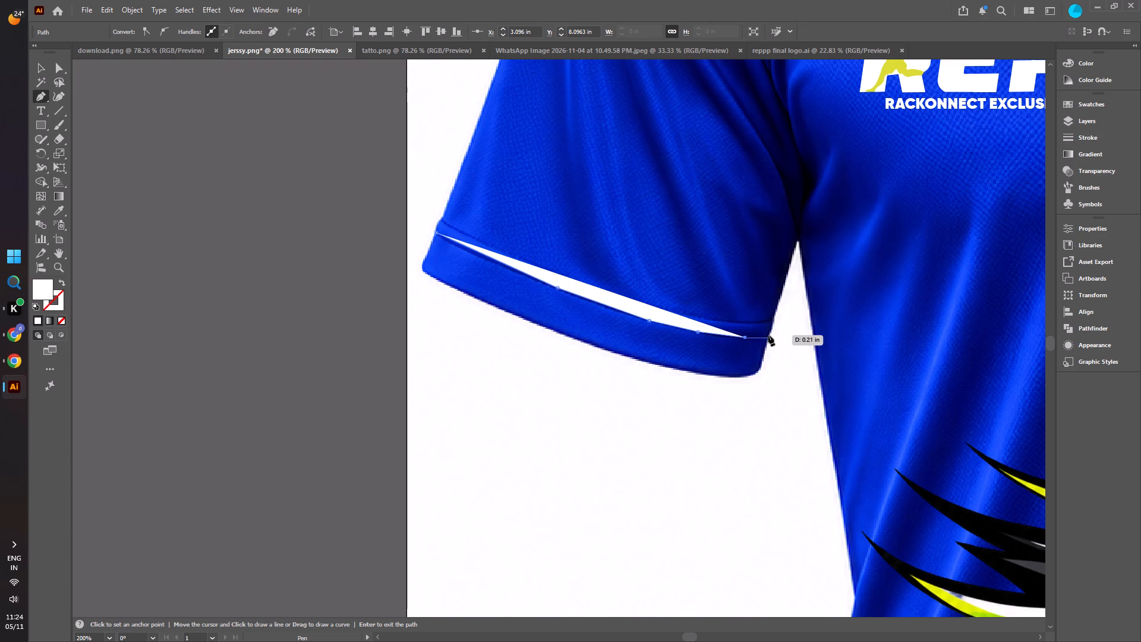
click(768, 335)
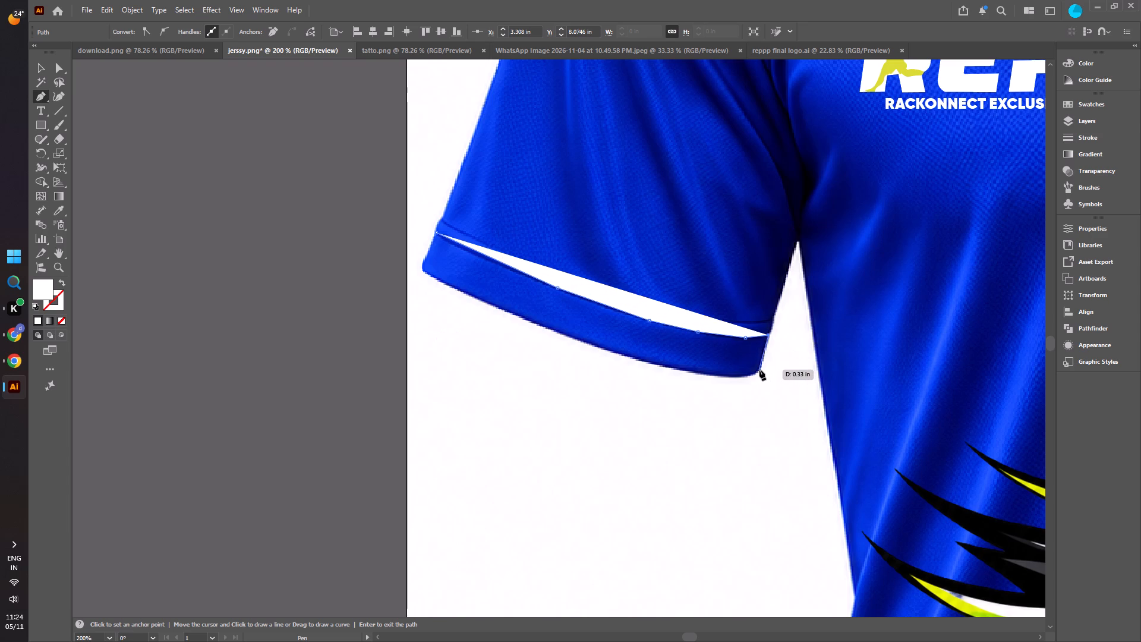
Continue the path down the cuff's inner edge and back along the sleeve hem, closing it at the outer starting point.
click(759, 370)
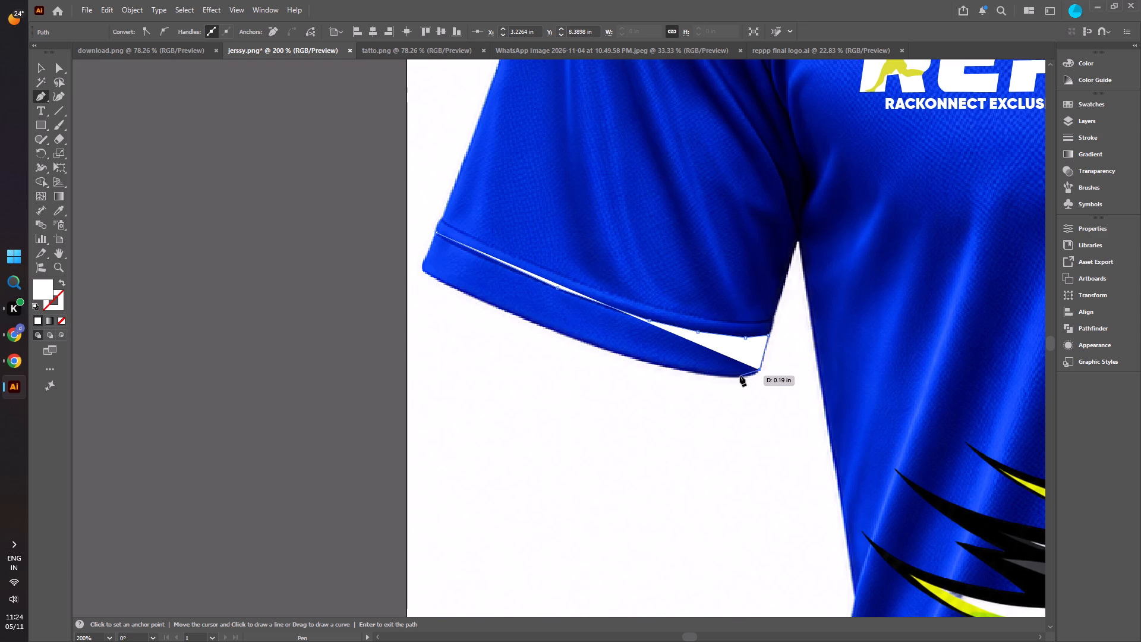
click(736, 376)
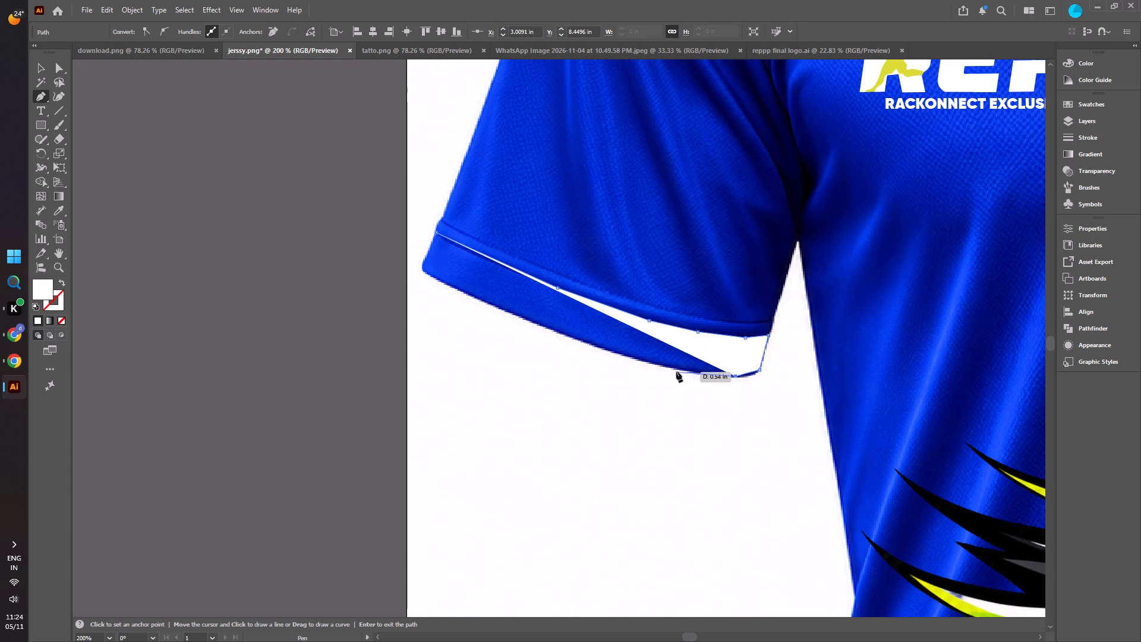
click(674, 368)
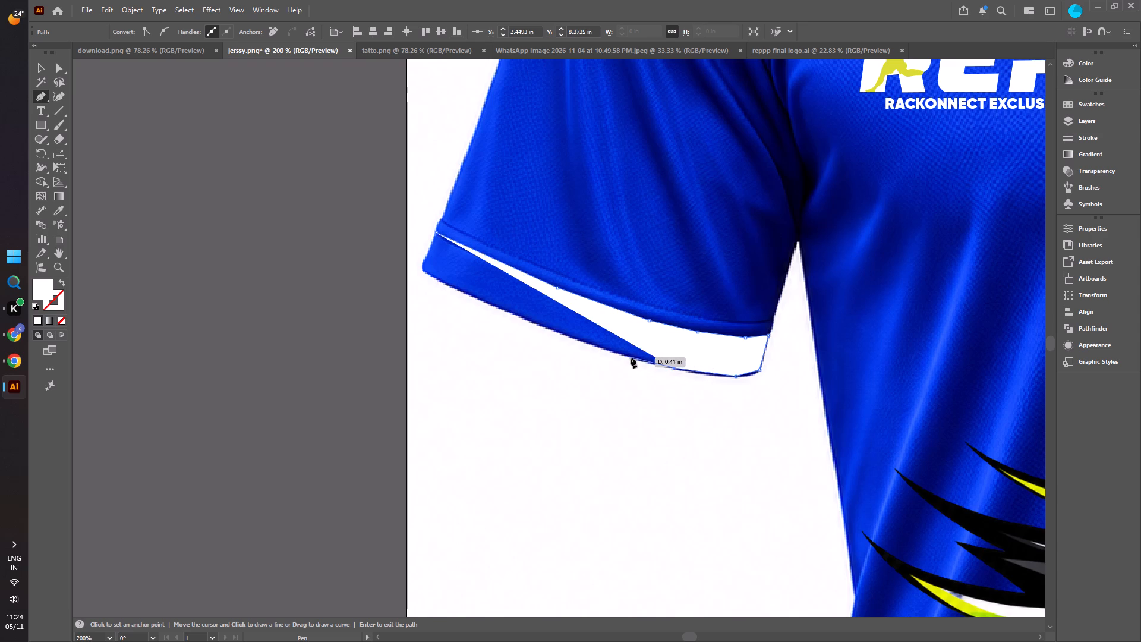
click(627, 357)
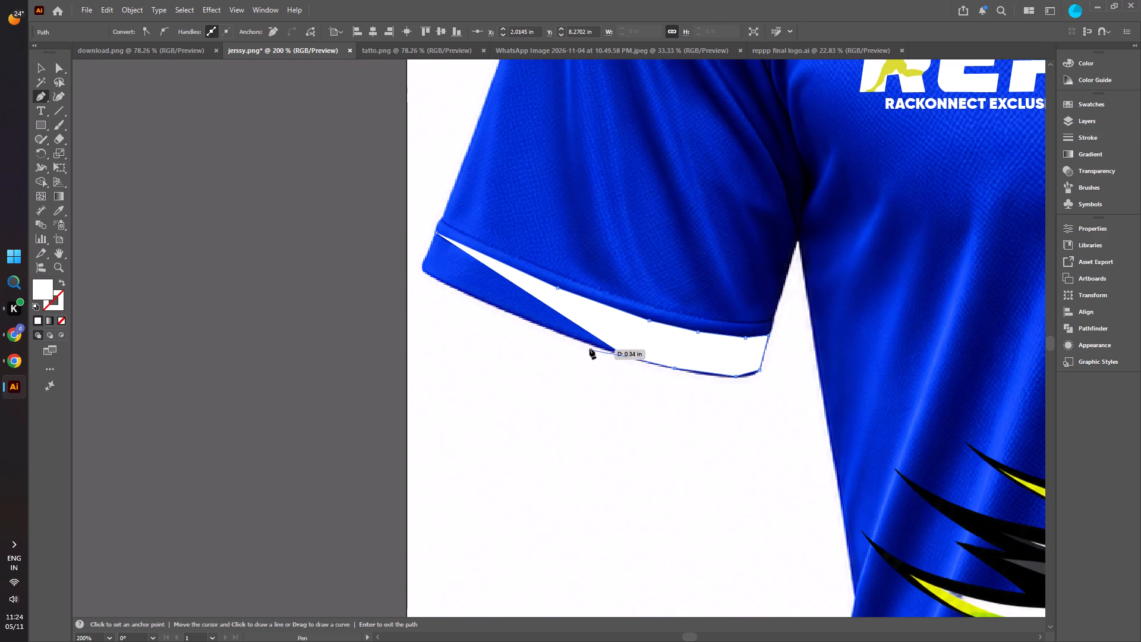
click(576, 339)
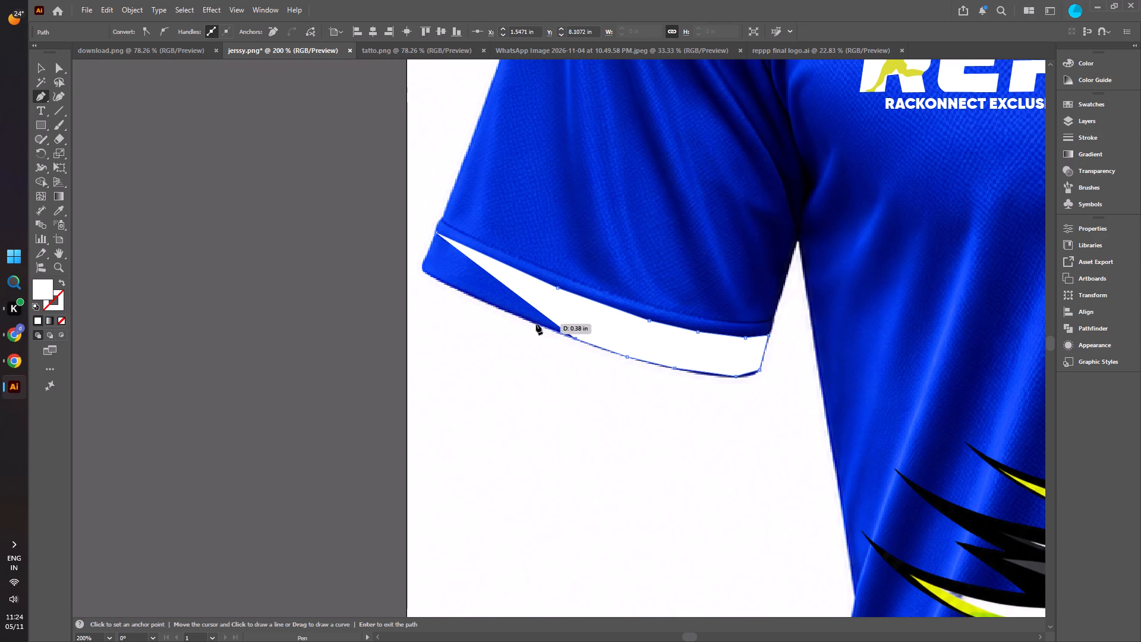
click(531, 323)
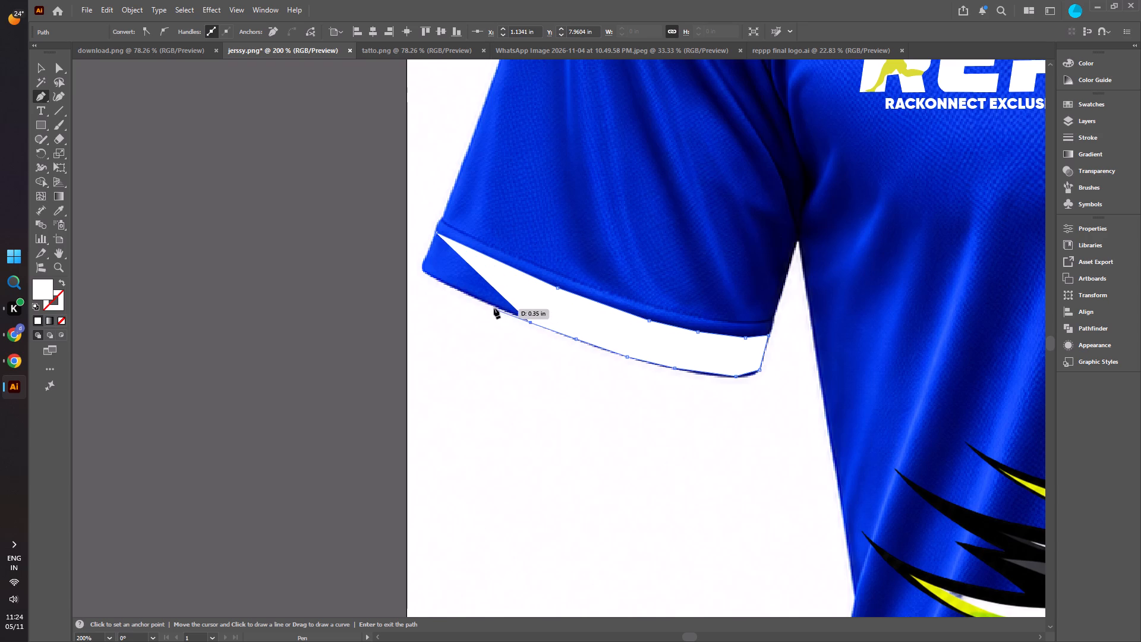
click(491, 304)
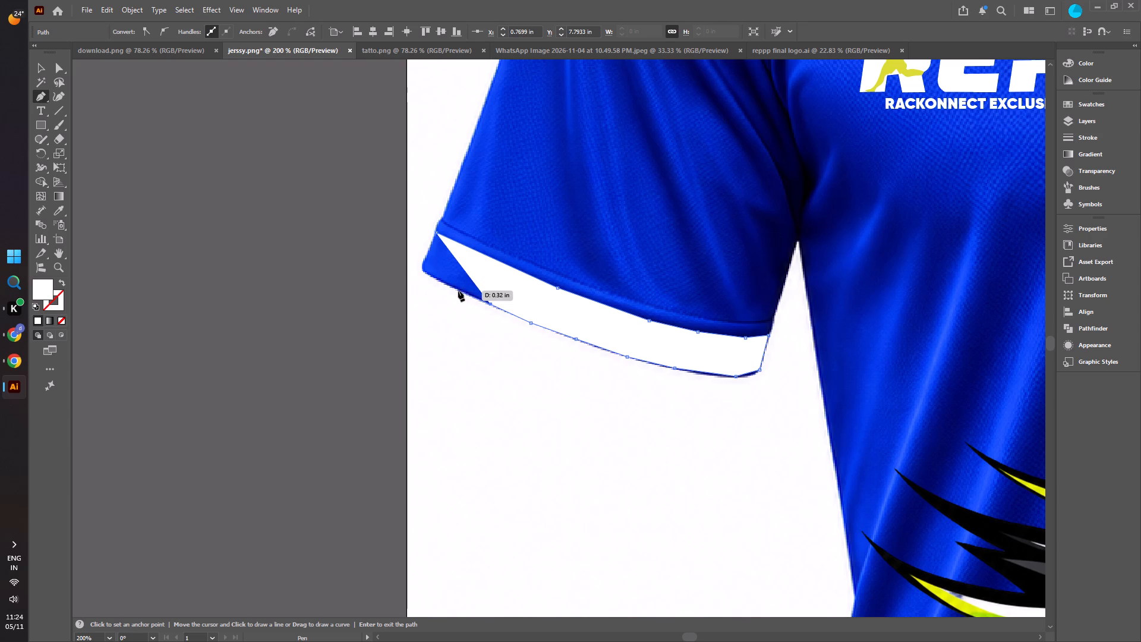
click(456, 288)
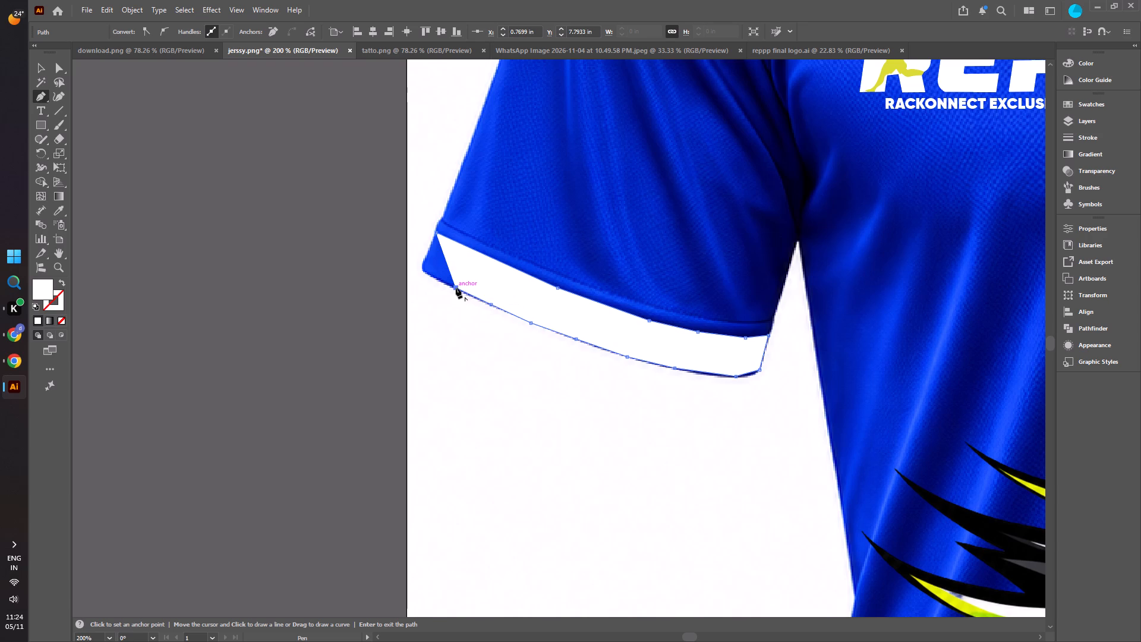
click(435, 279)
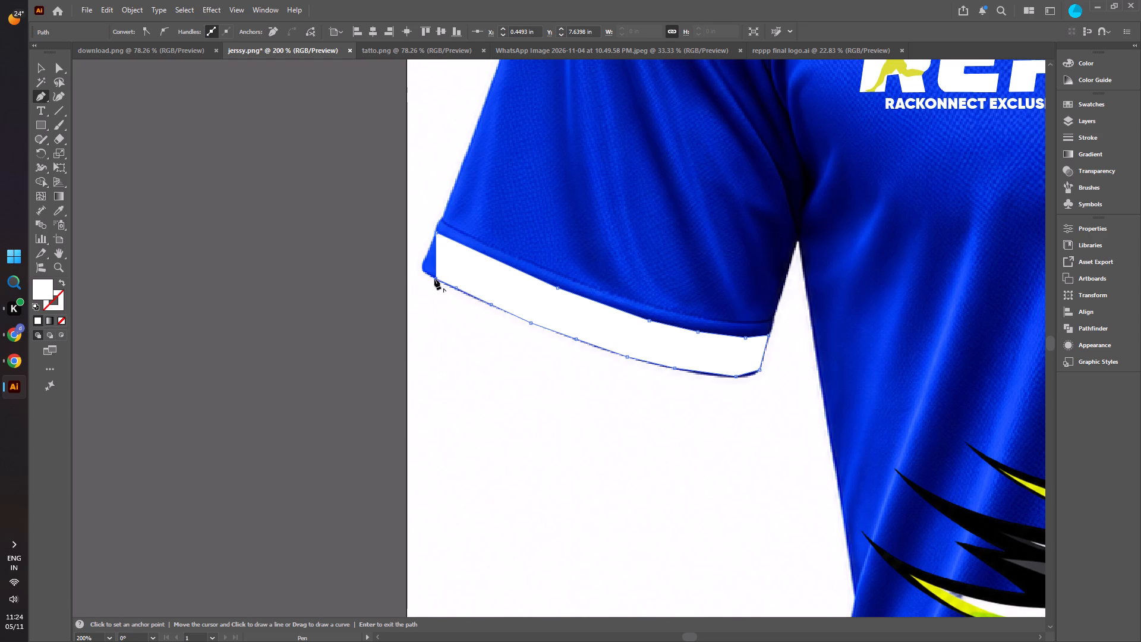
click(423, 270)
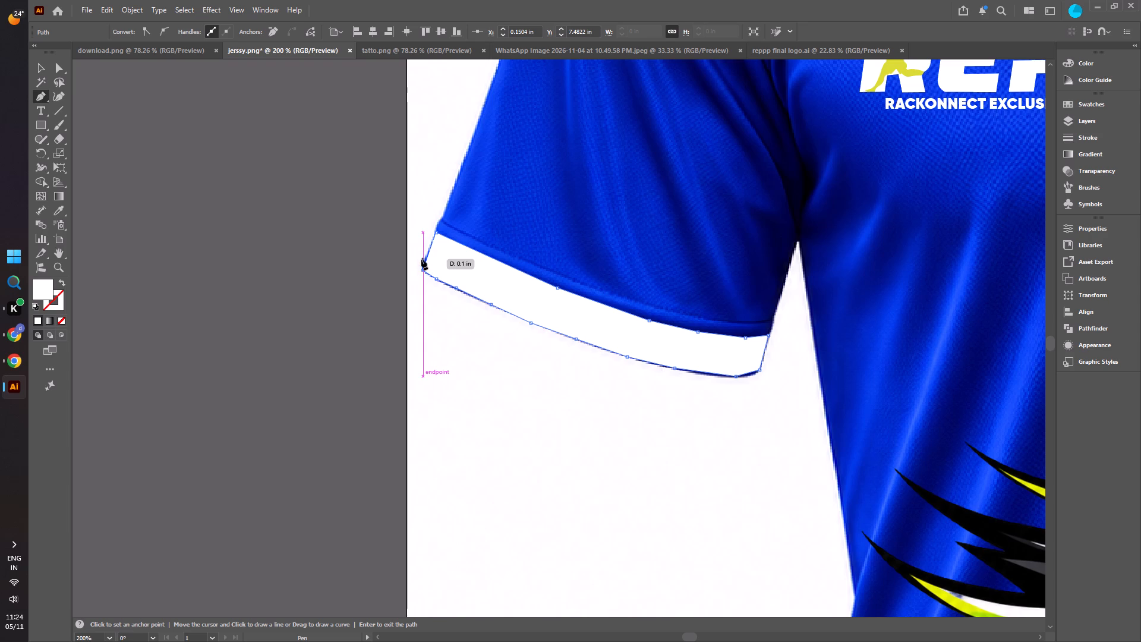
click(424, 261)
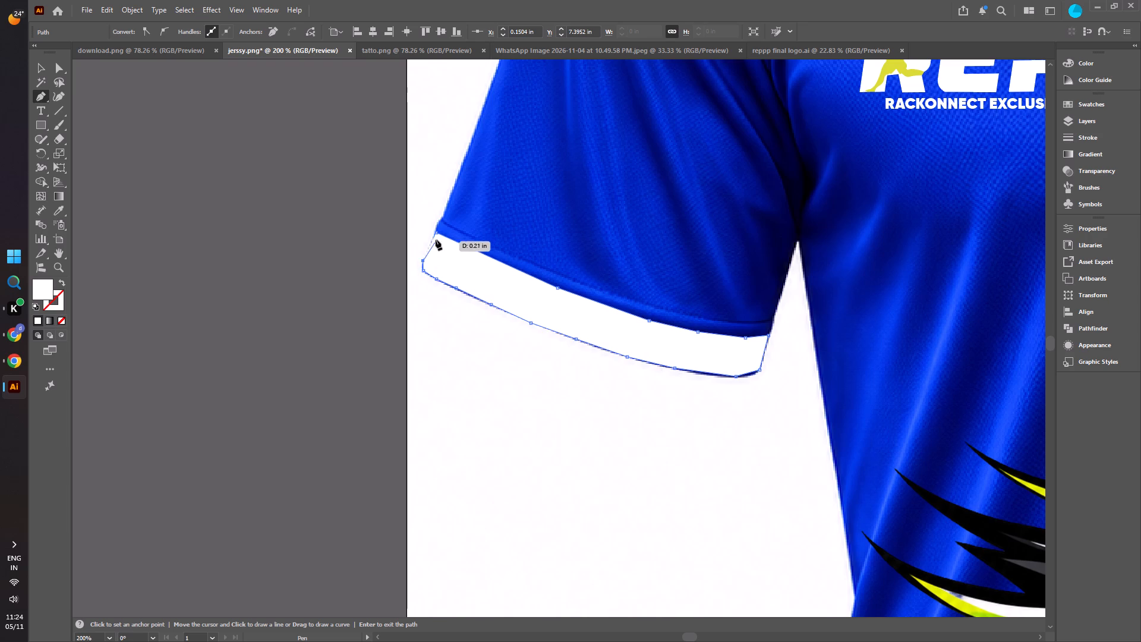
click(437, 234)
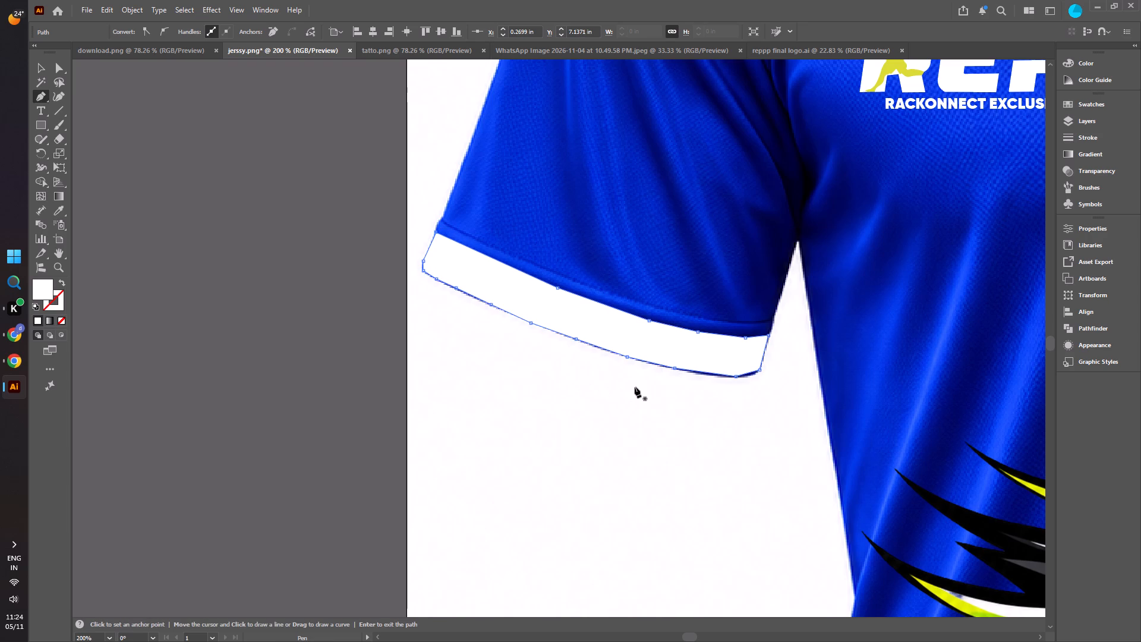
Fill the traced left sleeve cuff shape with a muted yellow web color and deselect it.
click(40, 70)
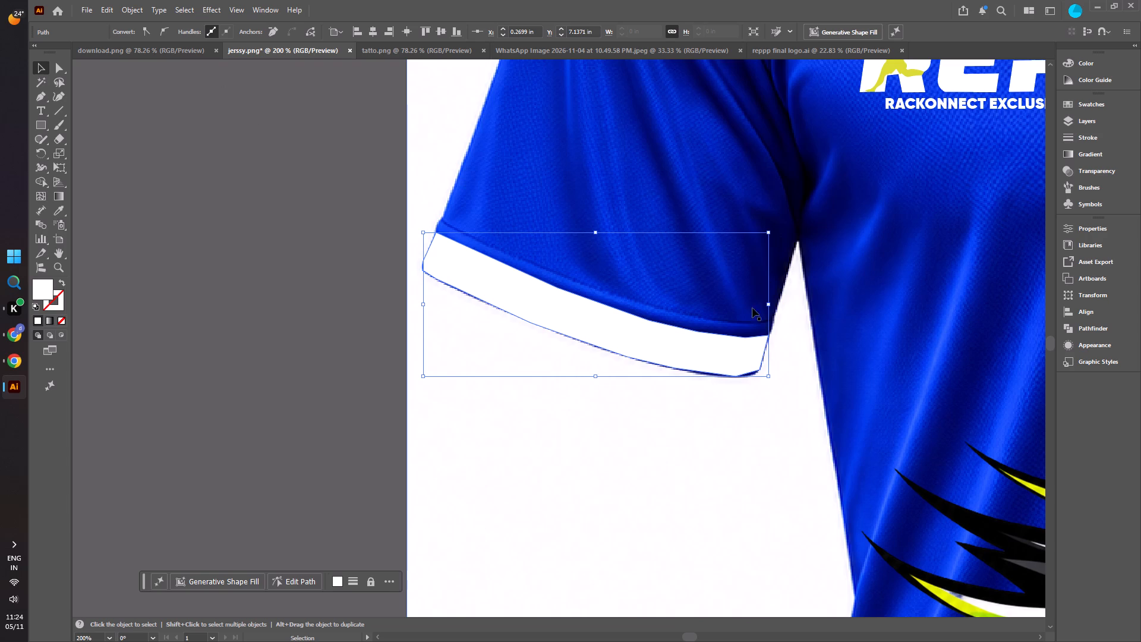
click(43, 289)
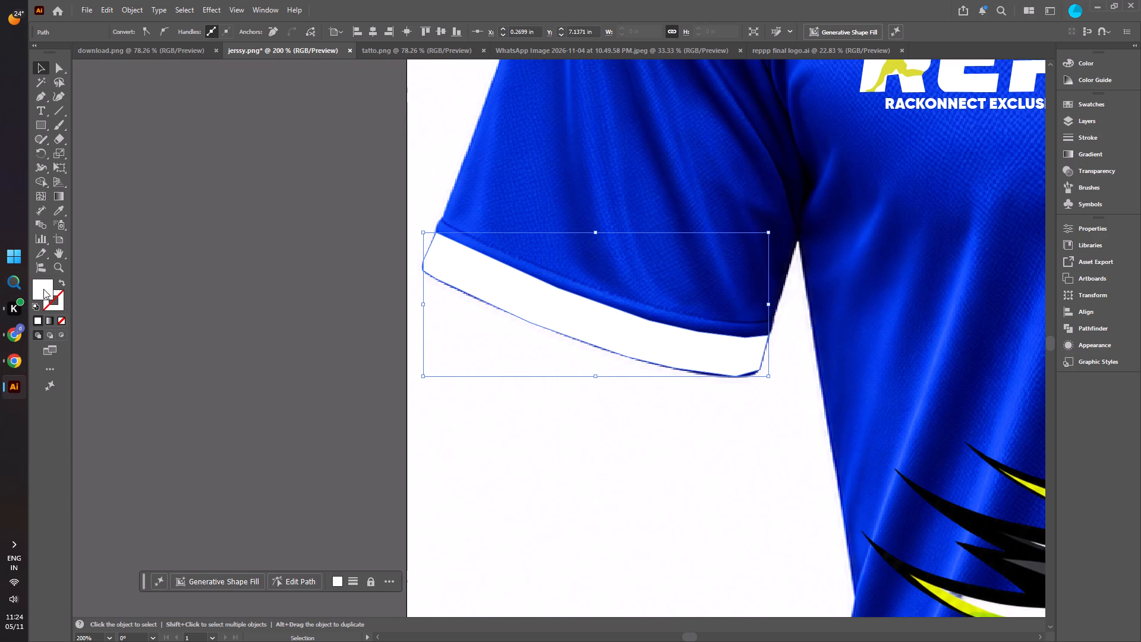
double_click(43, 289)
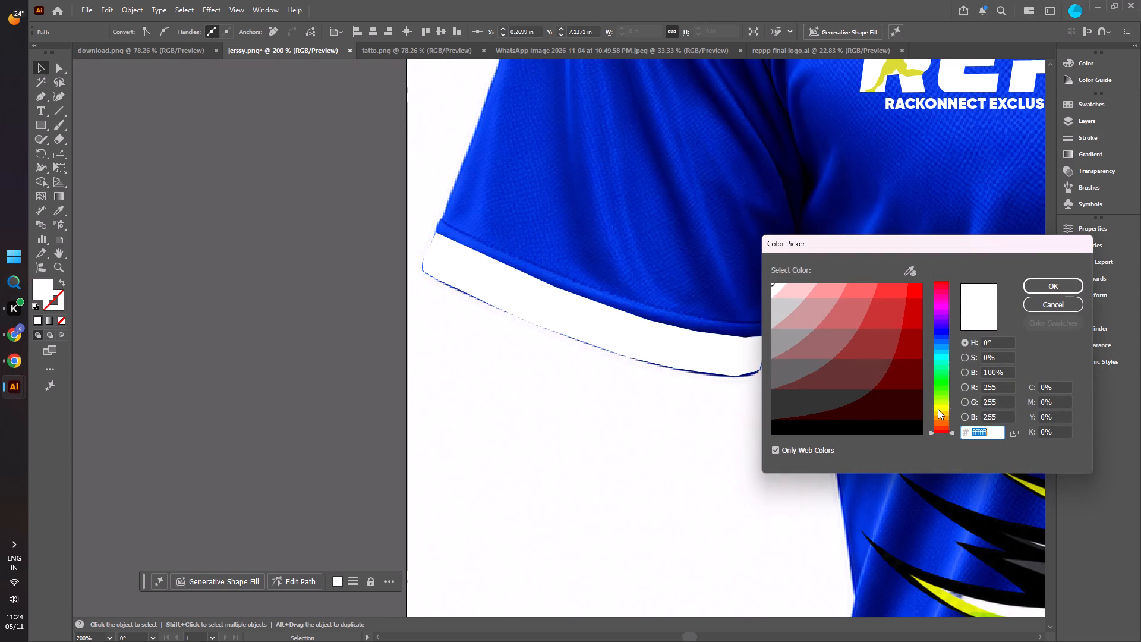
click(938, 409)
drag(887, 341, 893, 303)
click(1042, 289)
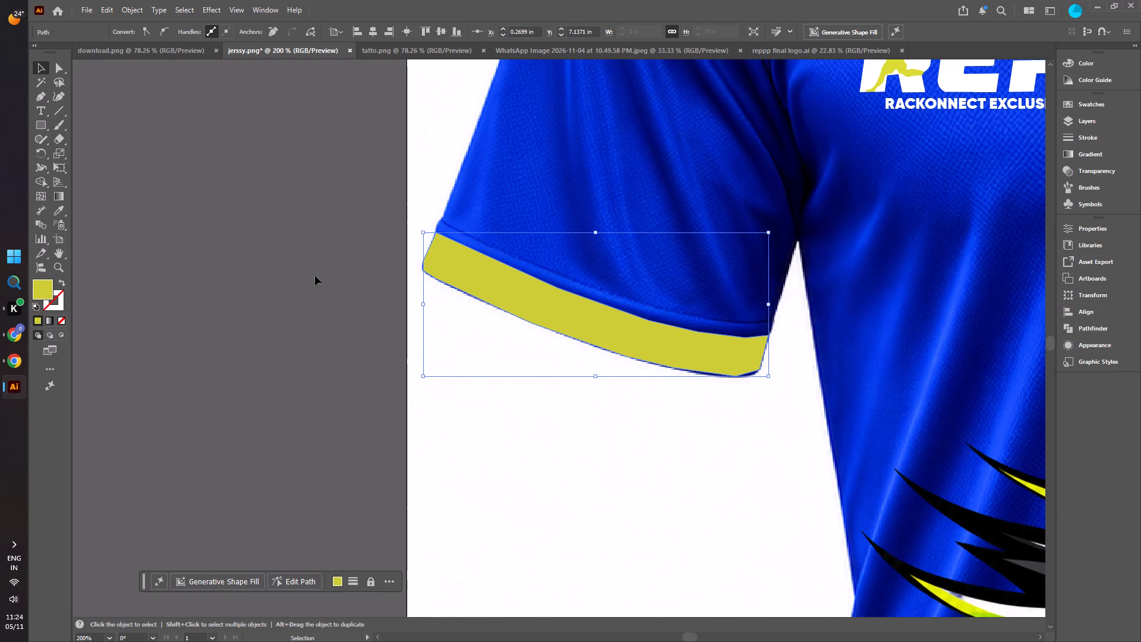
click(315, 246)
alt+scroll(339, 311, down, 4)
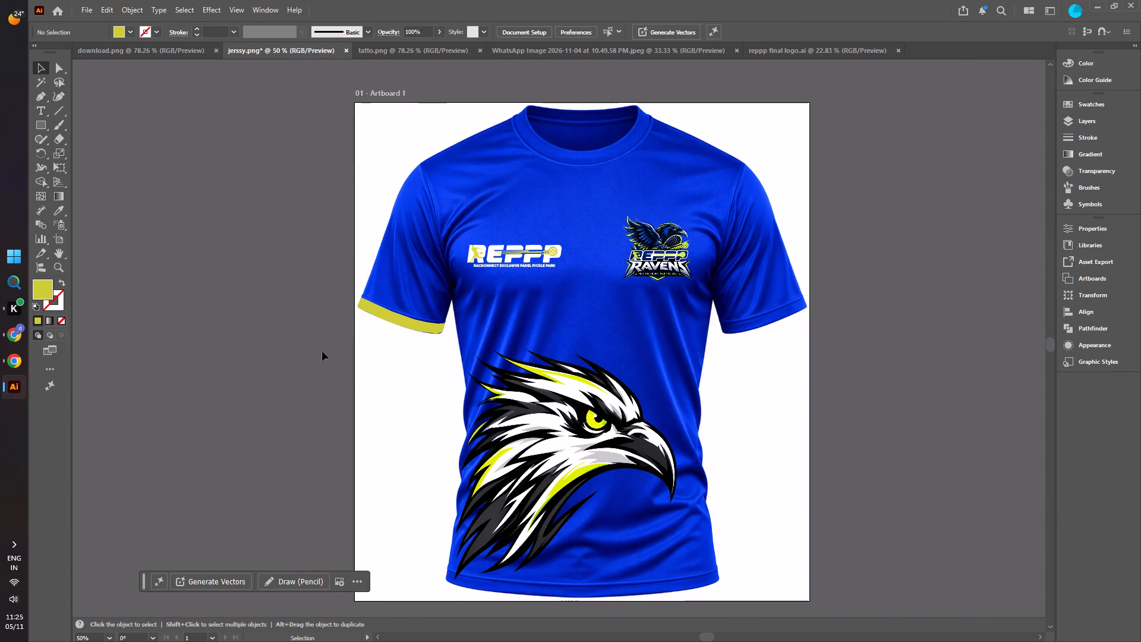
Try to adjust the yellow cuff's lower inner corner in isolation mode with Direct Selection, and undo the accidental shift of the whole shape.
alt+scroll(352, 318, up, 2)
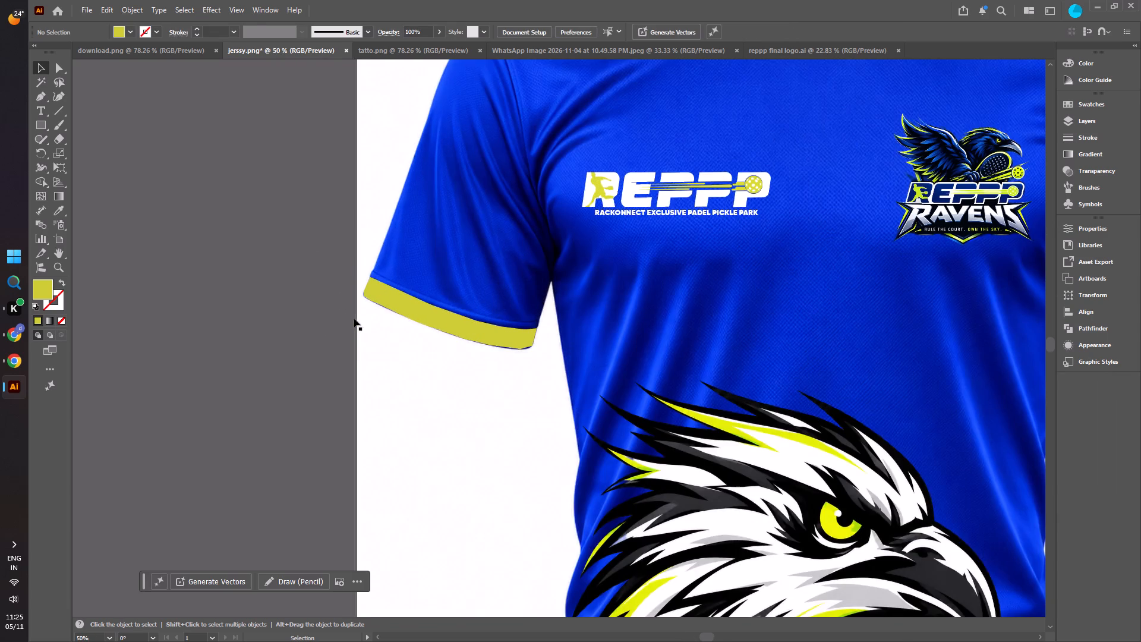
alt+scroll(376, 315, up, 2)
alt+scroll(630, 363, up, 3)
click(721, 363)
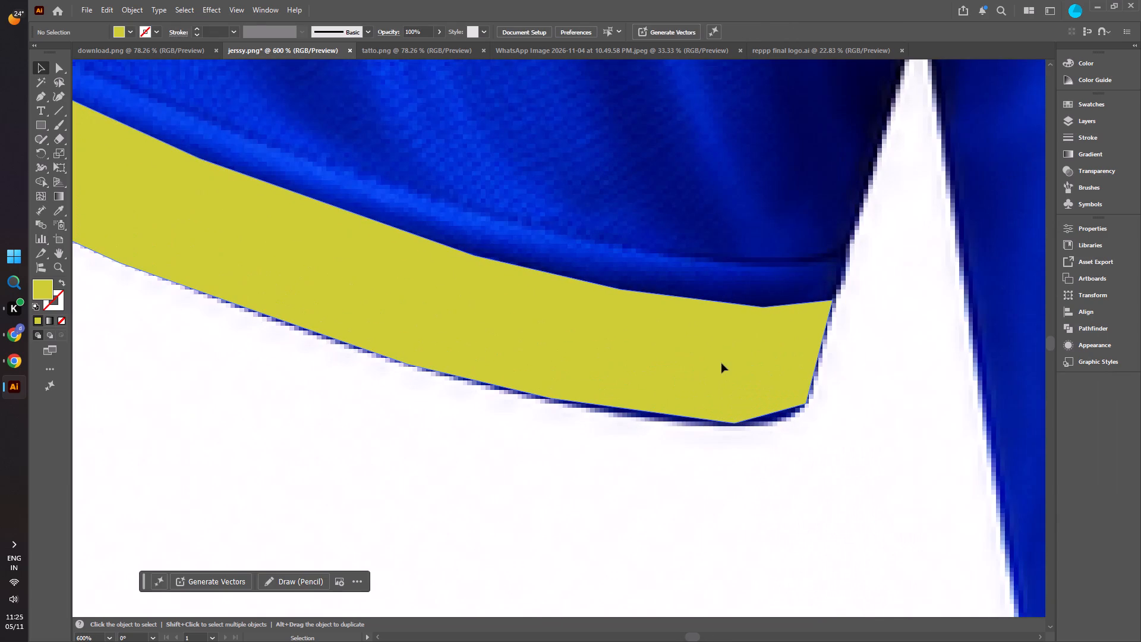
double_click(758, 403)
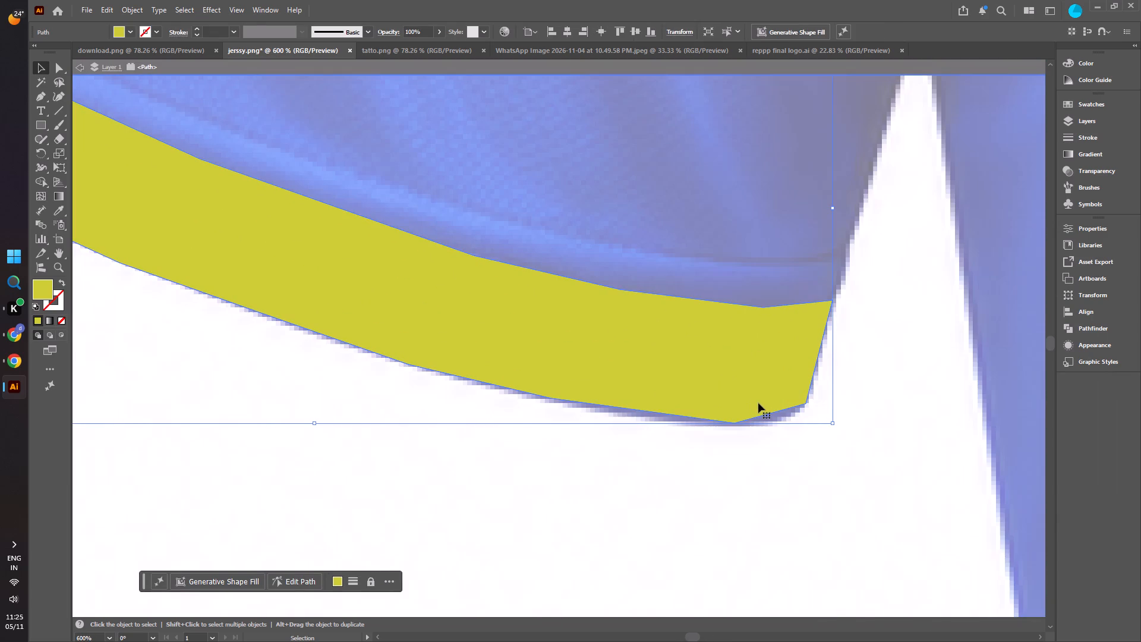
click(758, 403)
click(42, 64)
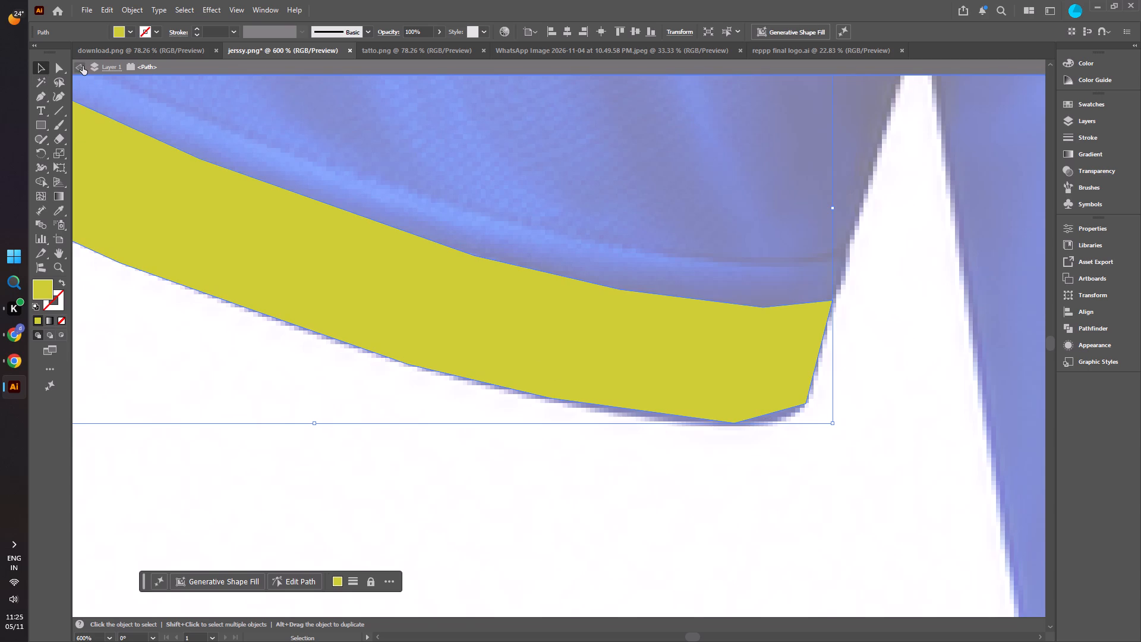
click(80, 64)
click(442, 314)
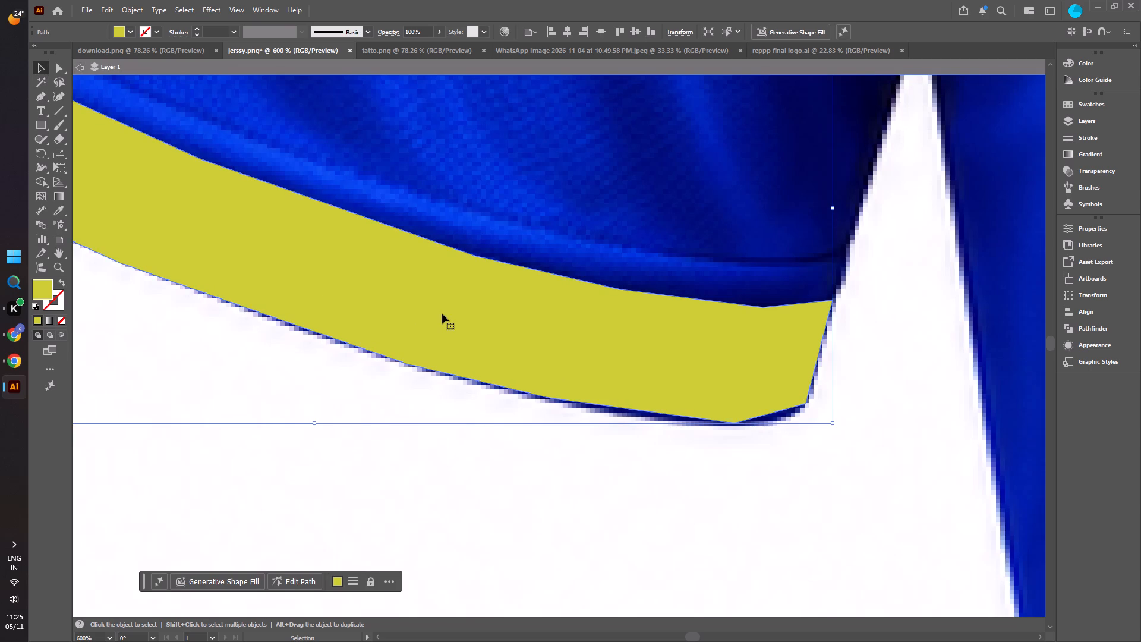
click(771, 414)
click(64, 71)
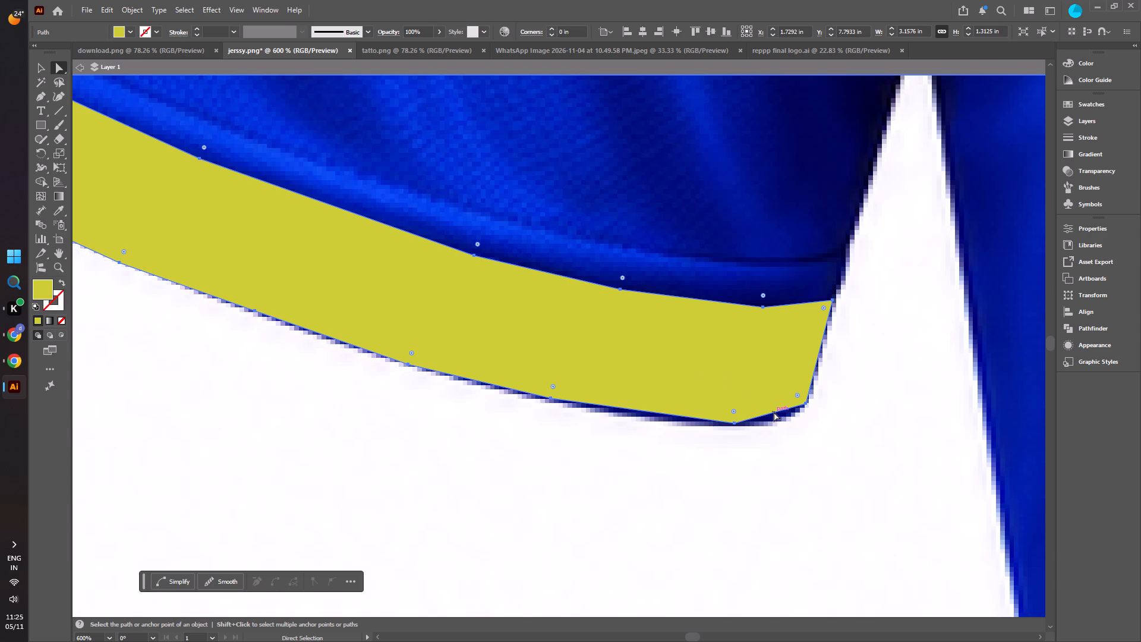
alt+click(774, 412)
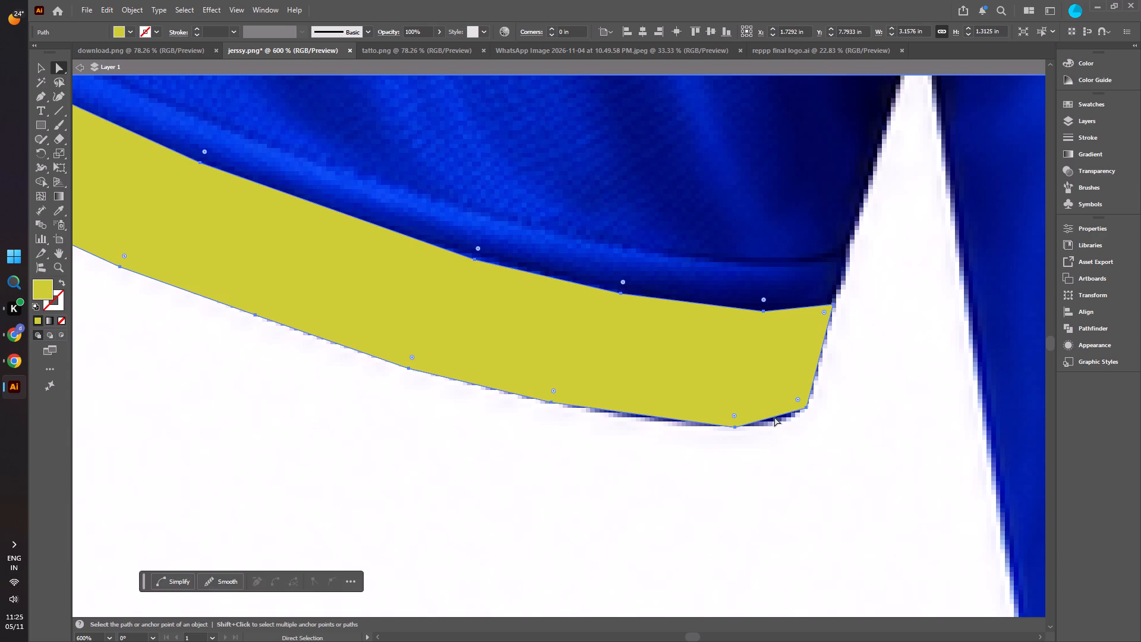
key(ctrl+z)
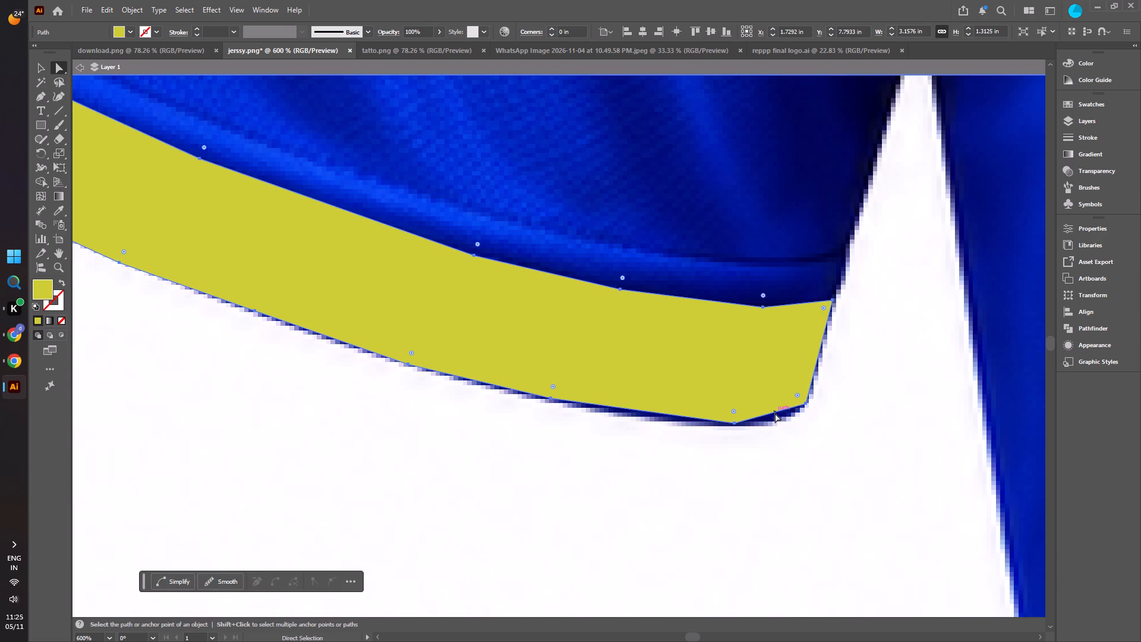
Try to reshape the left yellow cuff's lower inner corner by splitting its edge with the Scissors tool, and deselect the cuff.
key(c)
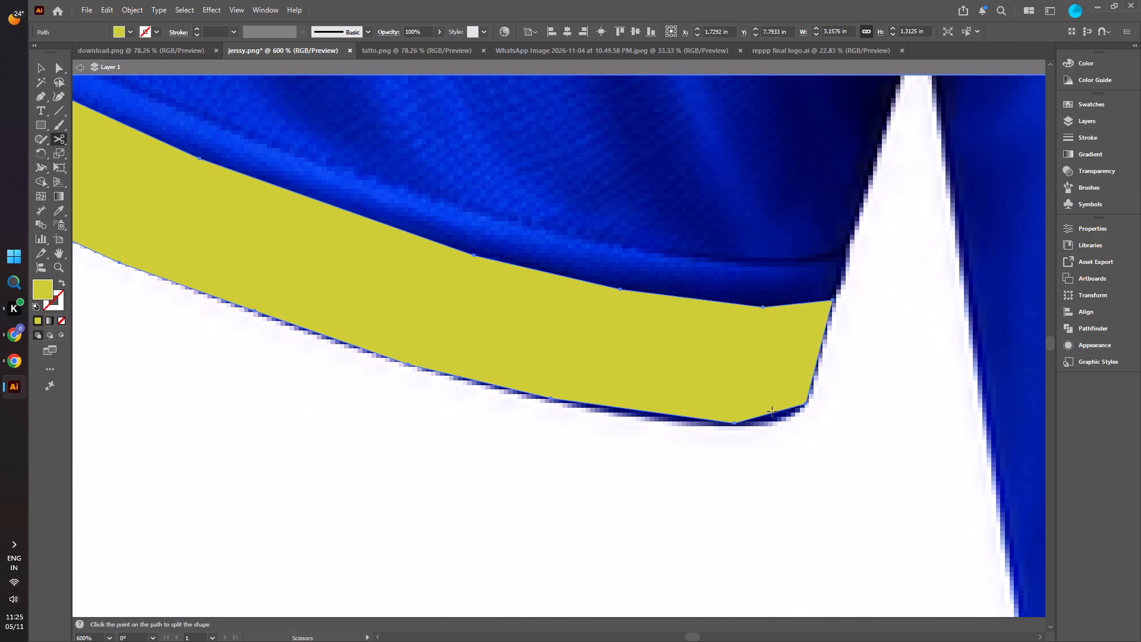
drag(771, 411, 776, 420)
click(773, 413)
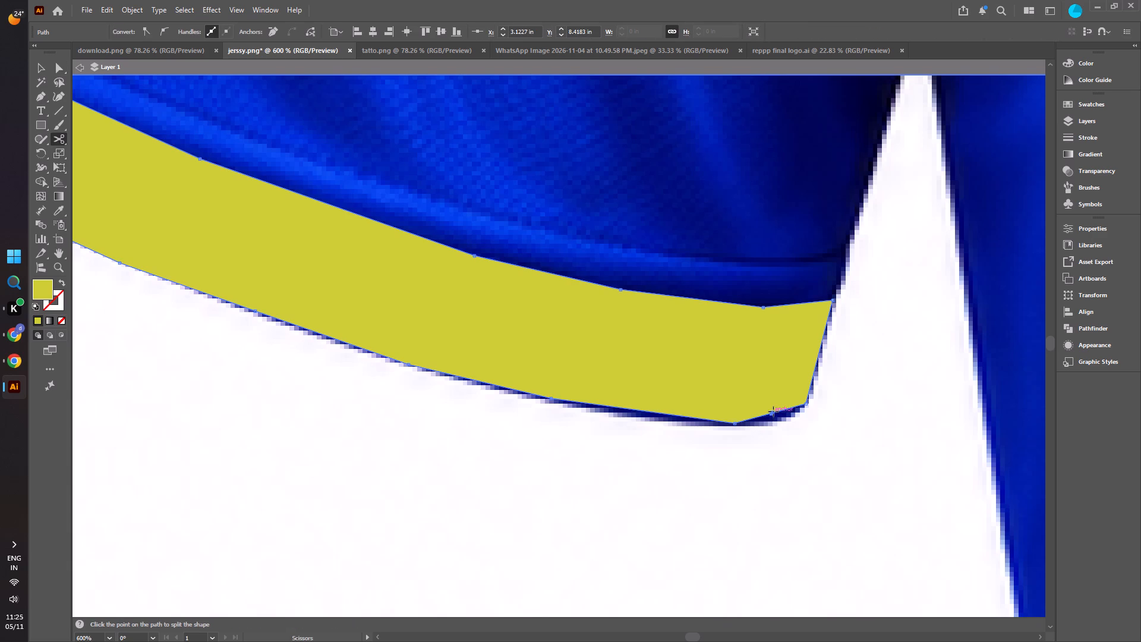
shift+drag(771, 413, 780, 442)
shift+drag(780, 442, 780, 427)
drag(772, 413, 772, 419)
click(772, 414)
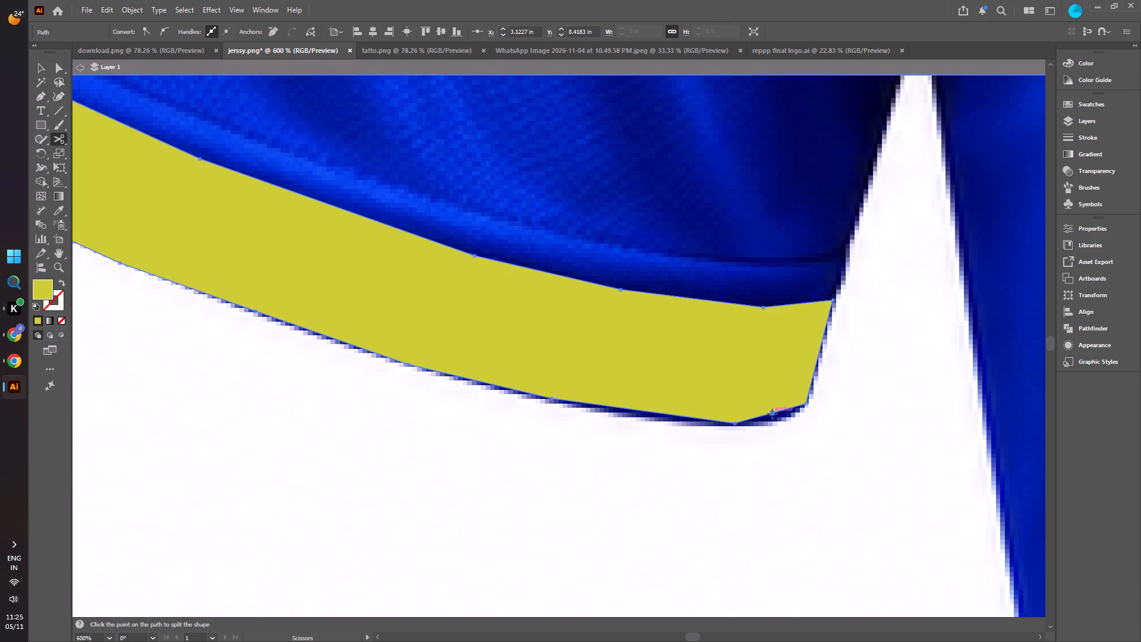
click(772, 414)
alt+drag(774, 413, 774, 420)
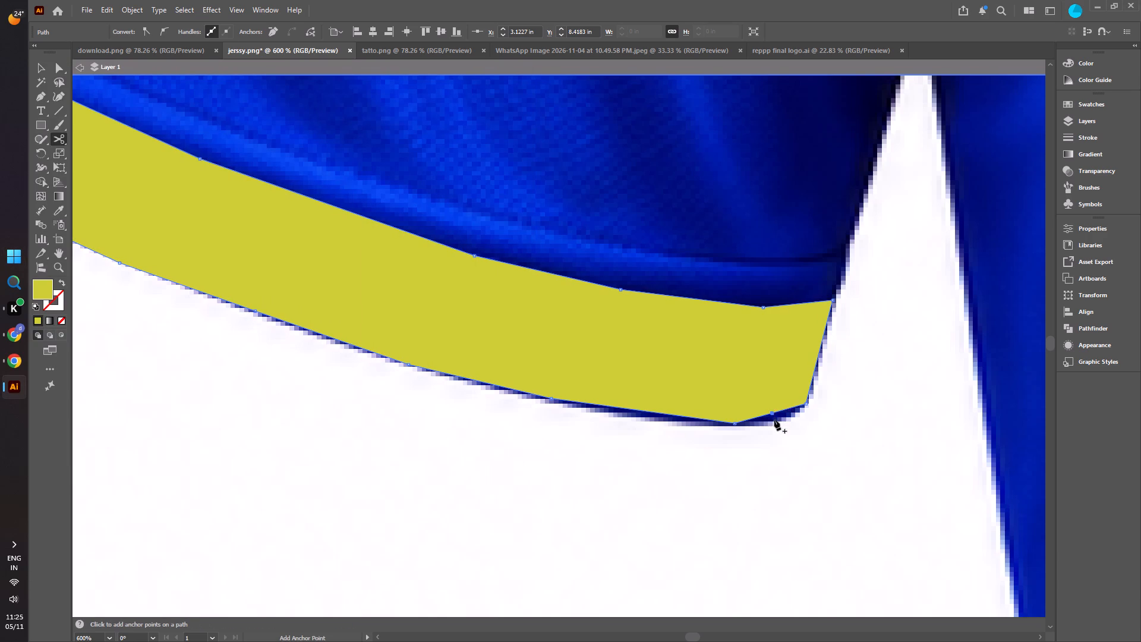
alt+drag(774, 420, 774, 420)
drag(771, 413, 774, 423)
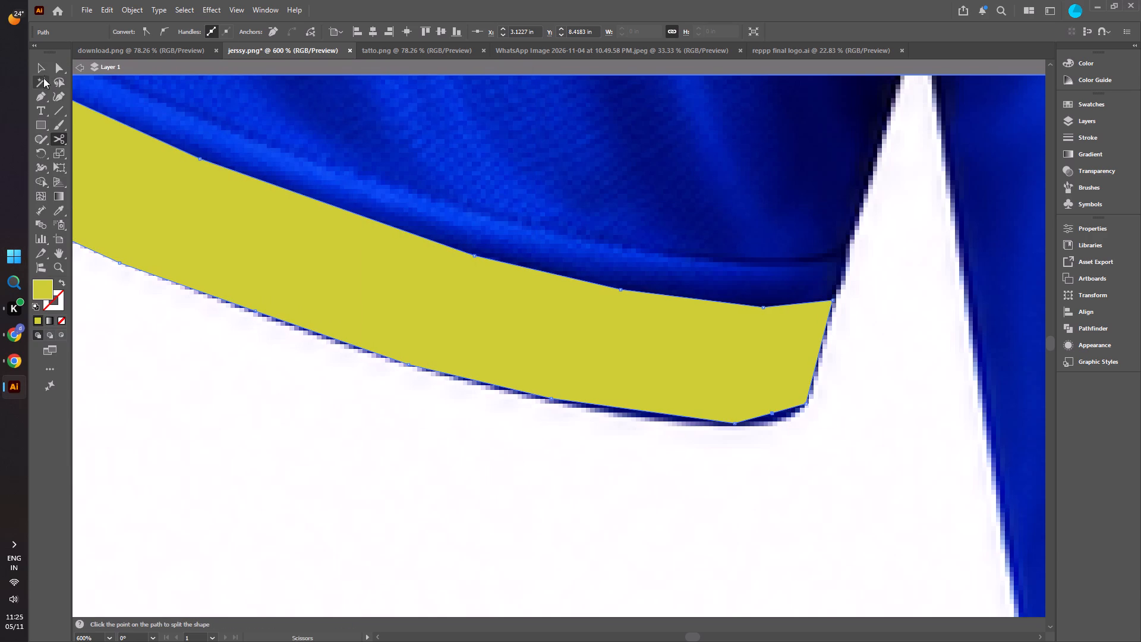
click(39, 68)
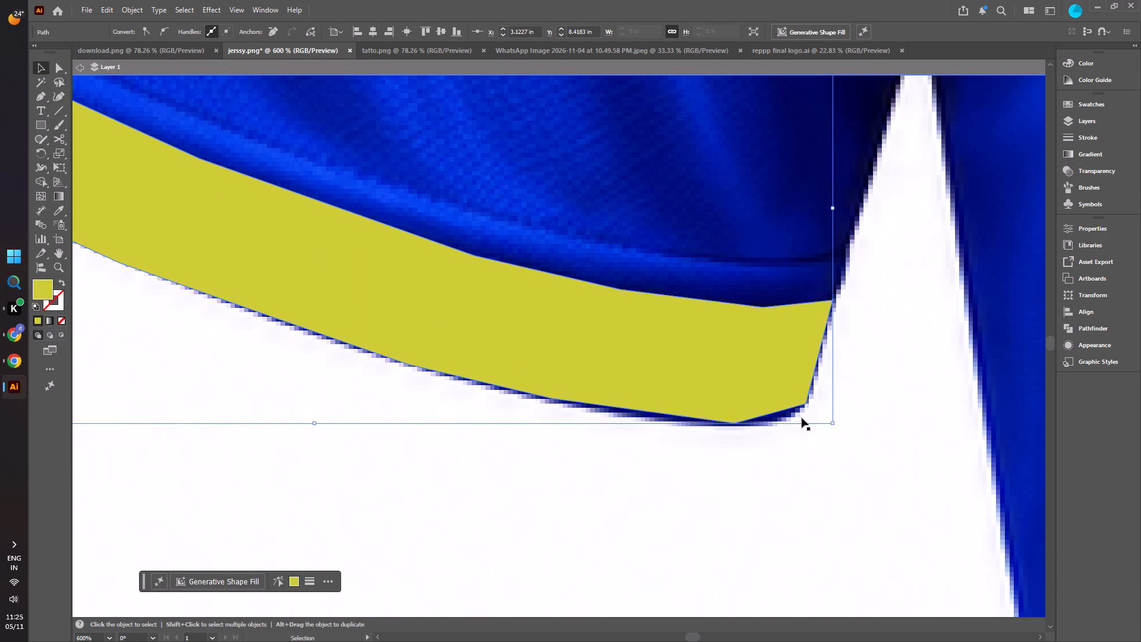
click(866, 371)
Duplicate the yellow left cuff shape and place the copy by the right sleeve's hem.
alt+scroll(611, 461, down, 5)
alt+scroll(484, 440, down, 3)
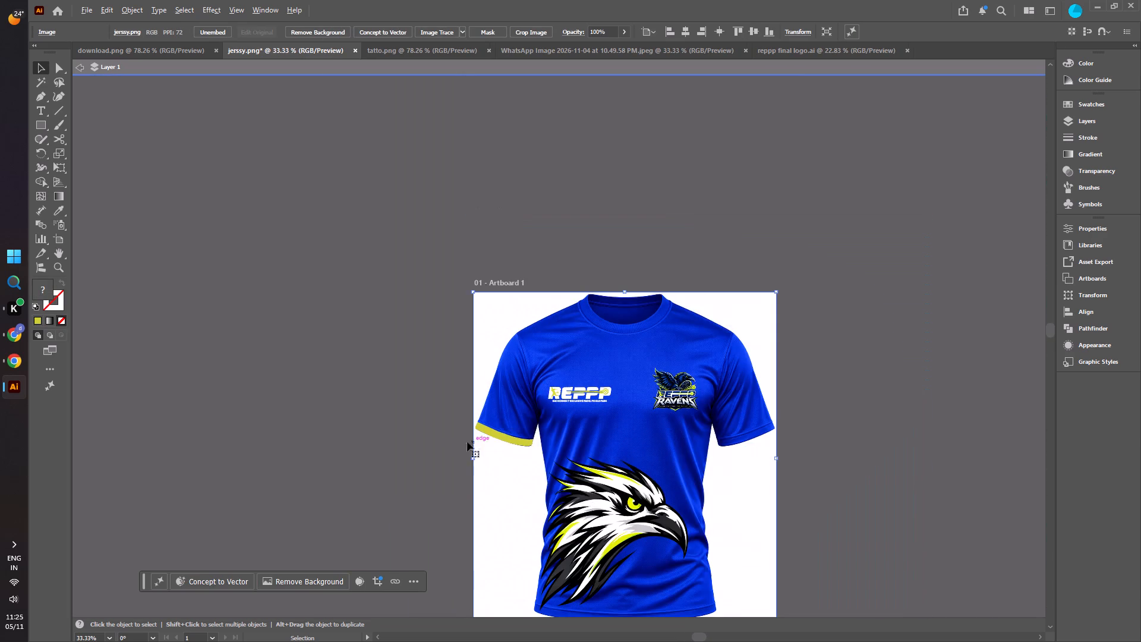
alt+scroll(716, 476, up, 2)
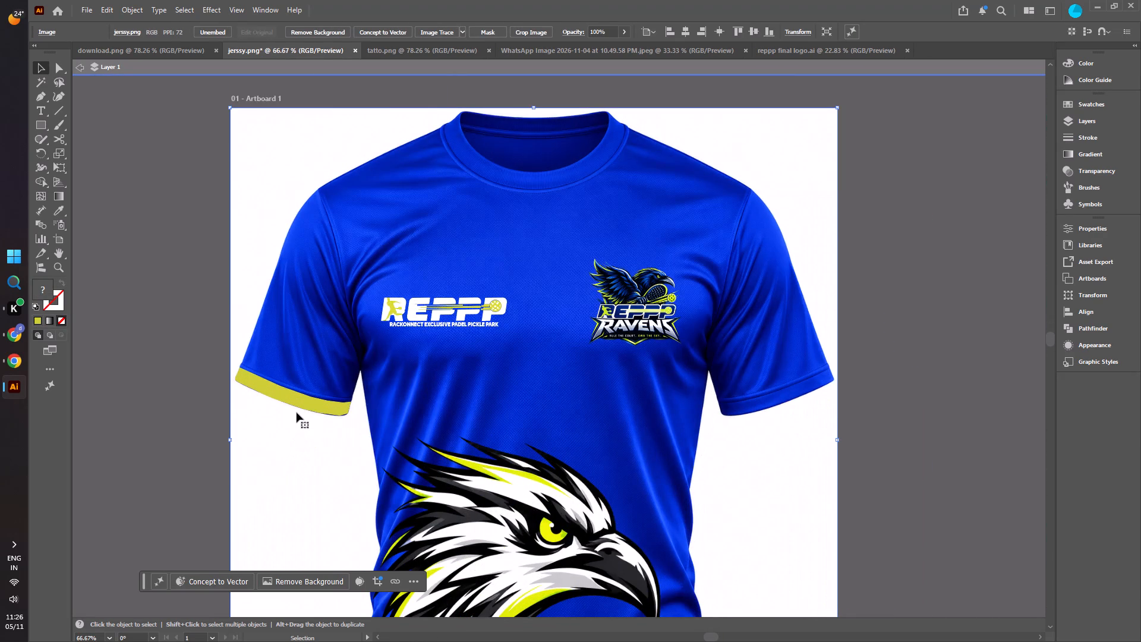
alt+drag(298, 405, 741, 414)
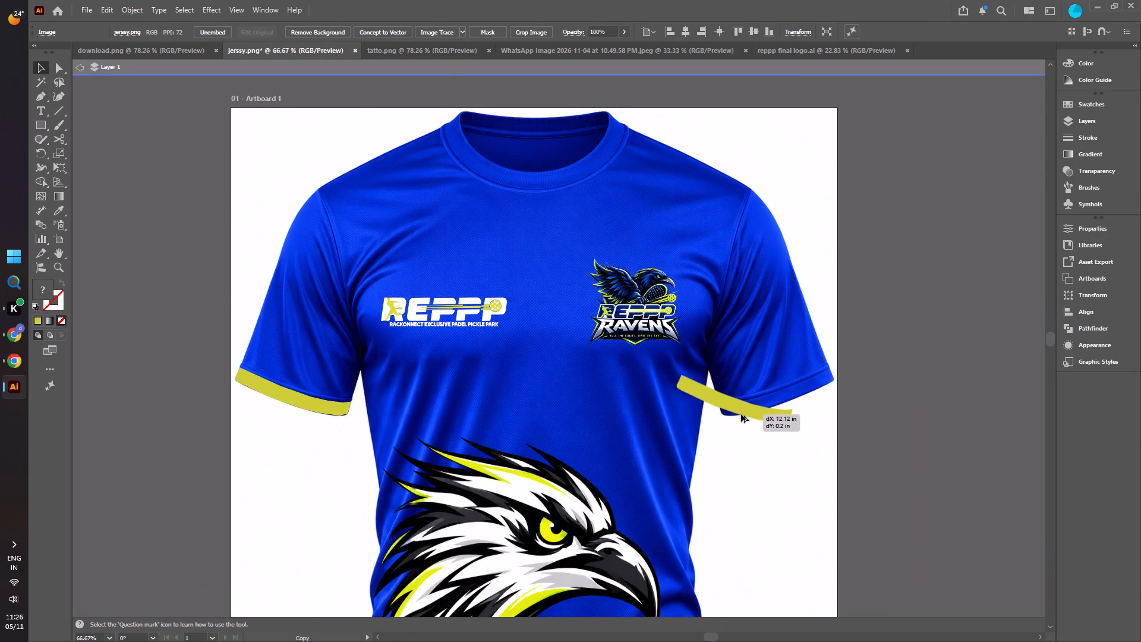
alt+drag(741, 414, 742, 414)
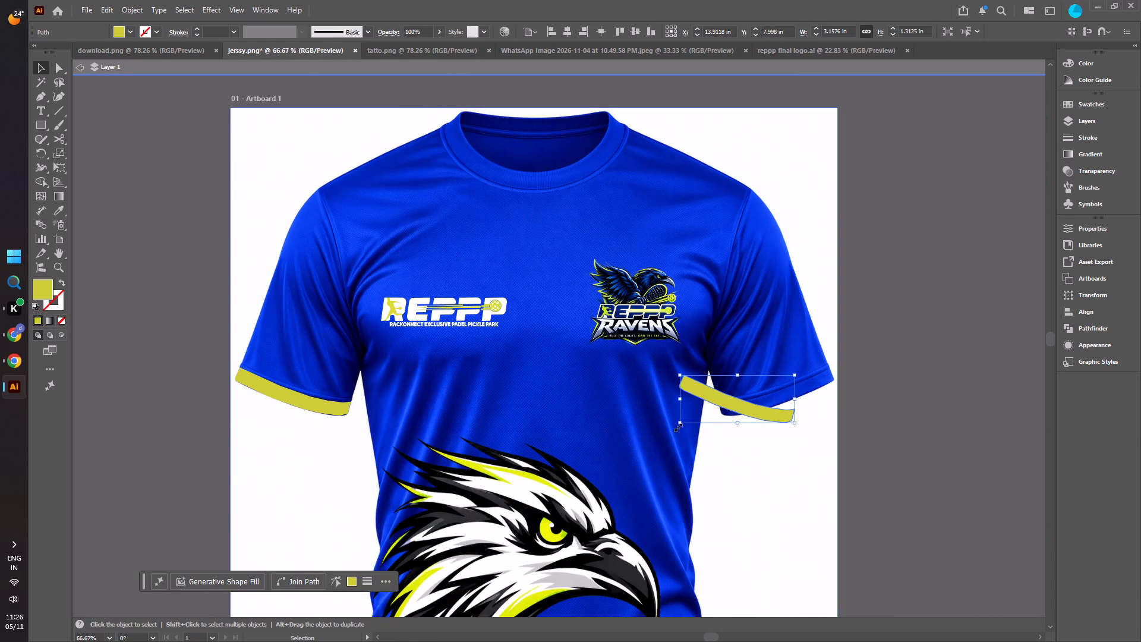
Rotate the copied cuff counterclockwise to match the right sleeve's hem slope, position it over the hem, and deselect it.
drag(674, 422, 719, 435)
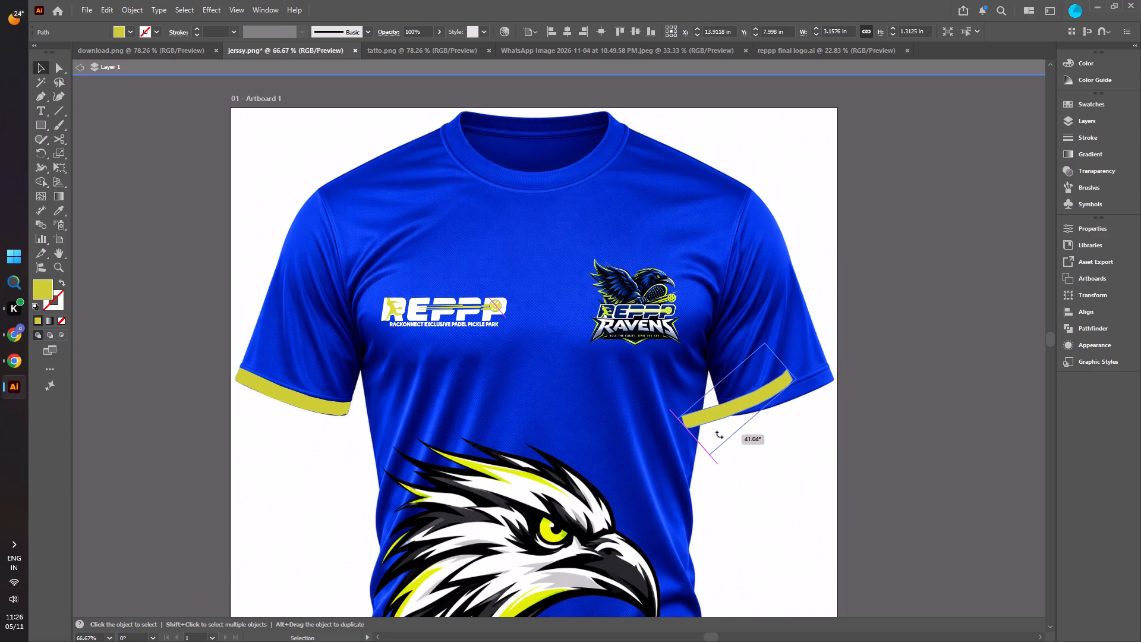
drag(719, 435, 706, 436)
drag(742, 405, 758, 408)
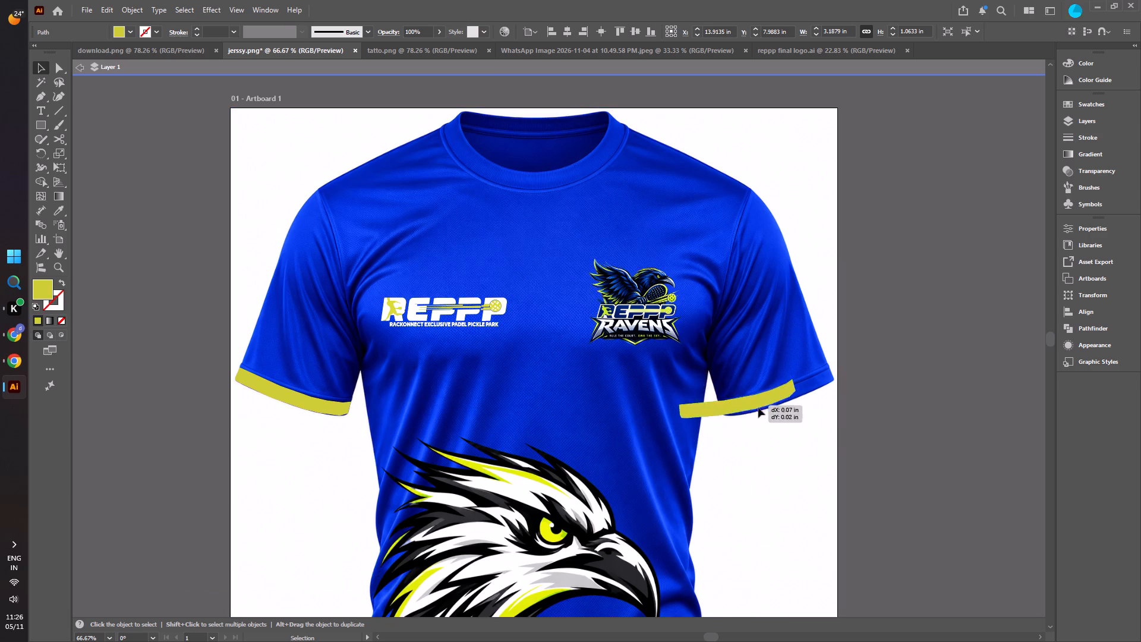
drag(758, 408, 780, 405)
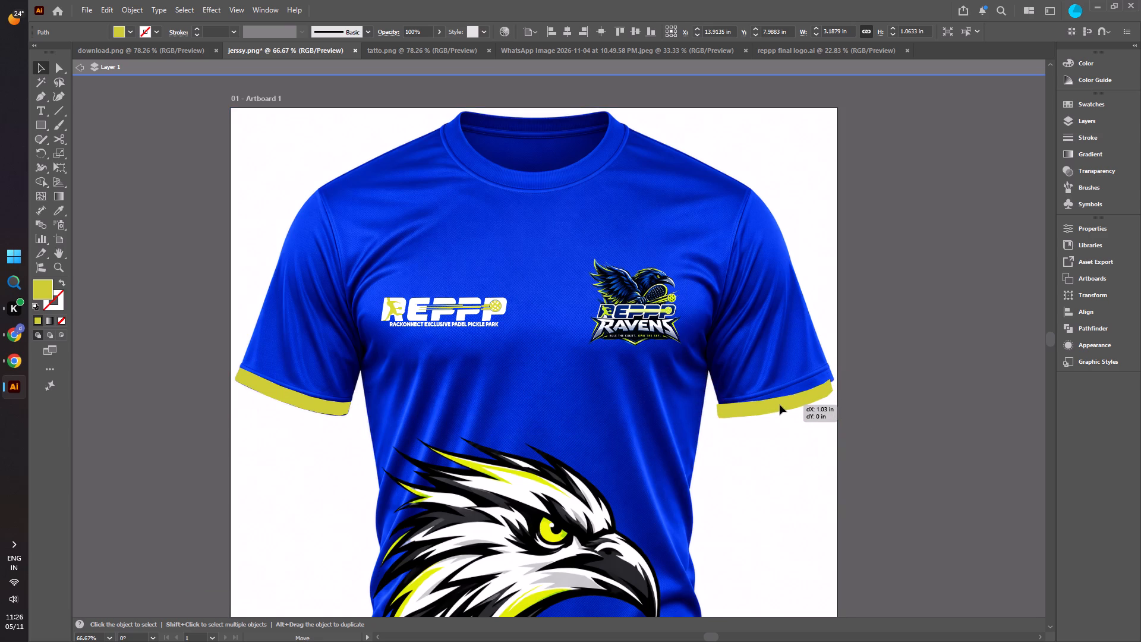
drag(780, 405, 781, 404)
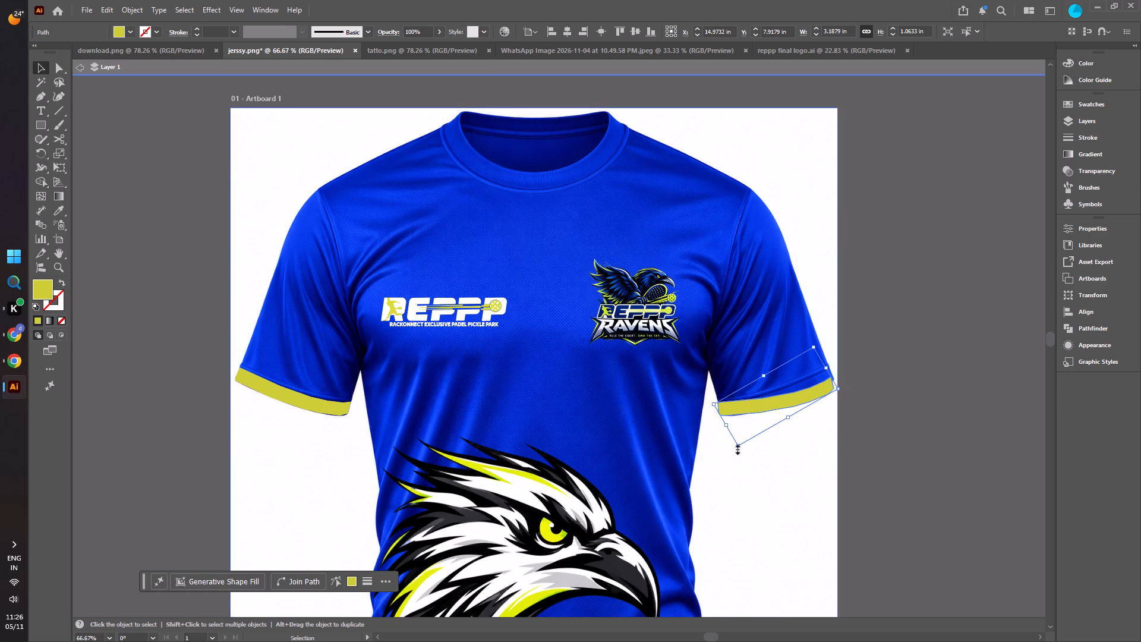
drag(733, 447, 740, 445)
drag(780, 405, 780, 399)
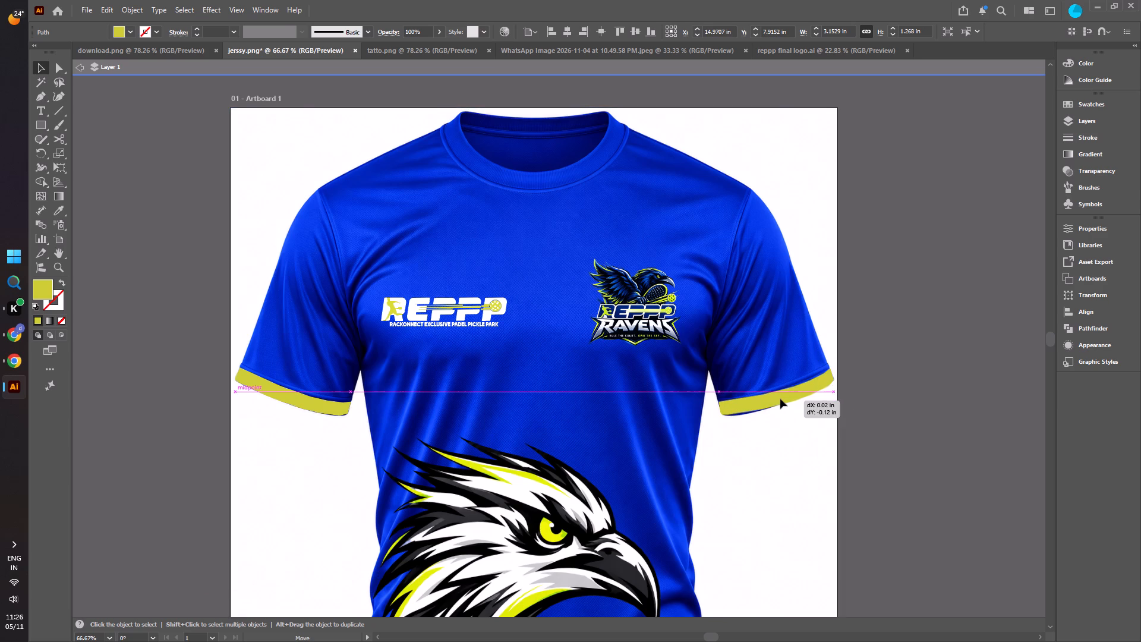
drag(780, 399, 780, 399)
click(868, 406)
Shift the whole right cuff shape slightly upward with Direct Selection so its top edge meets the sleeve seam.
alt+scroll(771, 418, up, 3)
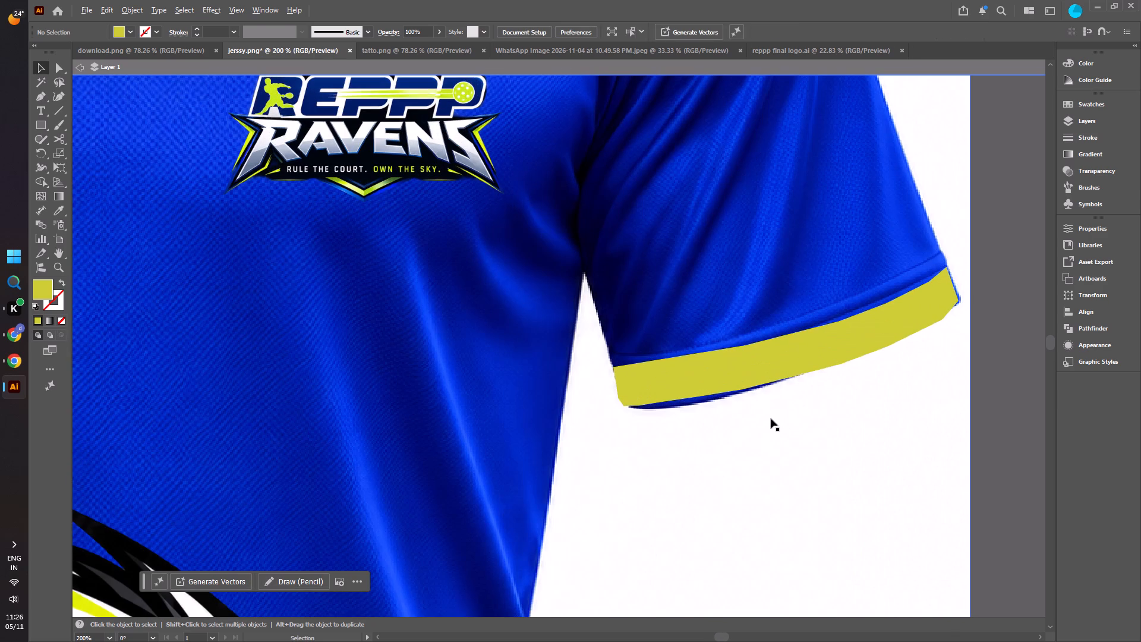
click(717, 379)
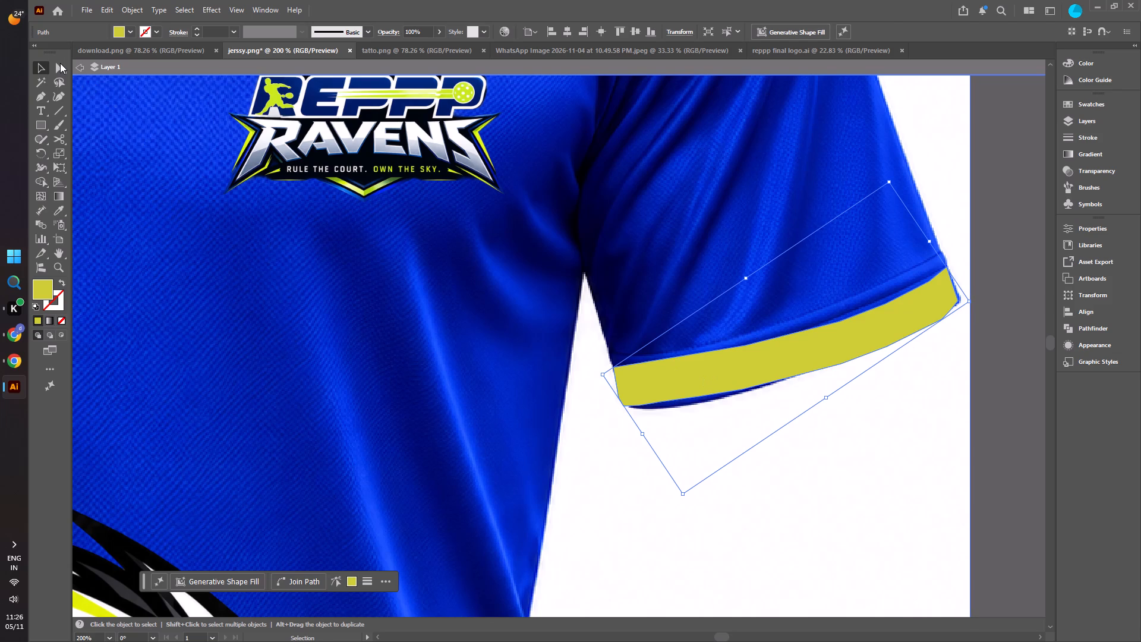
double_click(60, 64)
click(623, 405)
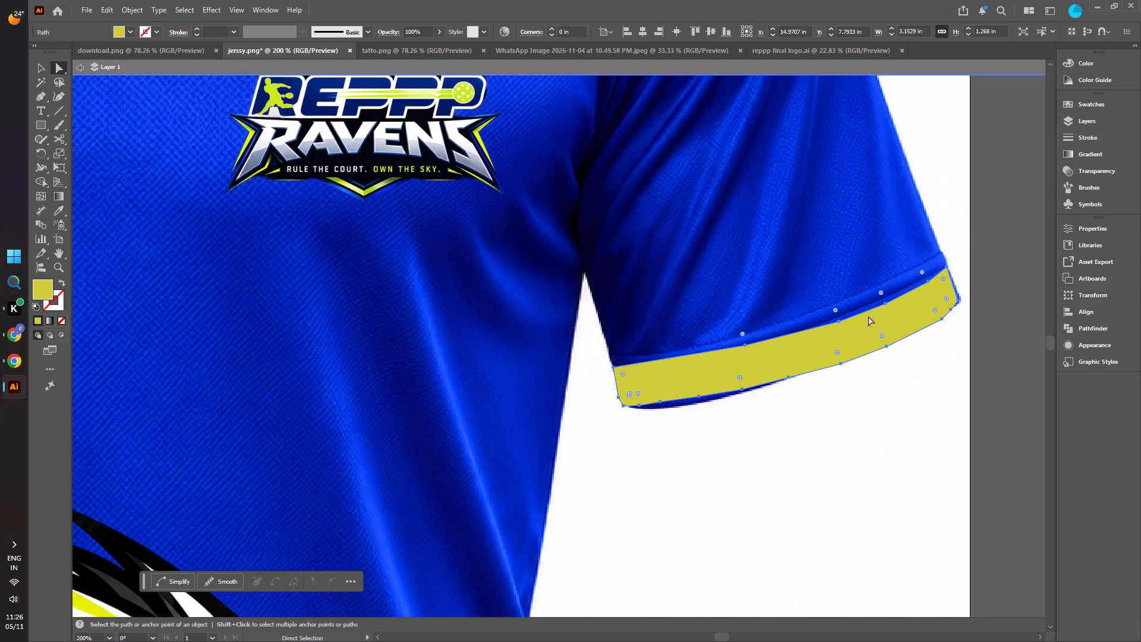
drag(885, 305, 887, 301)
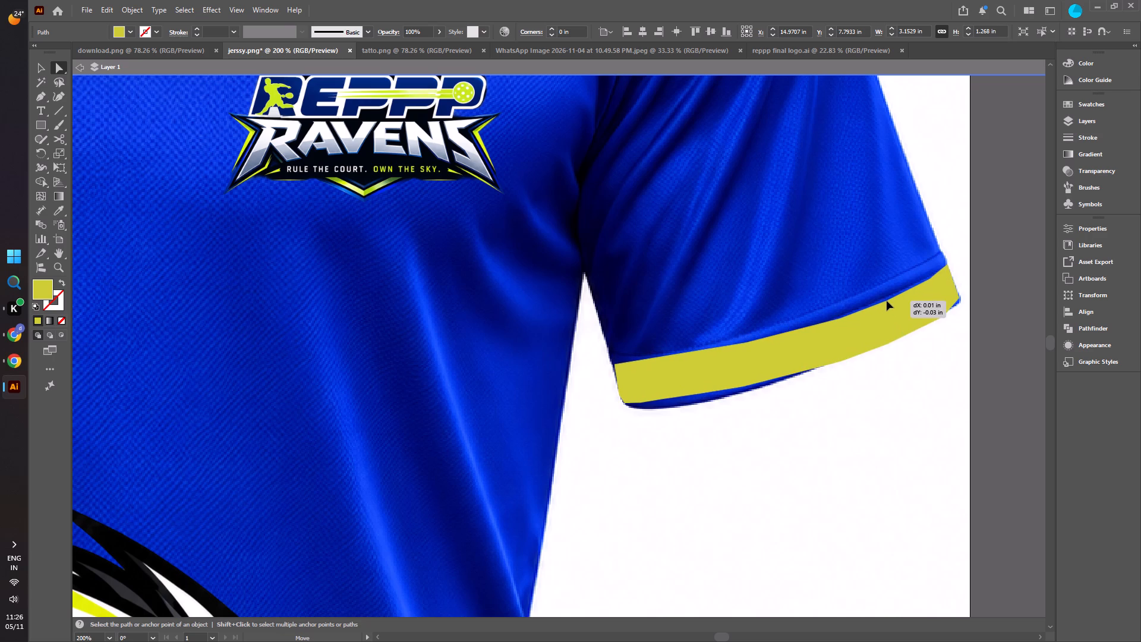
drag(887, 301, 887, 298)
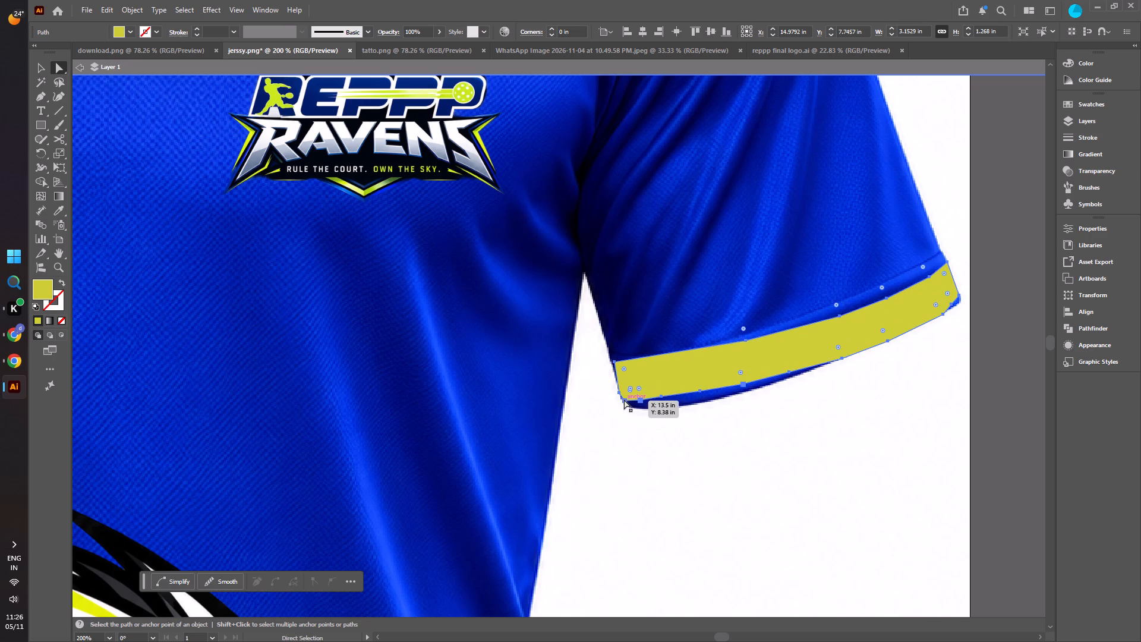
Adjust the right cuff's anchor points at the lower inner corner and along the adjoining bottom edge to follow the sleeve hem.
double_click(624, 399)
click(624, 399)
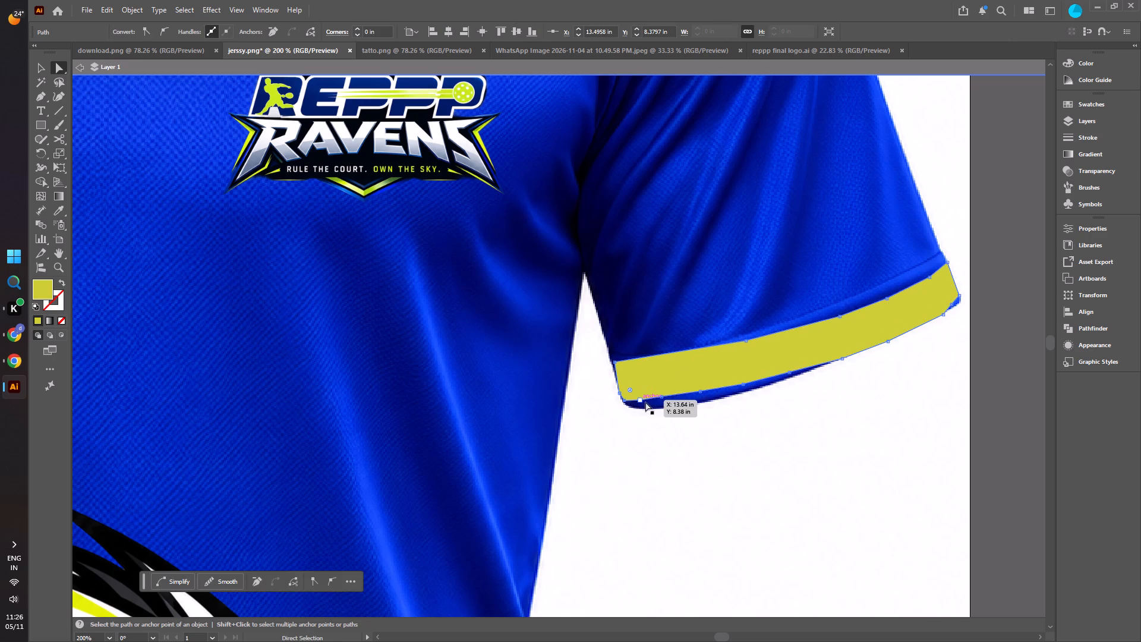
double_click(642, 401)
drag(641, 401, 645, 408)
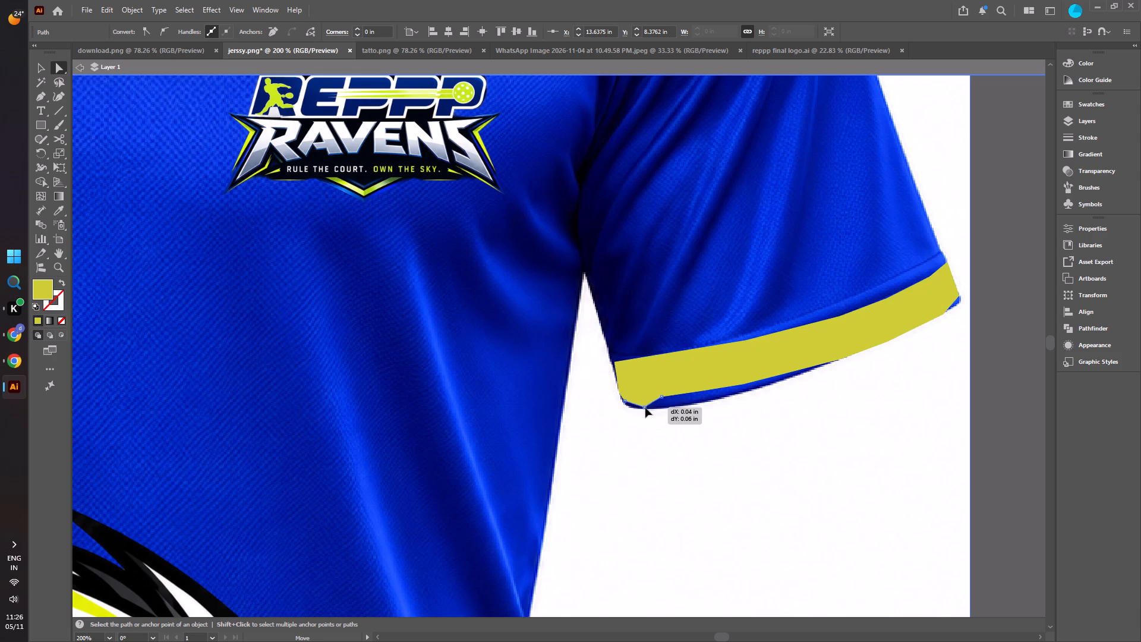
drag(645, 408, 647, 408)
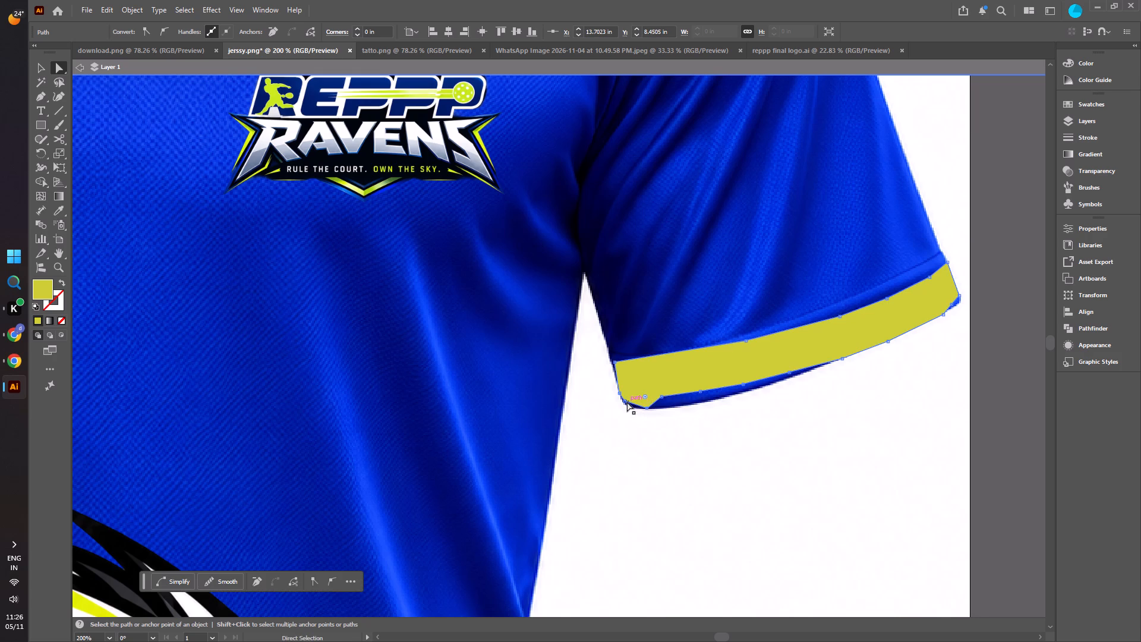
double_click(627, 402)
click(633, 405)
drag(660, 396, 667, 408)
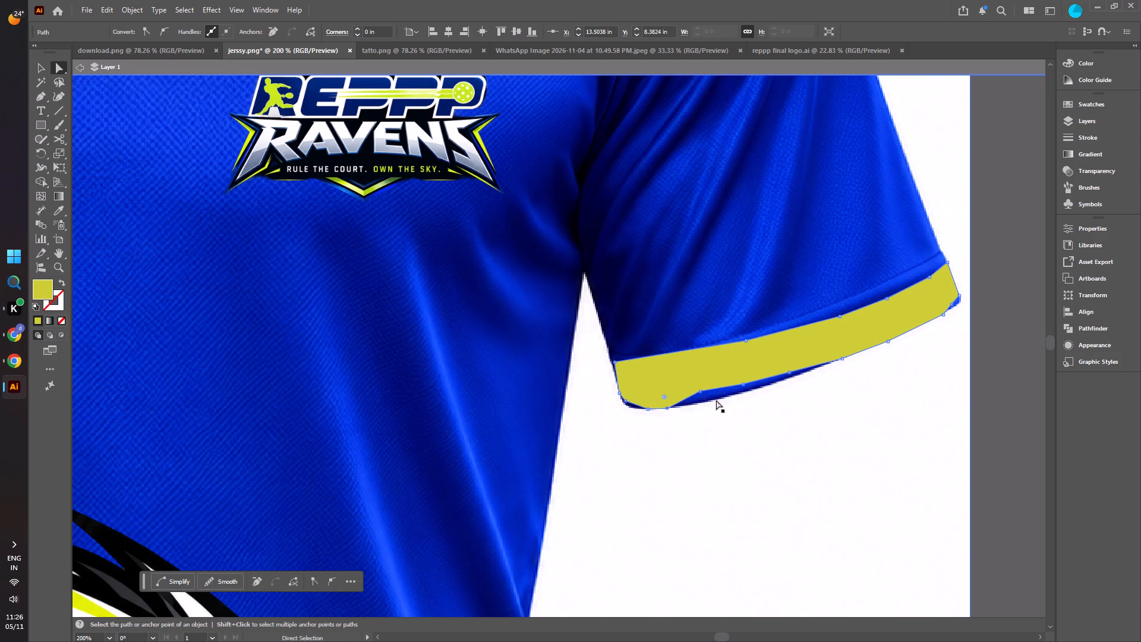
drag(700, 391, 708, 401)
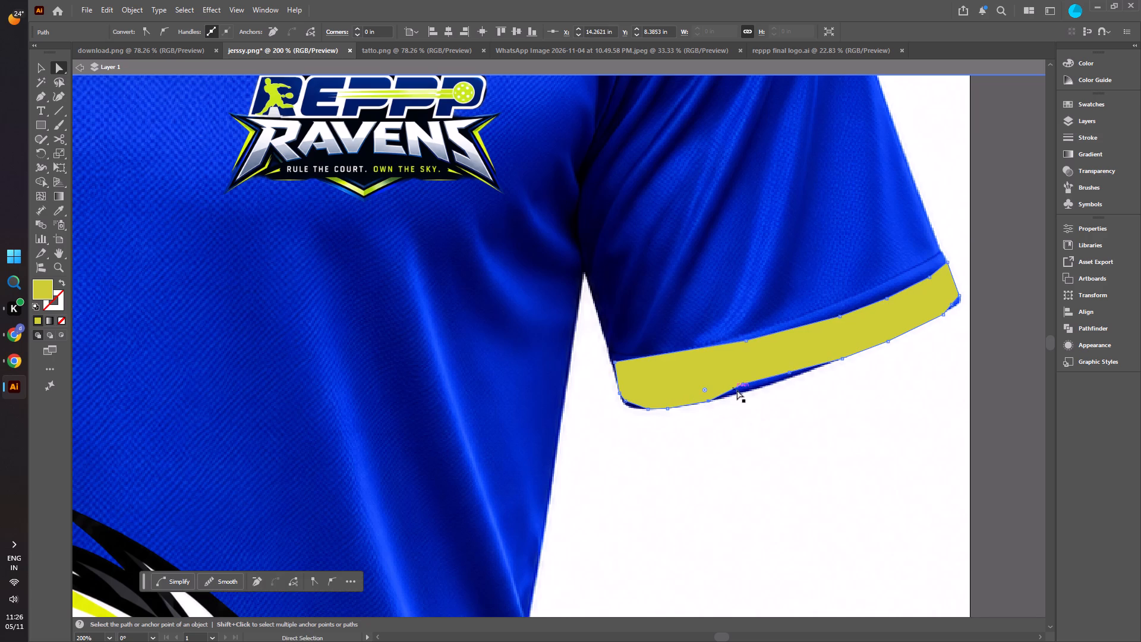
Undo the accidental shift of the whole right cuff and lower the middle bottom-edge anchor points onto the sleeve hem.
click(740, 383)
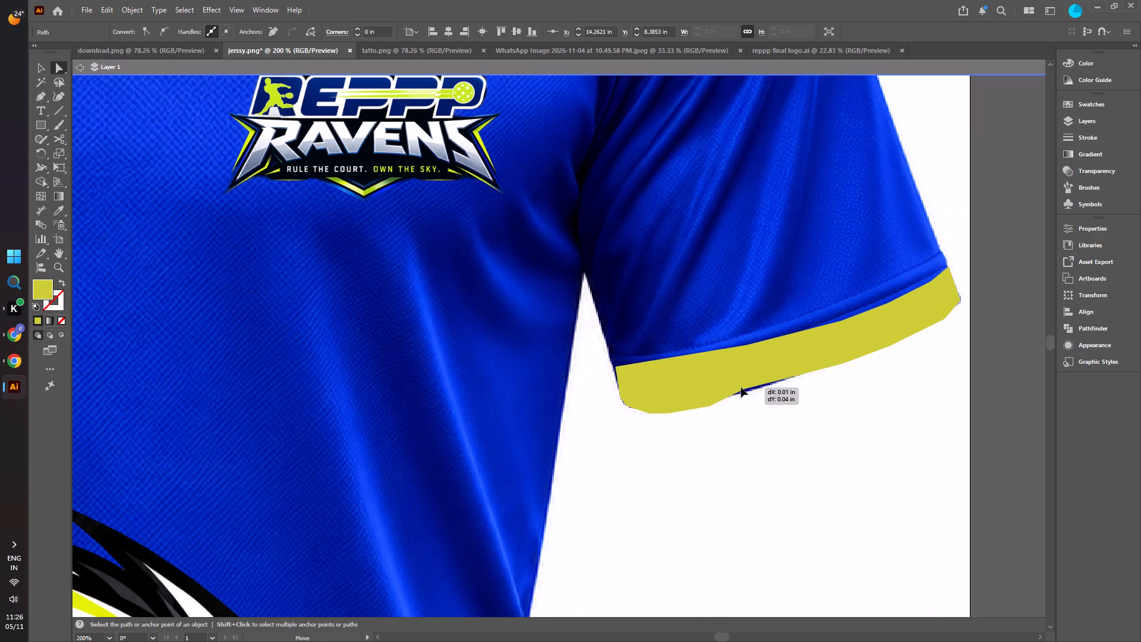
key(ctrl+z)
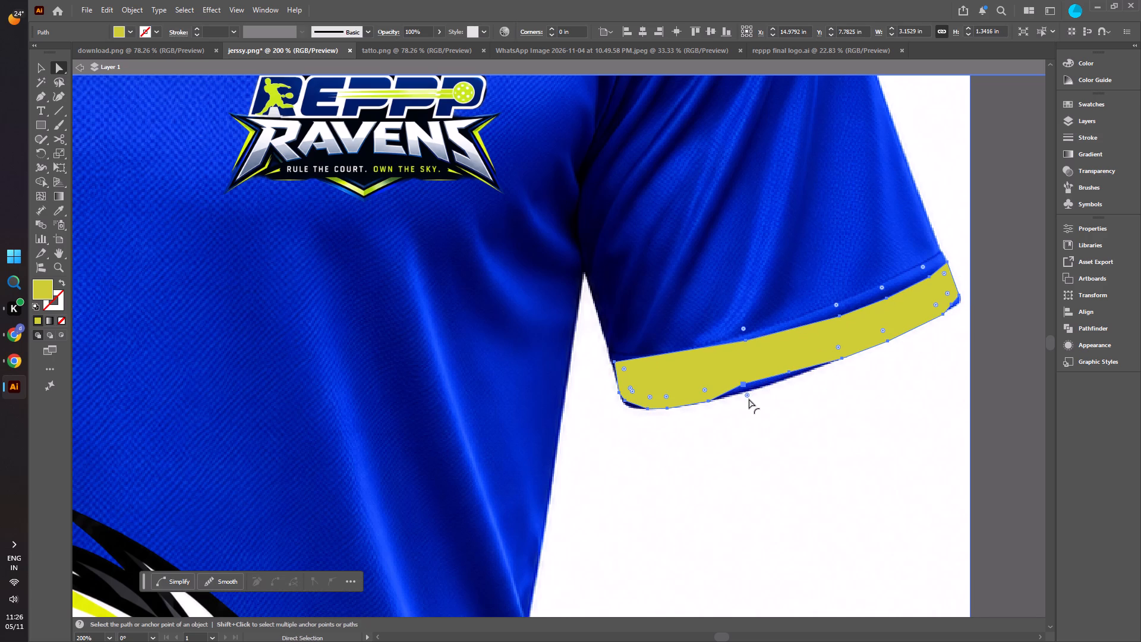
double_click(745, 383)
drag(745, 384, 746, 388)
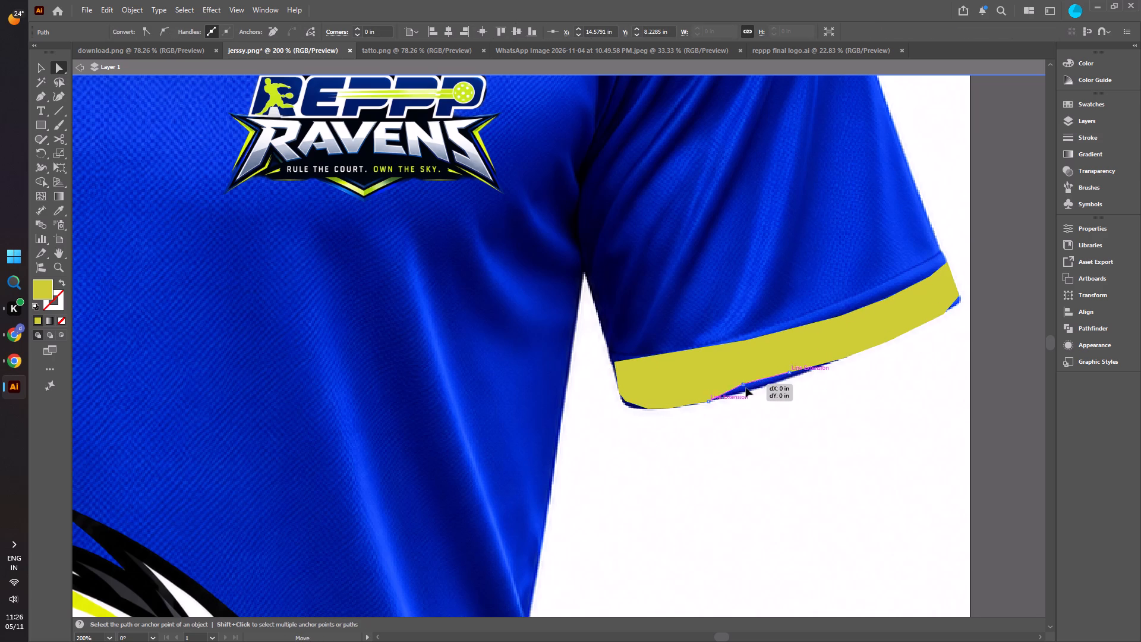
drag(746, 388, 747, 391)
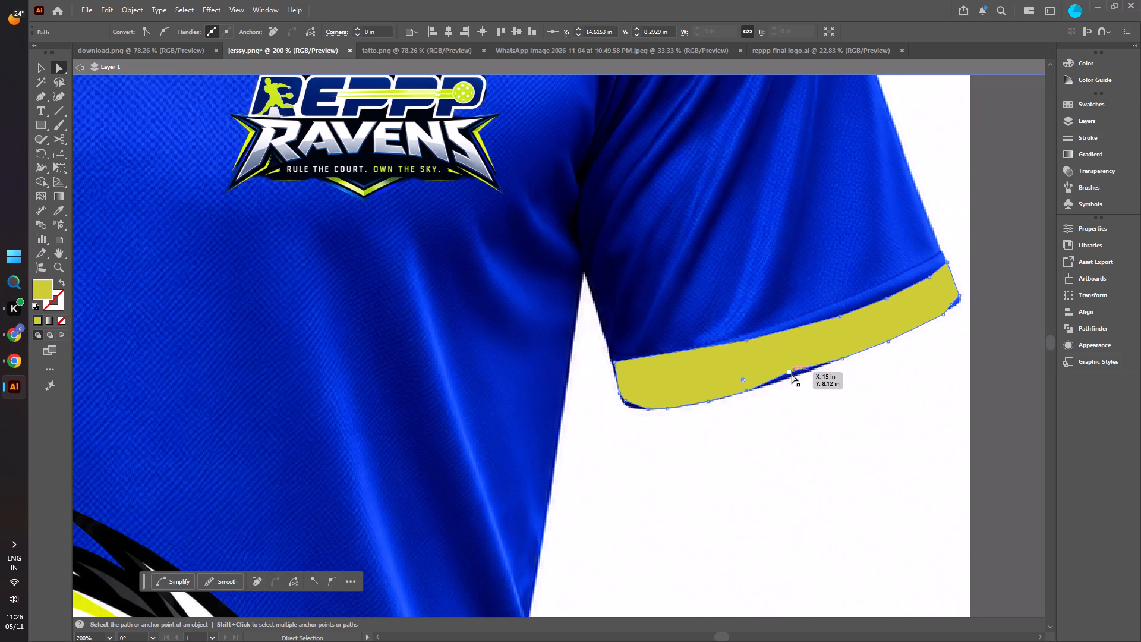
double_click(792, 374)
drag(792, 373, 791, 379)
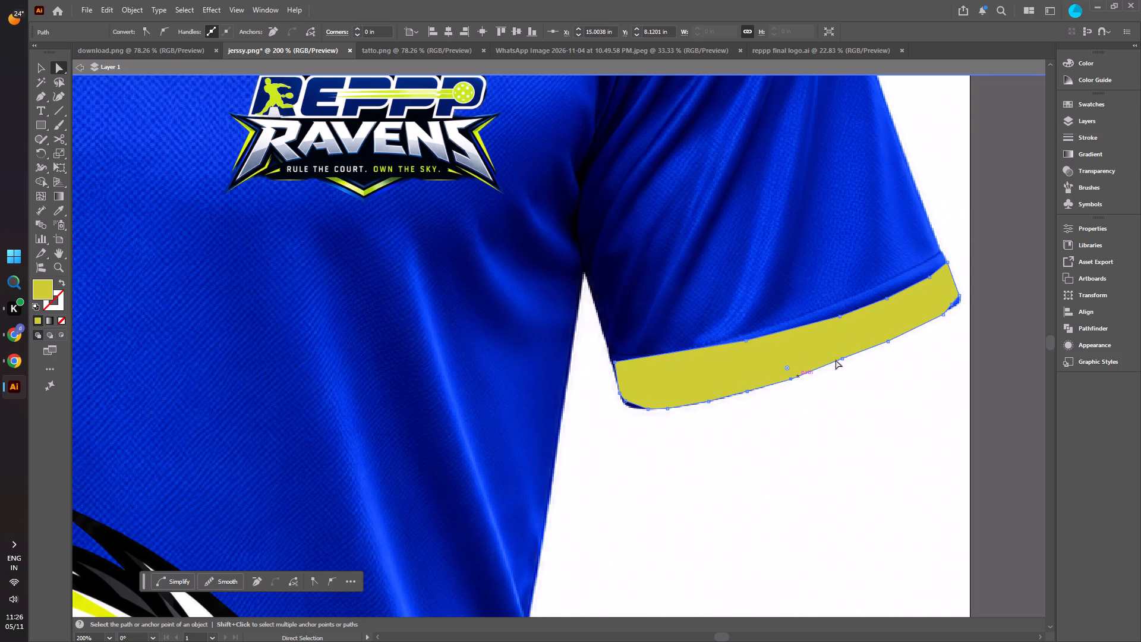
Pull the right cuff's anchor points at the lower outer corner outward and down to cover the sleeve hem's edge.
double_click(950, 306)
click(952, 305)
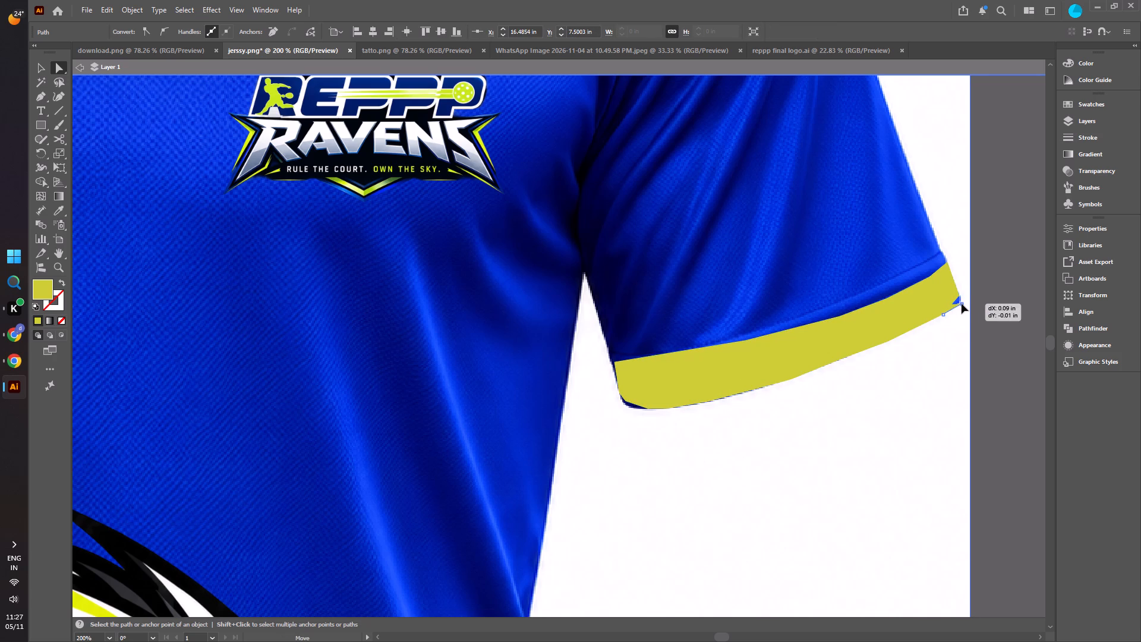
double_click(960, 296)
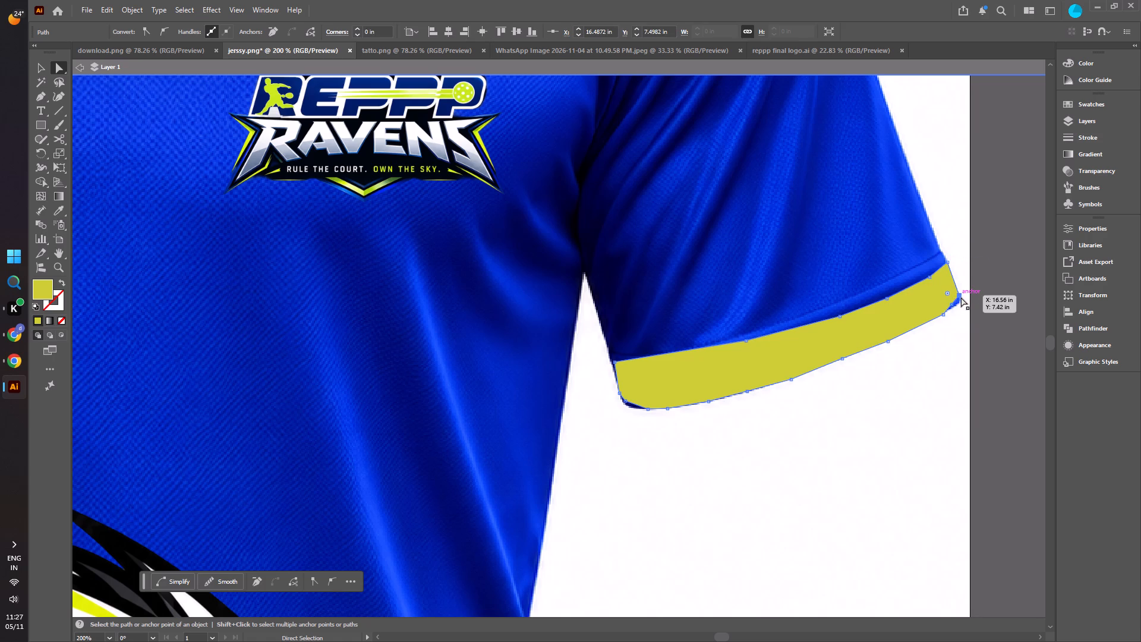
click(961, 297)
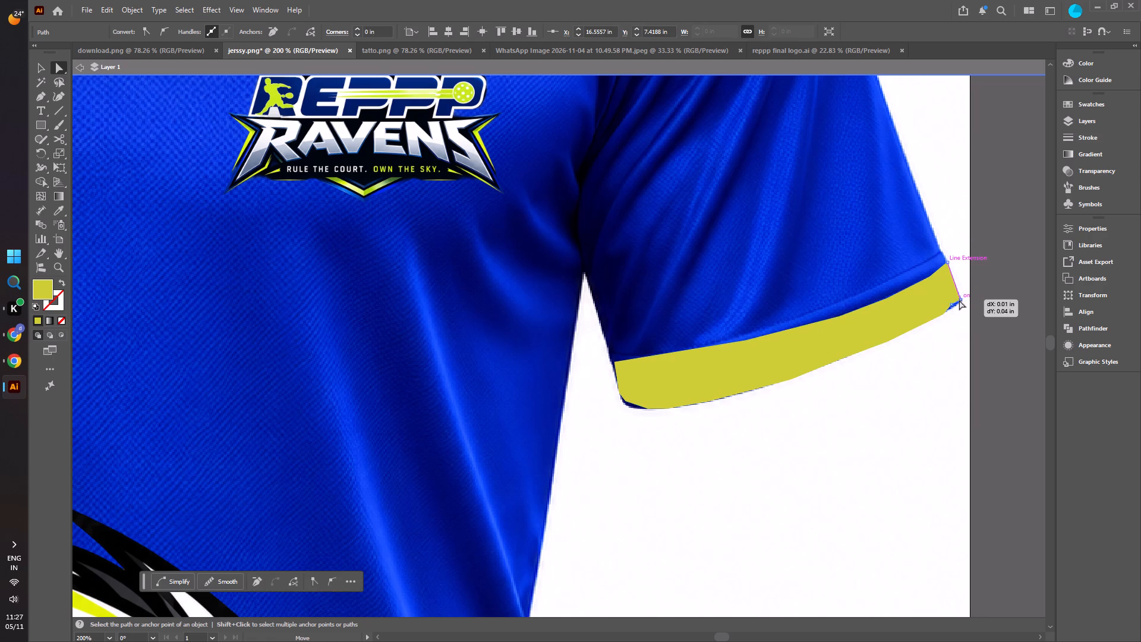
triple_click(951, 307)
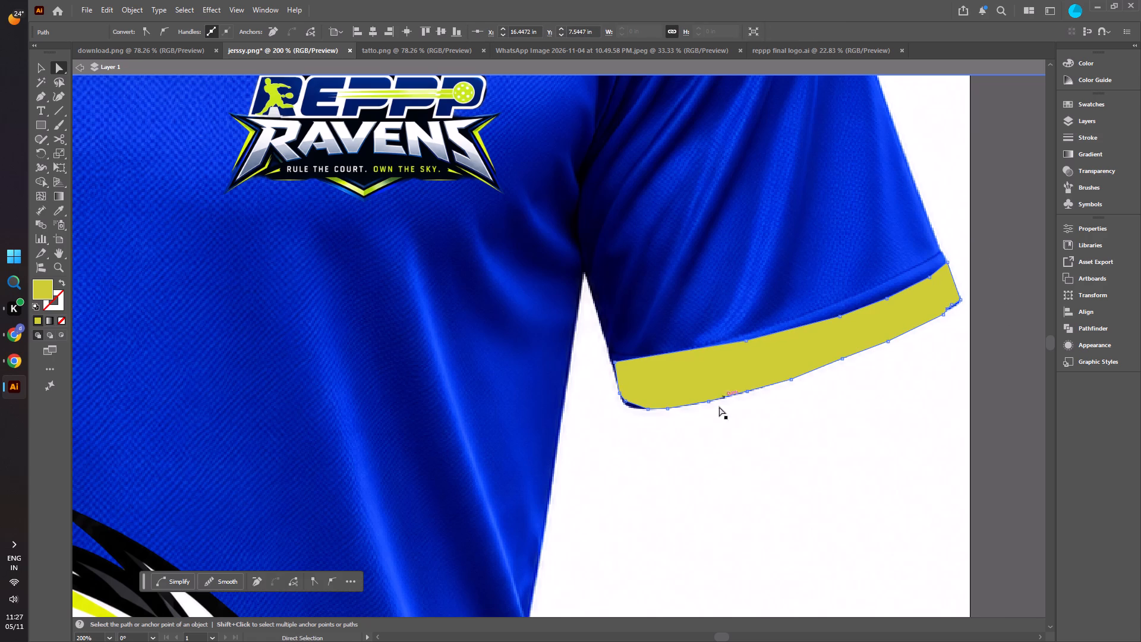
Move the right cuff's anchor points at the lower inner corner outward to cover the dark hem gap.
double_click(625, 401)
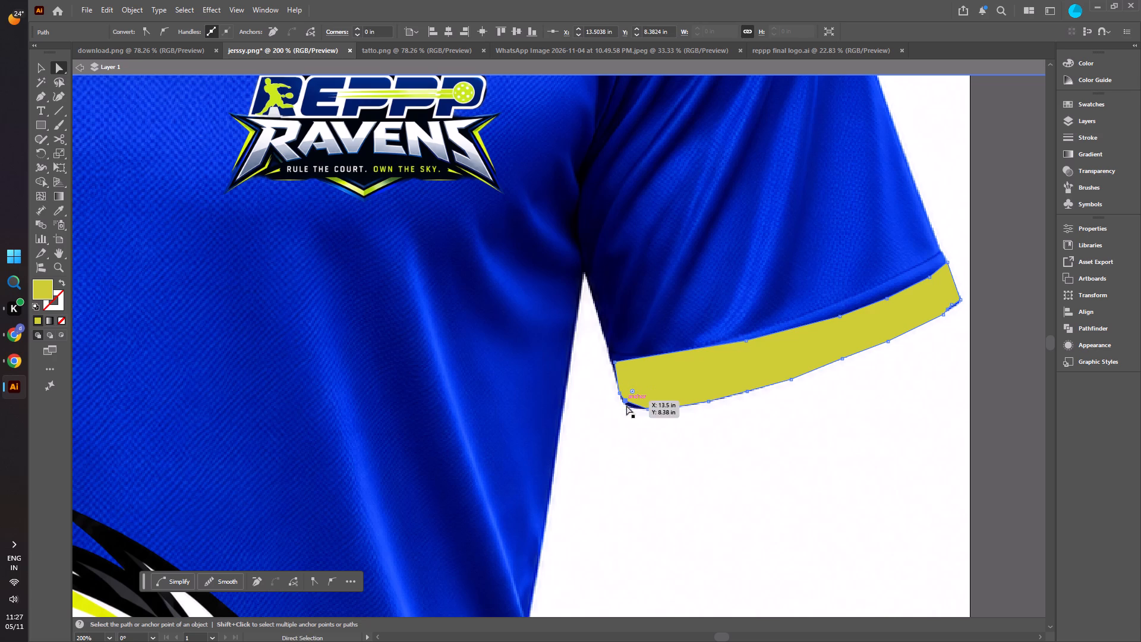
click(649, 409)
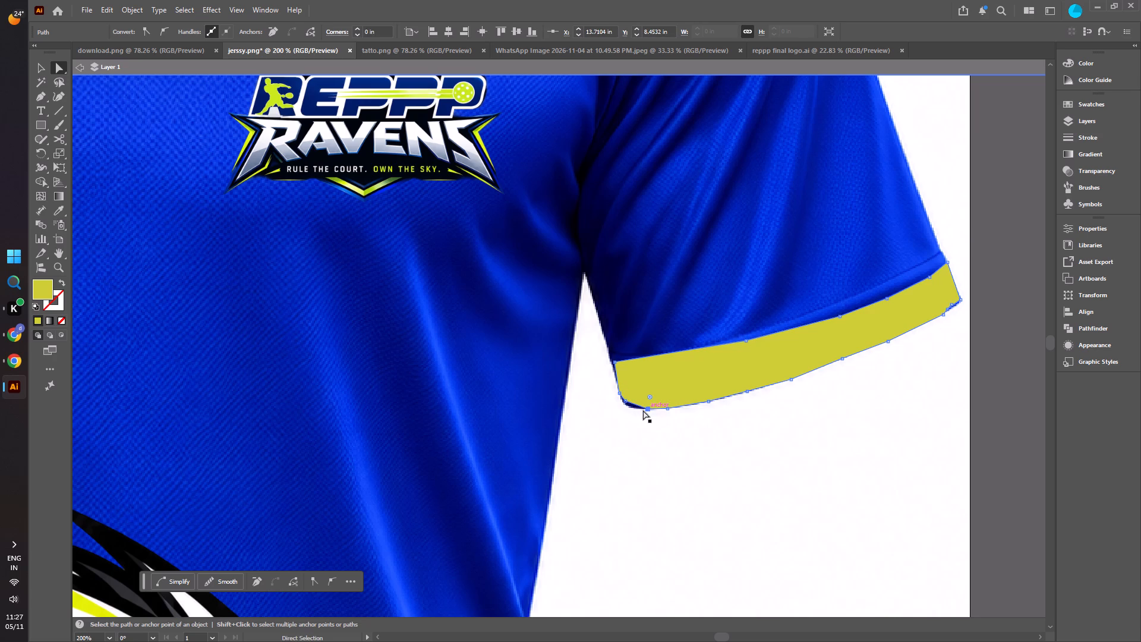
click(634, 404)
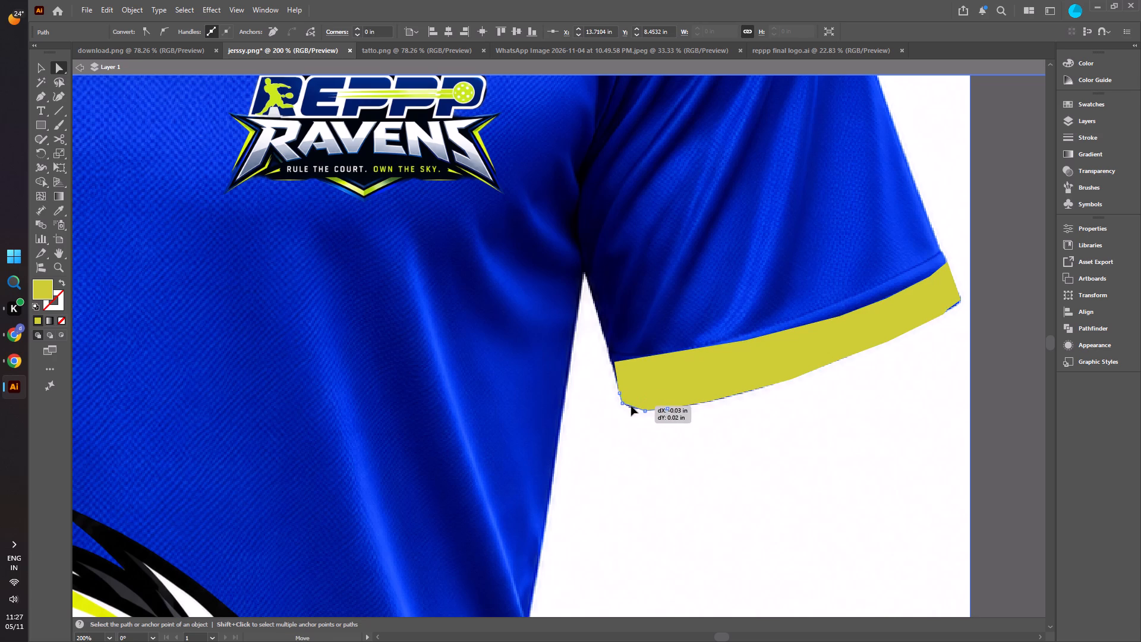
Exit isolation mode on the right cuff and deselect everything with the Selection tool.
alt+scroll(664, 409, down, 4)
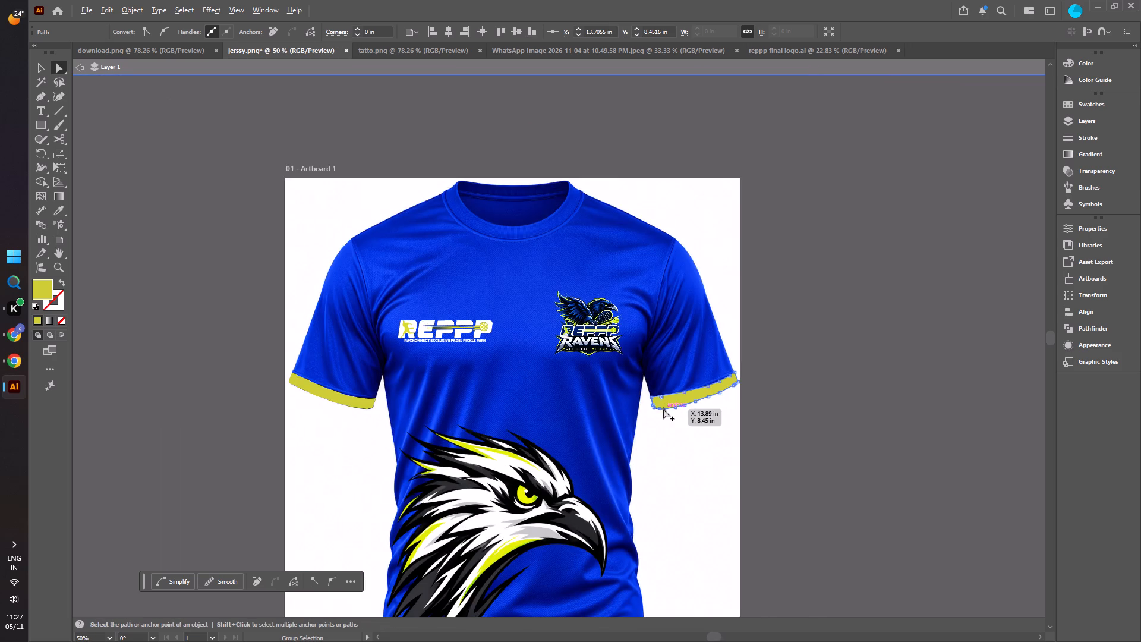
click(80, 67)
click(38, 66)
click(146, 140)
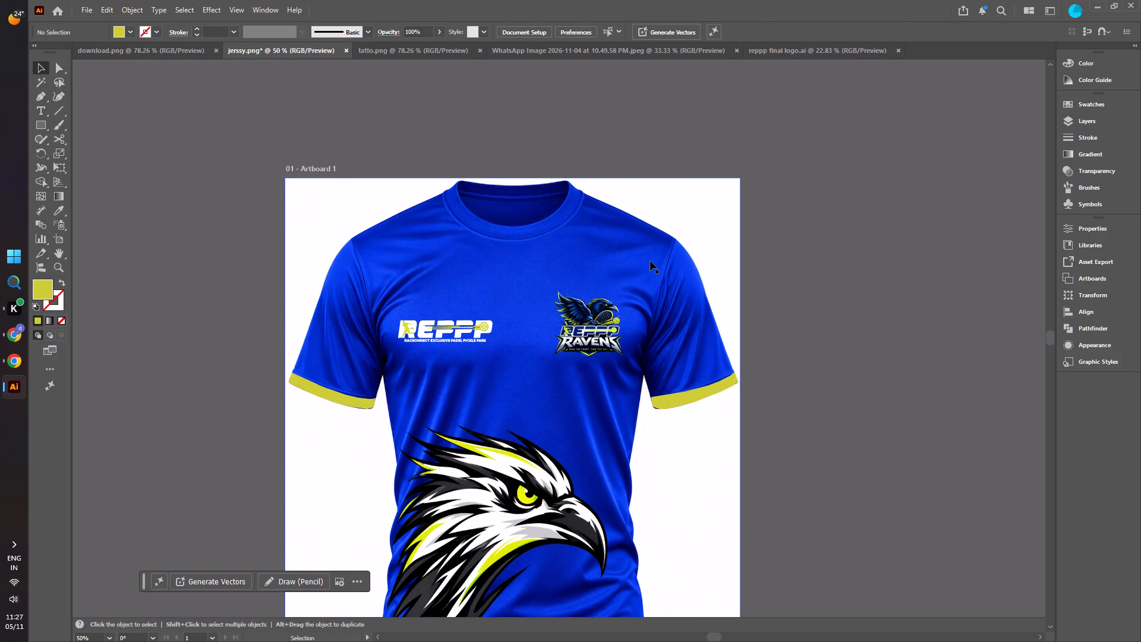
Copy the hex code cccc33 of the current yellow fill colour.
scroll(654, 256, down, 7)
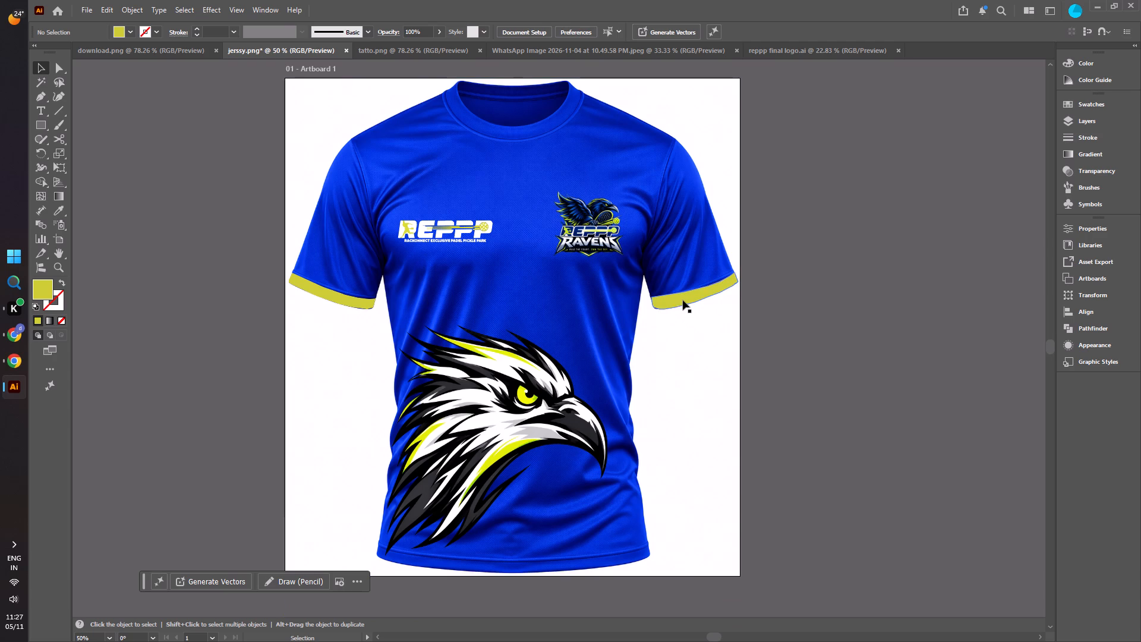
click(46, 293)
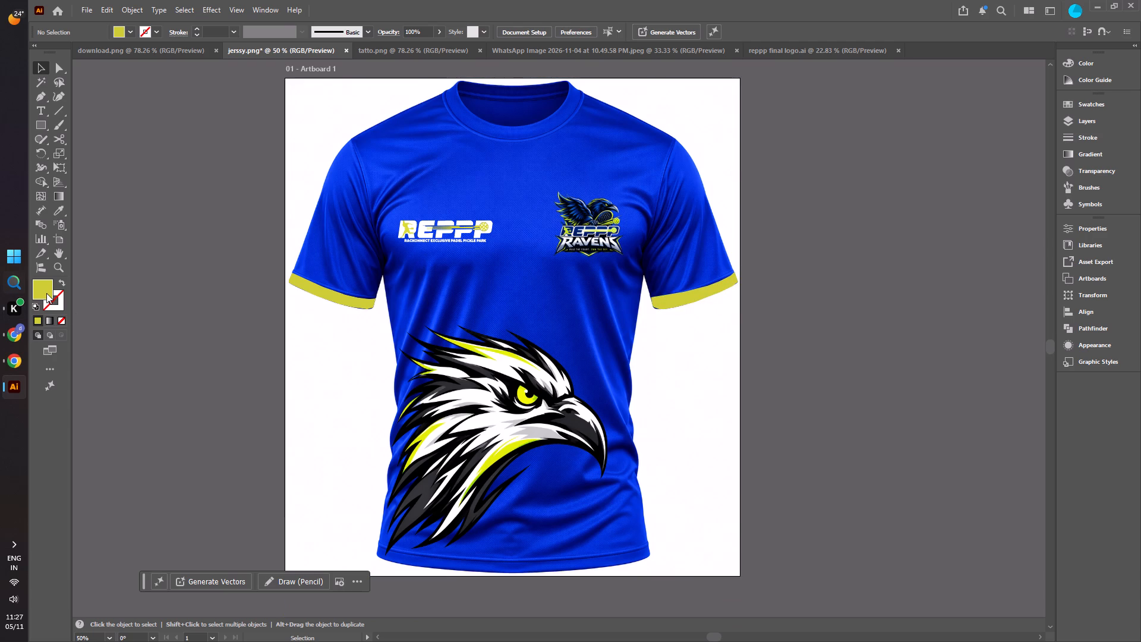
double_click(46, 292)
click(988, 436)
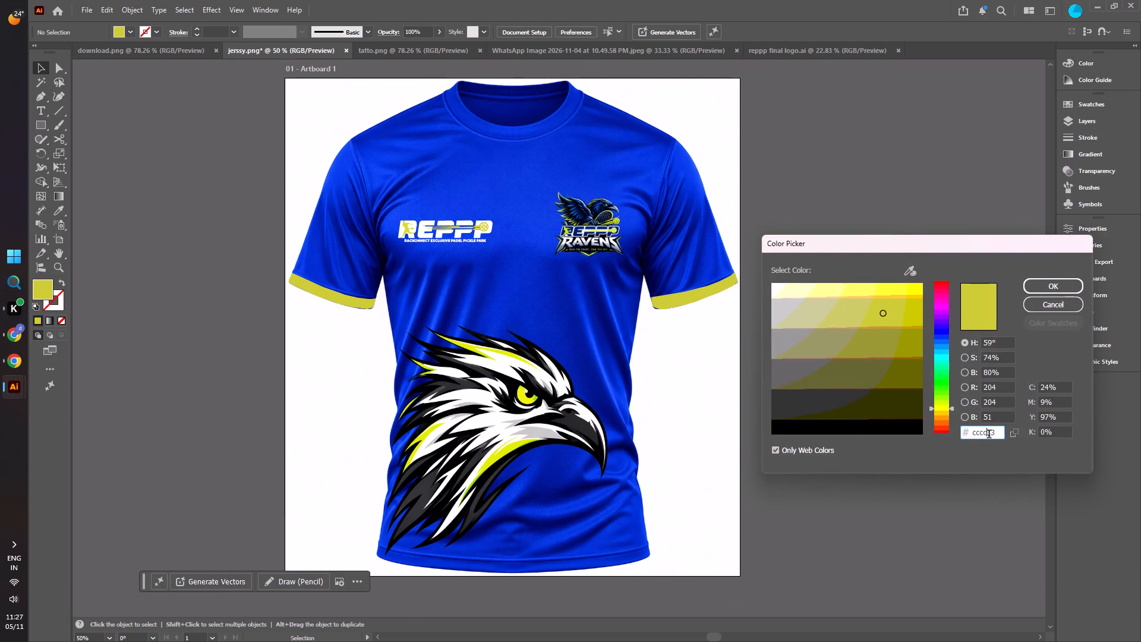
drag(997, 435, 972, 438)
key(ctrl+c)
click(1051, 291)
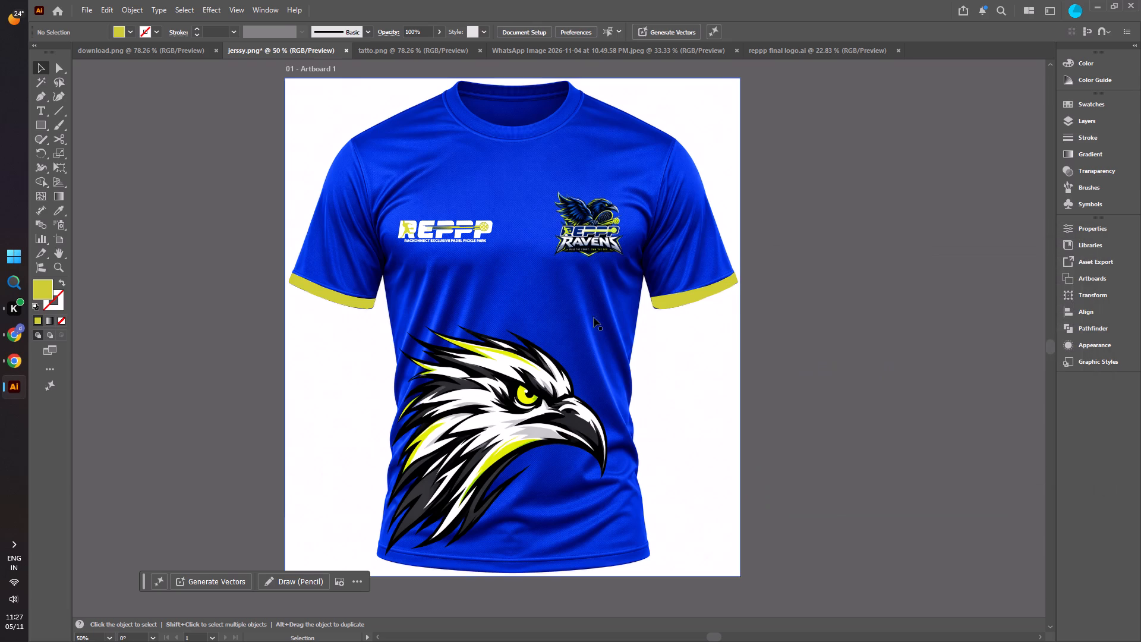
Select the yellow cuff on the left sleeve with the Selection tool.
click(40, 62)
click(323, 297)
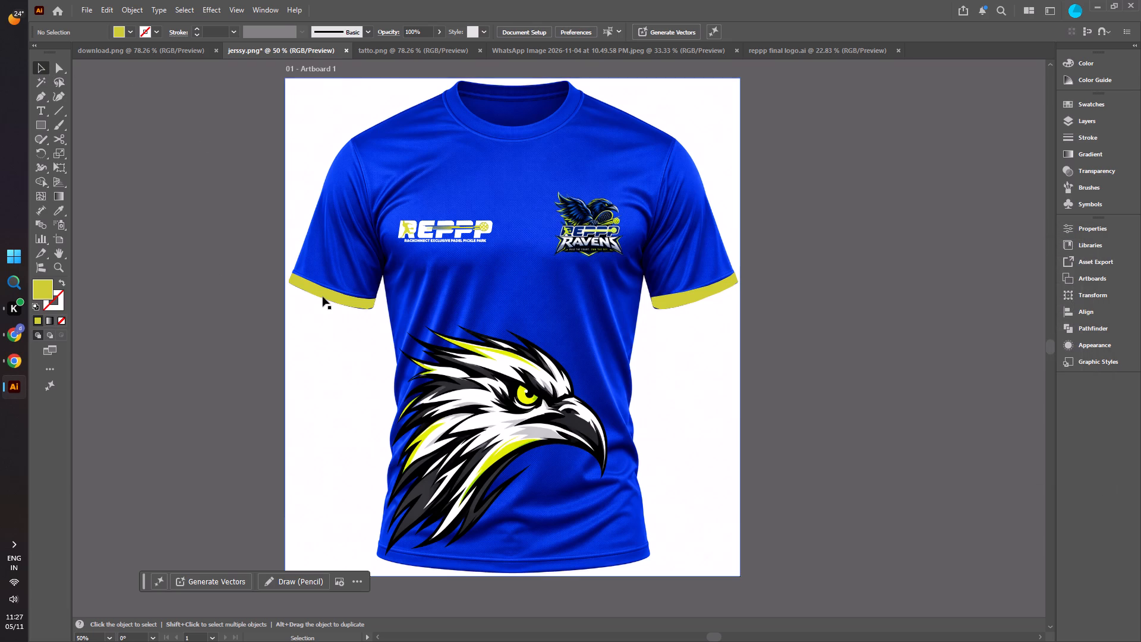
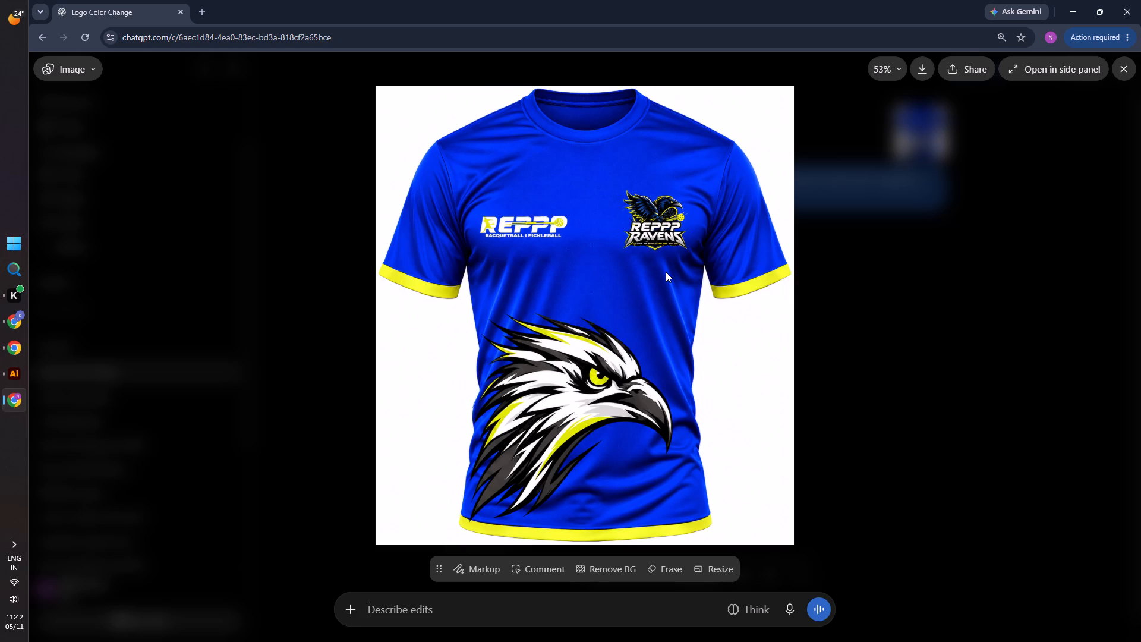
Switch to Illustrator and ungroup the traced REPPP Ravens logo artwork into separate paths.
click(15, 374)
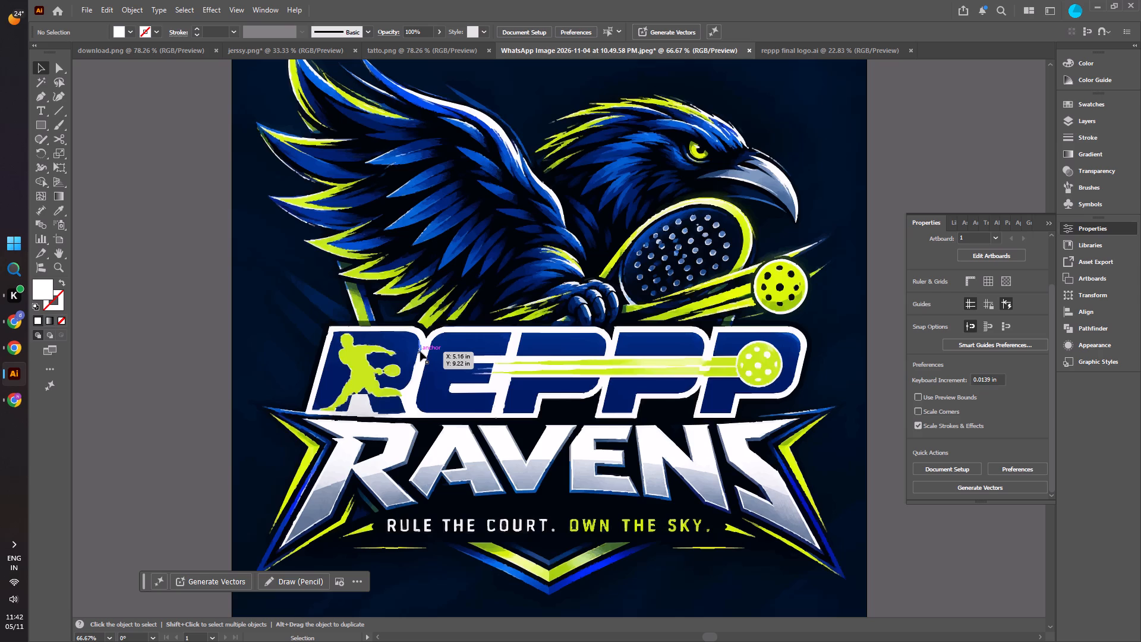
click(424, 351)
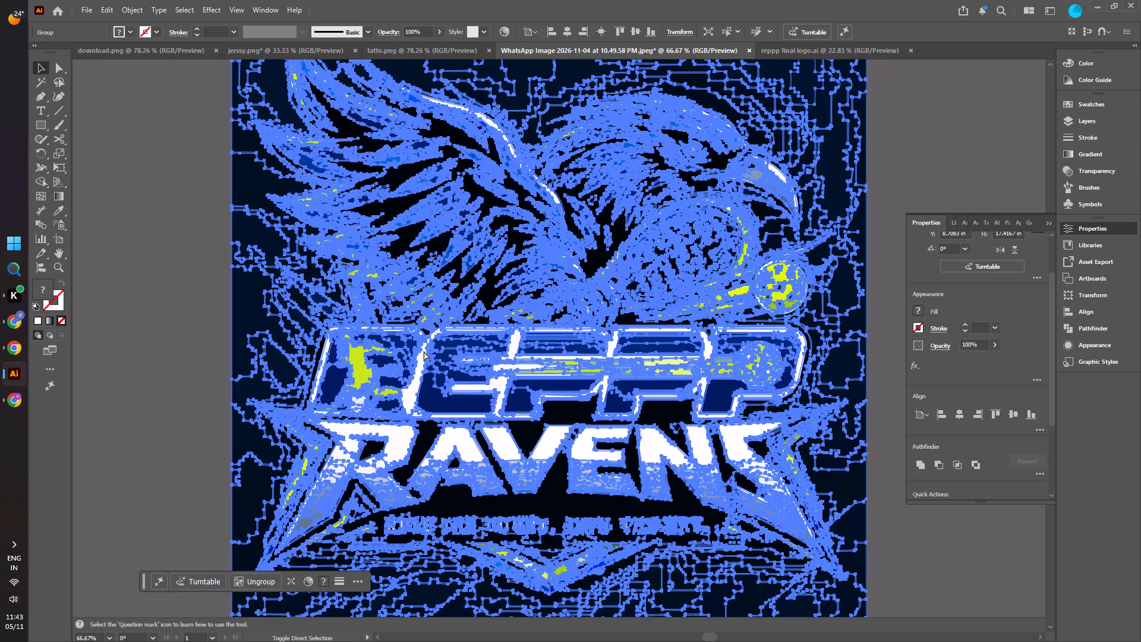
key(ctrl+shift+g)
click(206, 327)
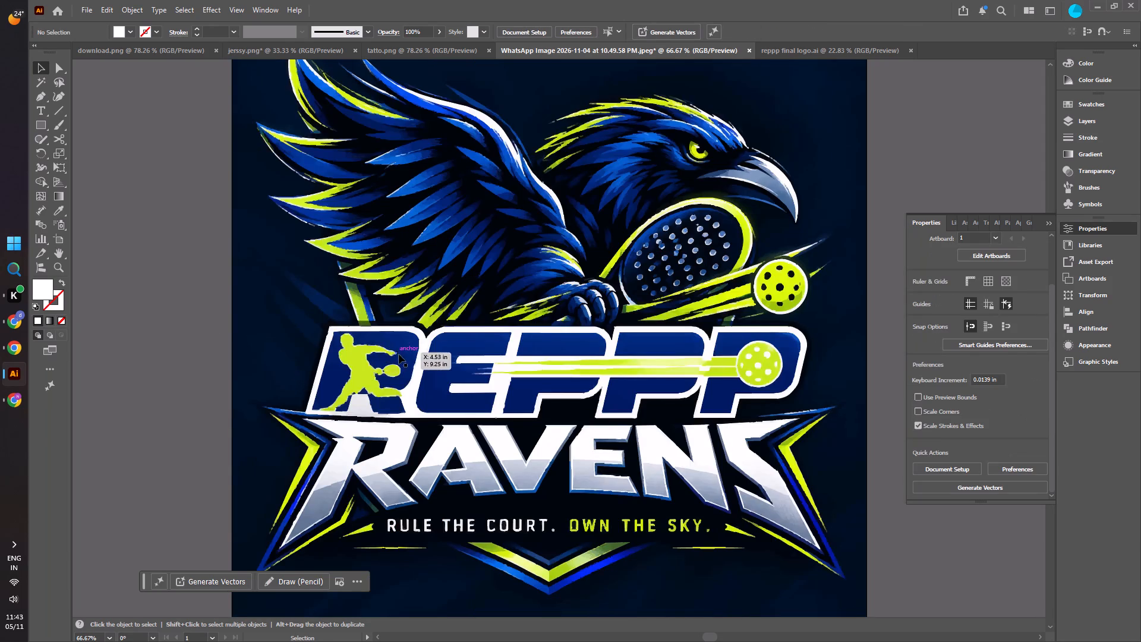
Examine the traced paths in Layer 1 alongside the REPPP lettering to locate the pieces that form the letters.
click(405, 359)
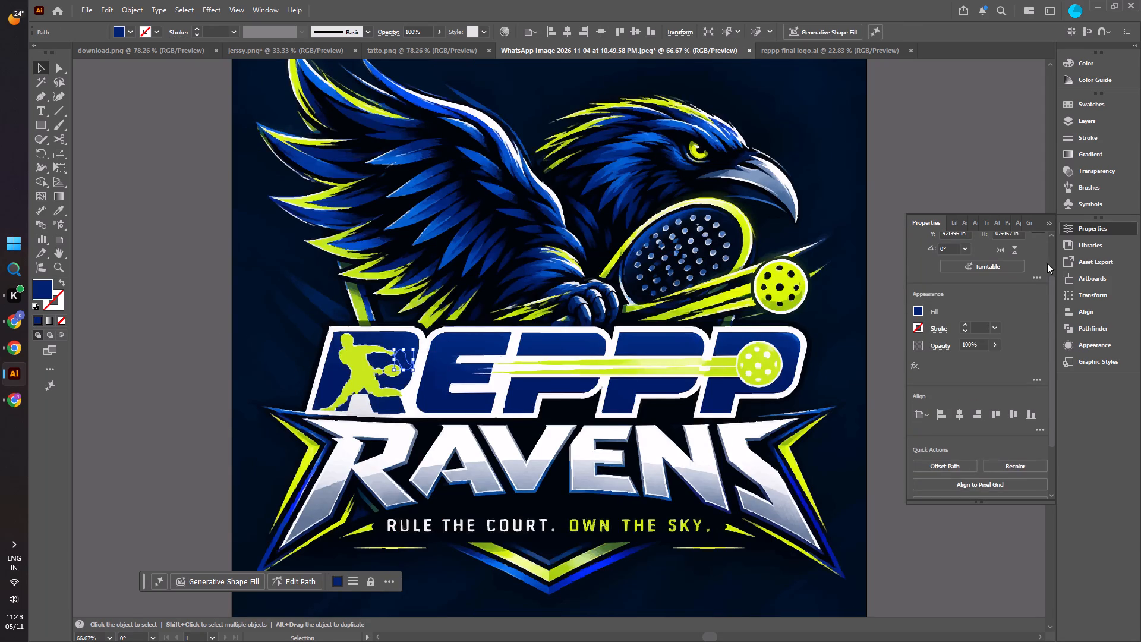
click(1069, 121)
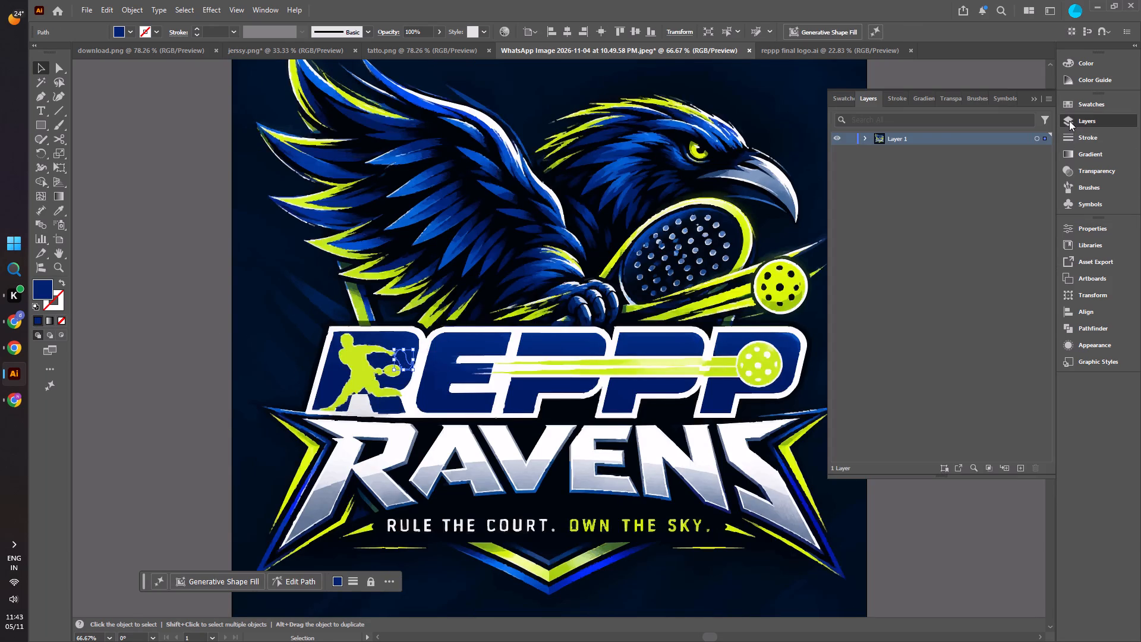
drag(869, 136, 863, 137)
click(863, 137)
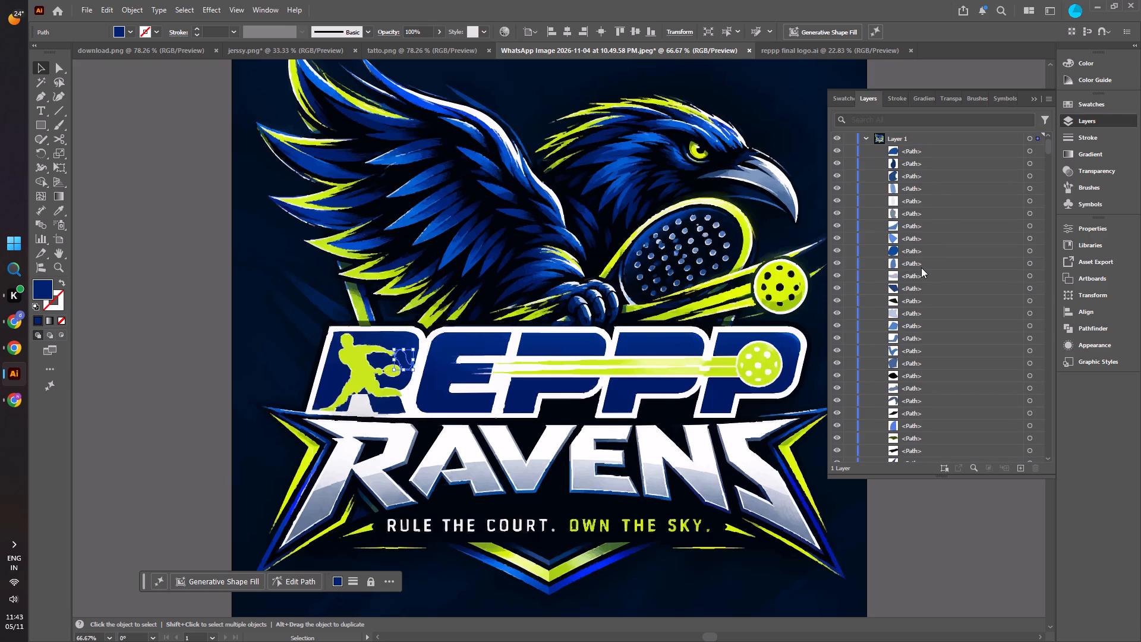
scroll(967, 348, down, 16)
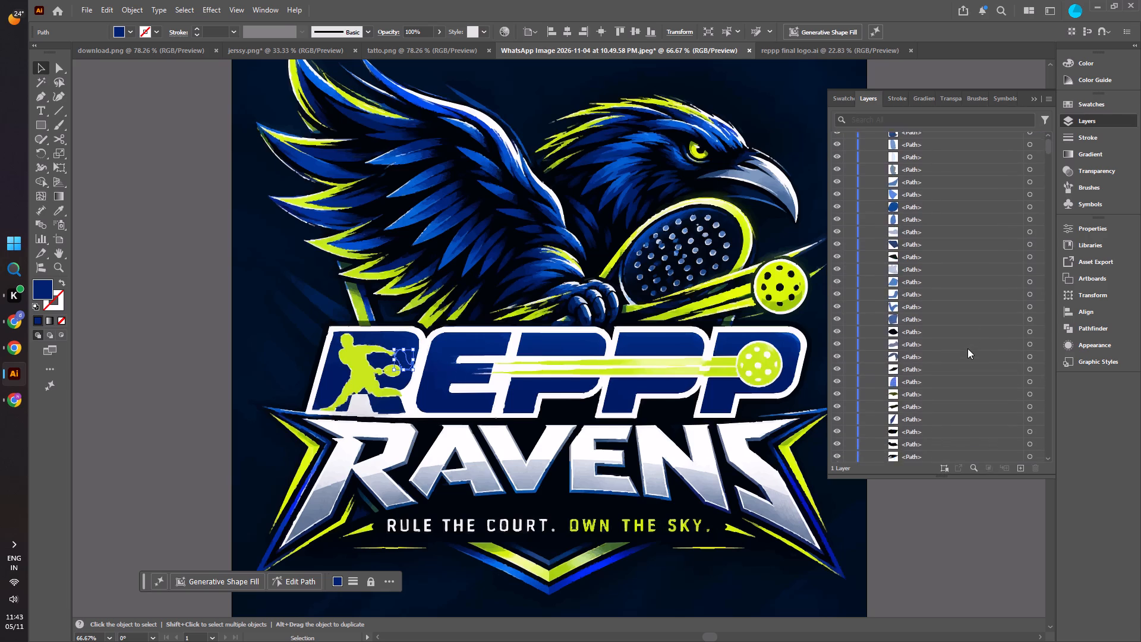
scroll(967, 348, down, 20)
scroll(967, 348, down, 15)
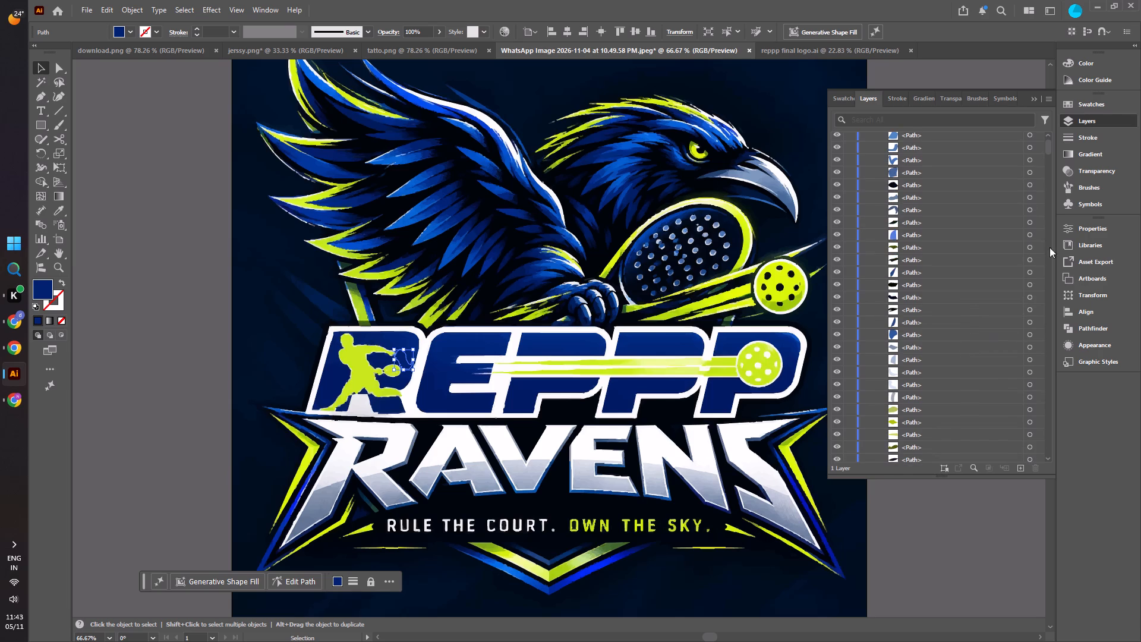
drag(1048, 142, 1047, 149)
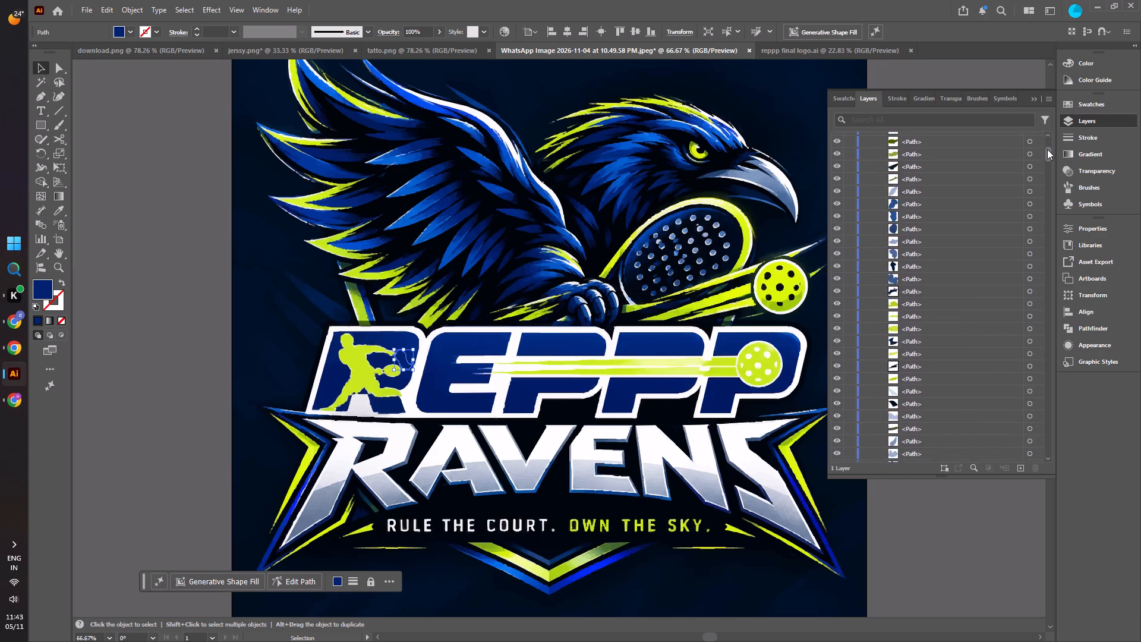
drag(1047, 149, 1049, 183)
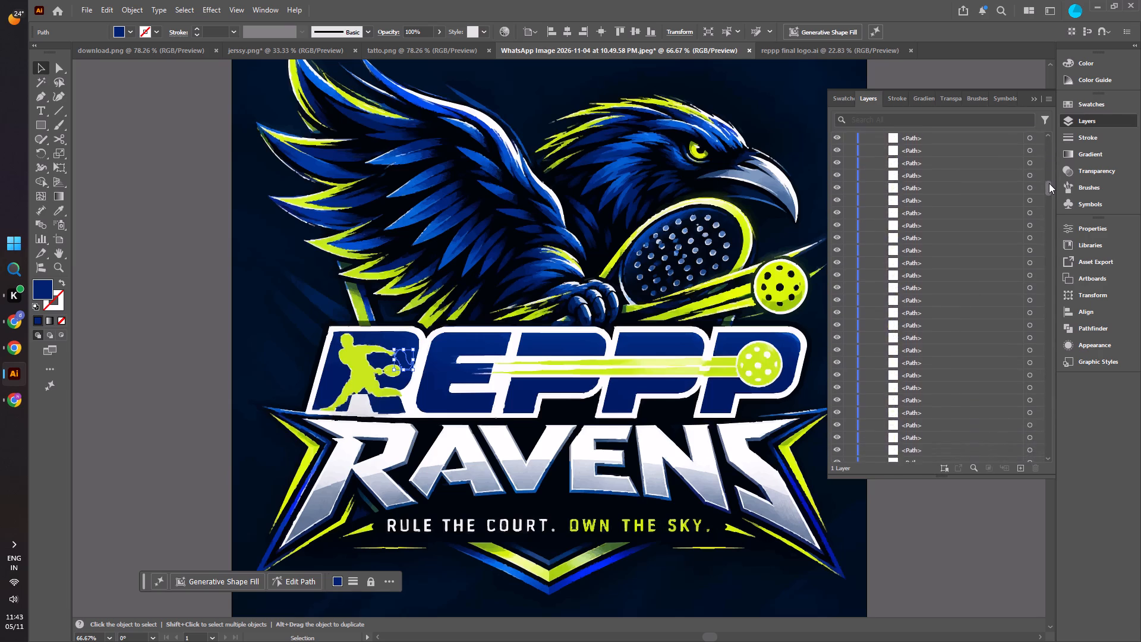
drag(1049, 183, 1049, 228)
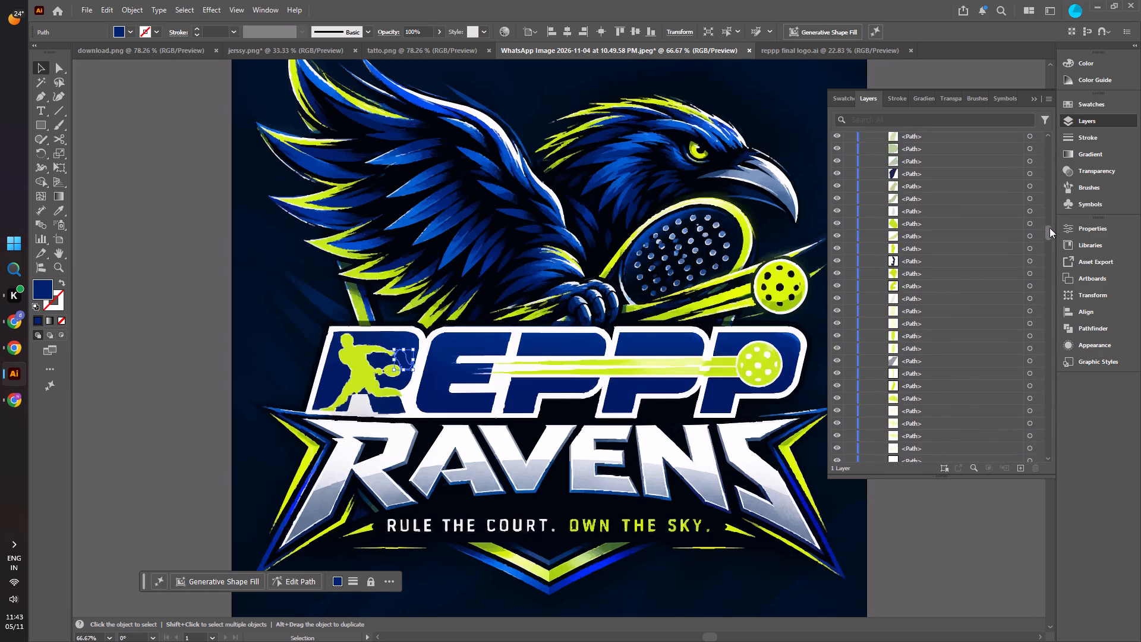
drag(1049, 228, 1053, 219)
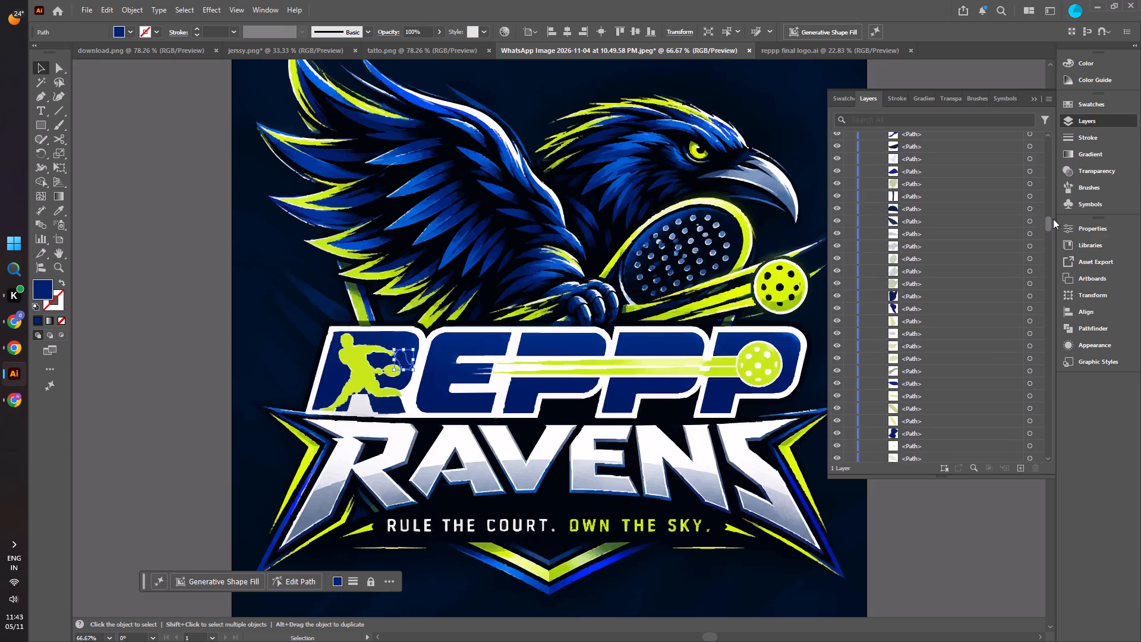
drag(1053, 219, 1053, 221)
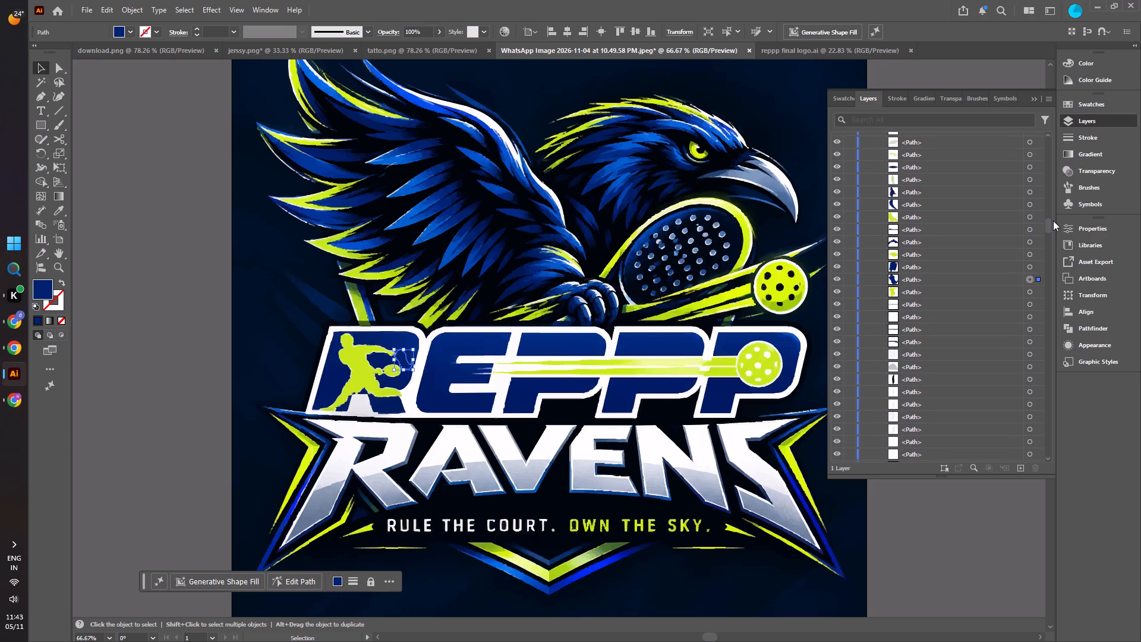
click(927, 216)
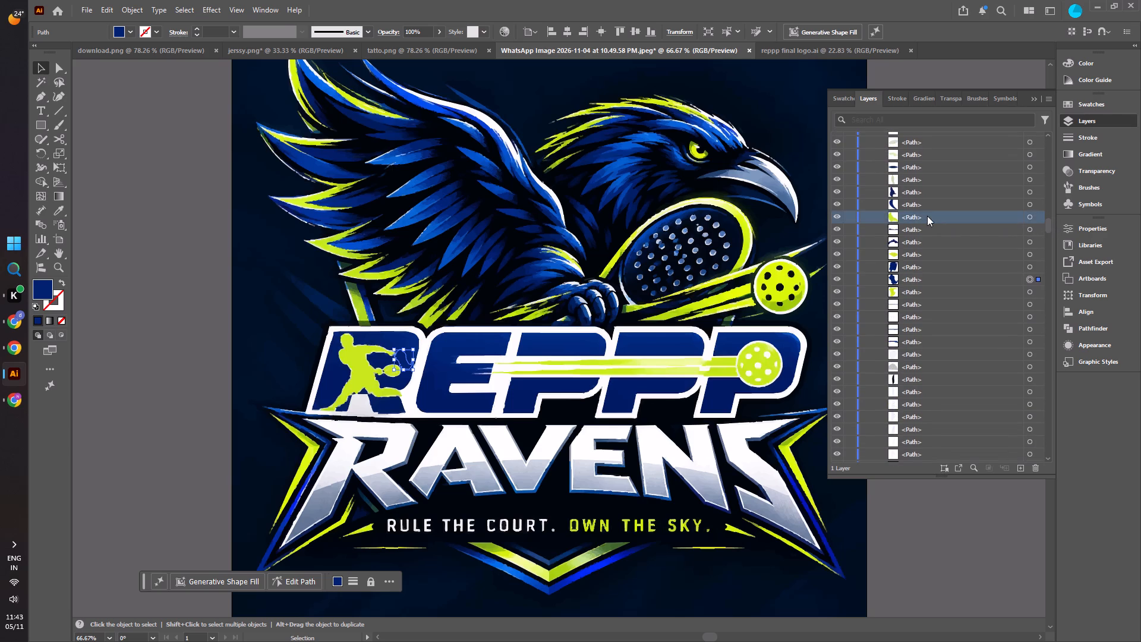
click(636, 366)
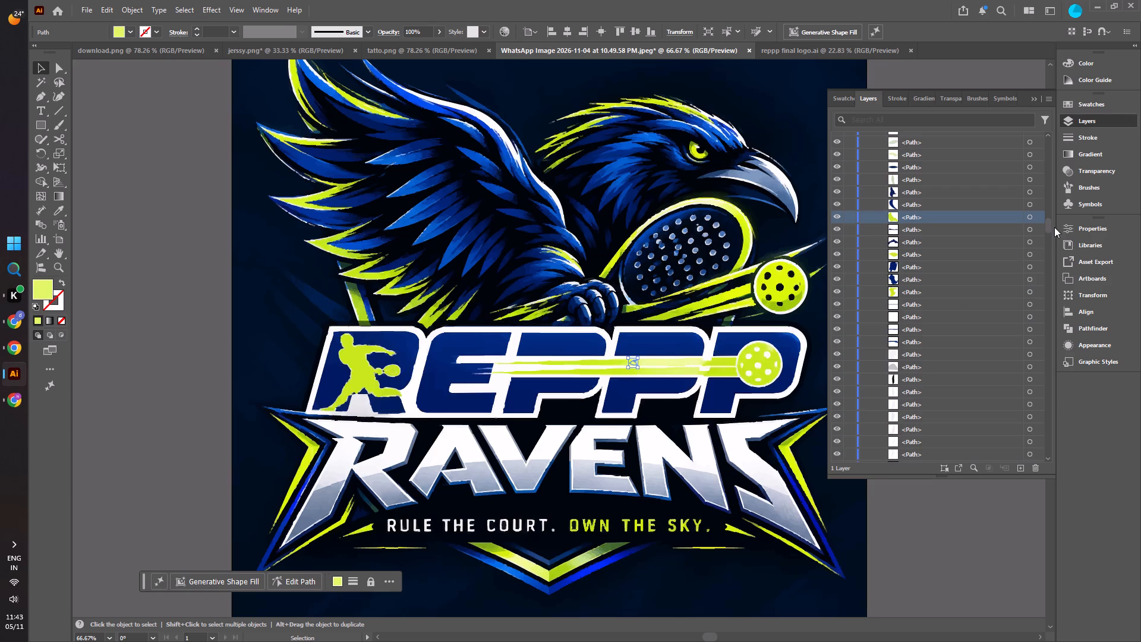
drag(1051, 226, 1051, 234)
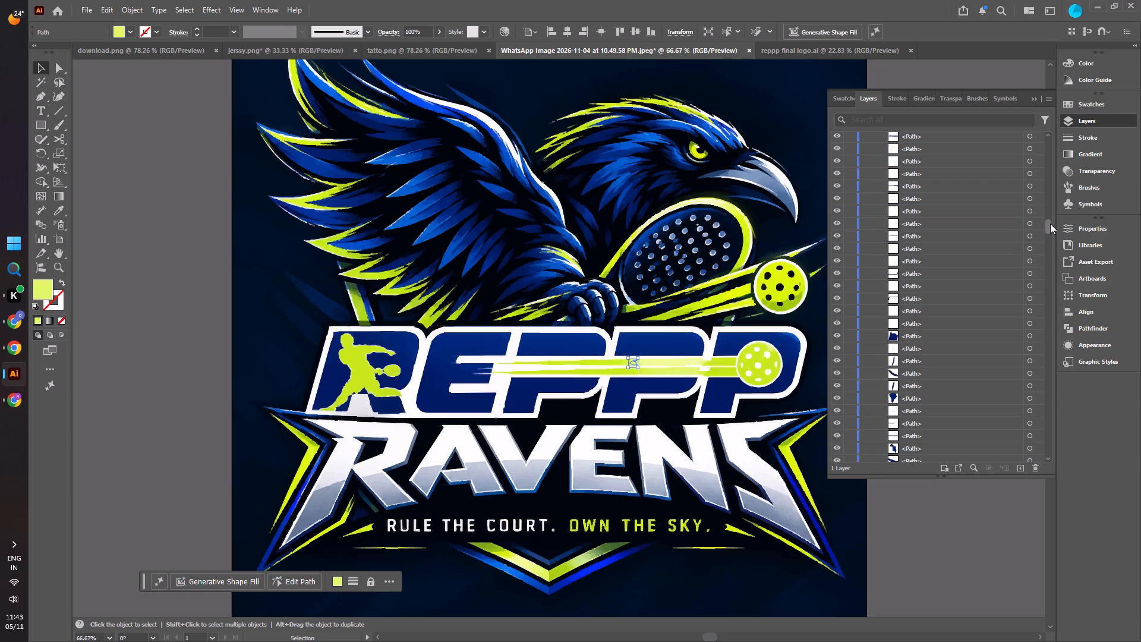
drag(1050, 224, 1055, 284)
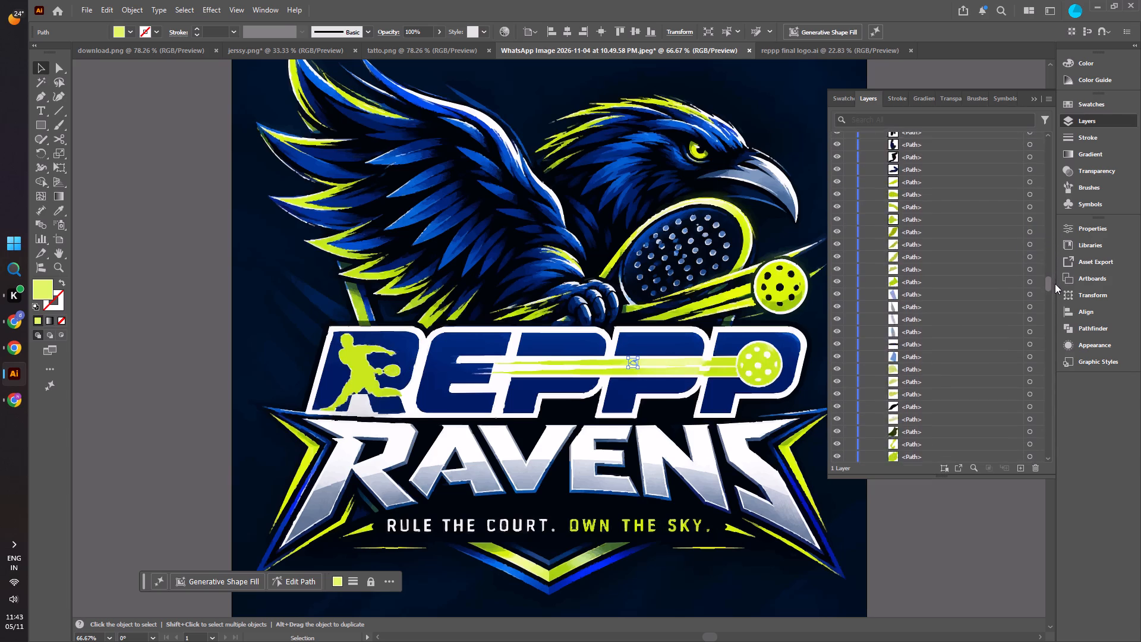
drag(1055, 284, 1050, 462)
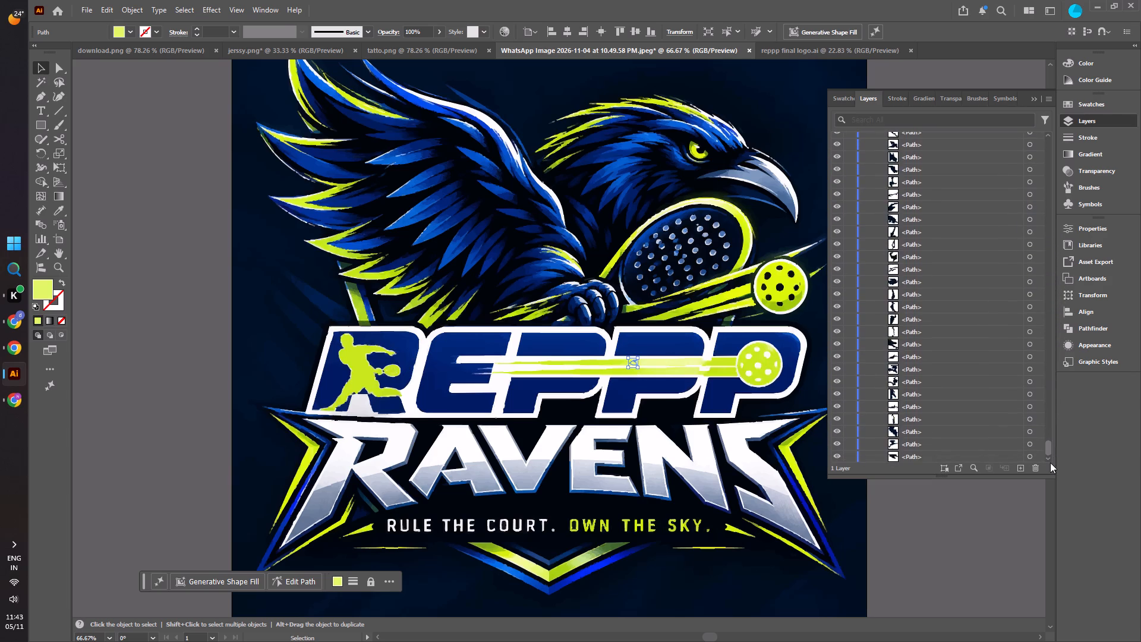
drag(1050, 462, 1047, 146)
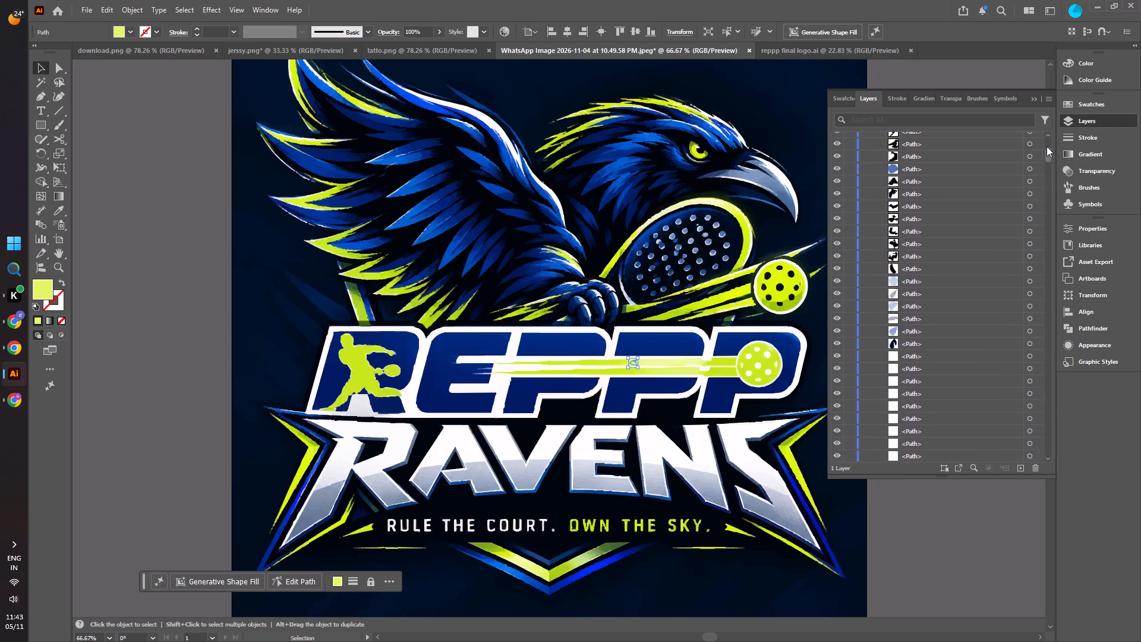
drag(1047, 146, 1047, 123)
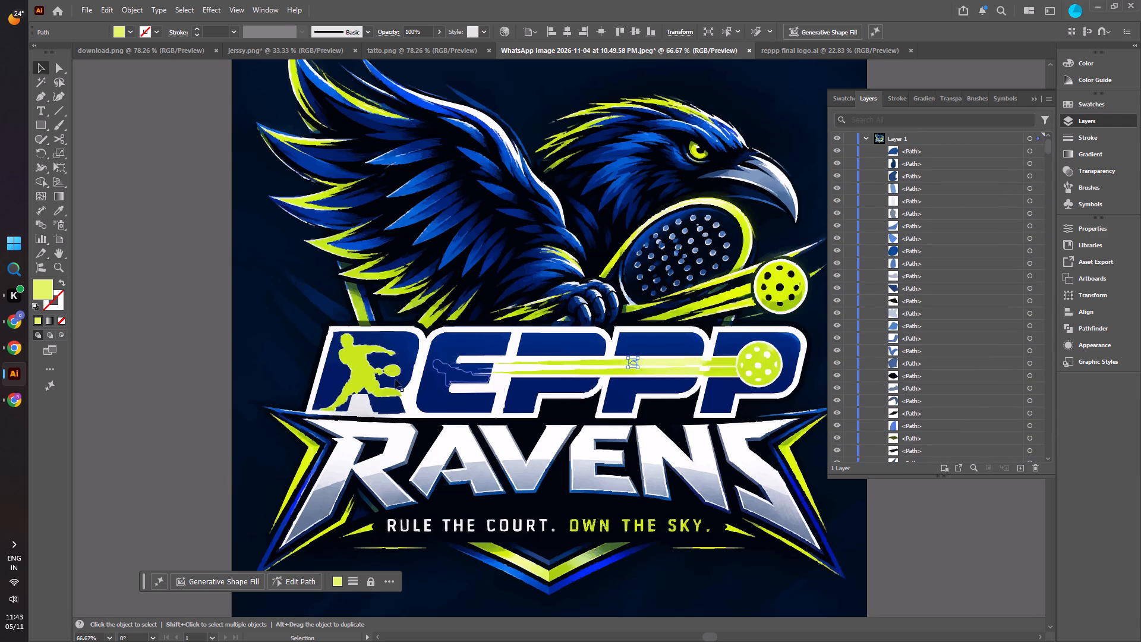
click(137, 351)
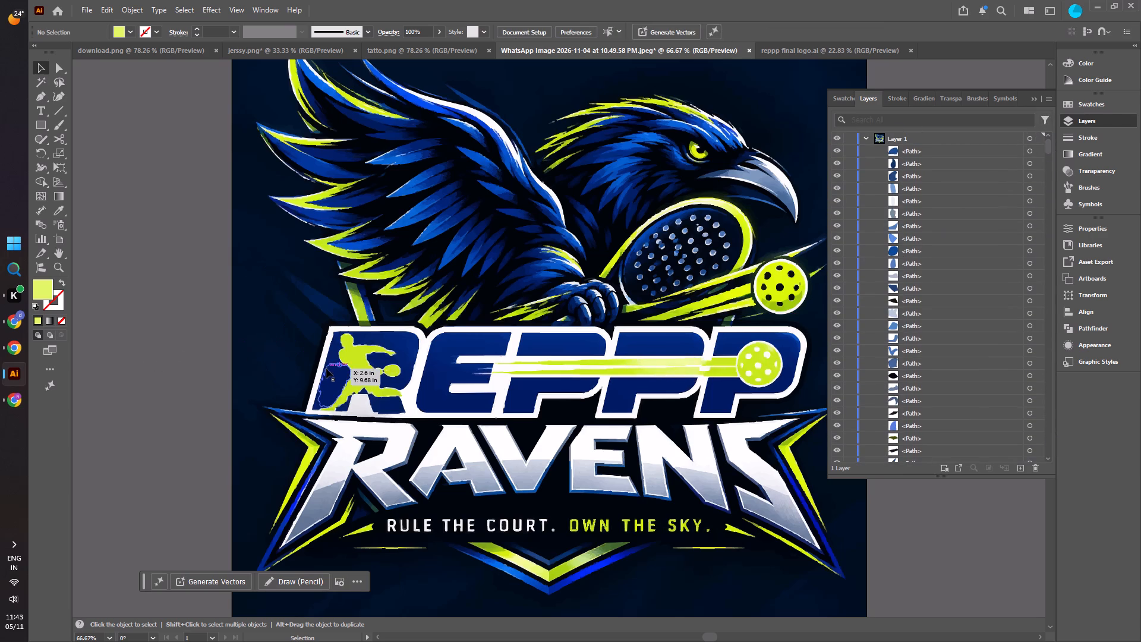
click(327, 369)
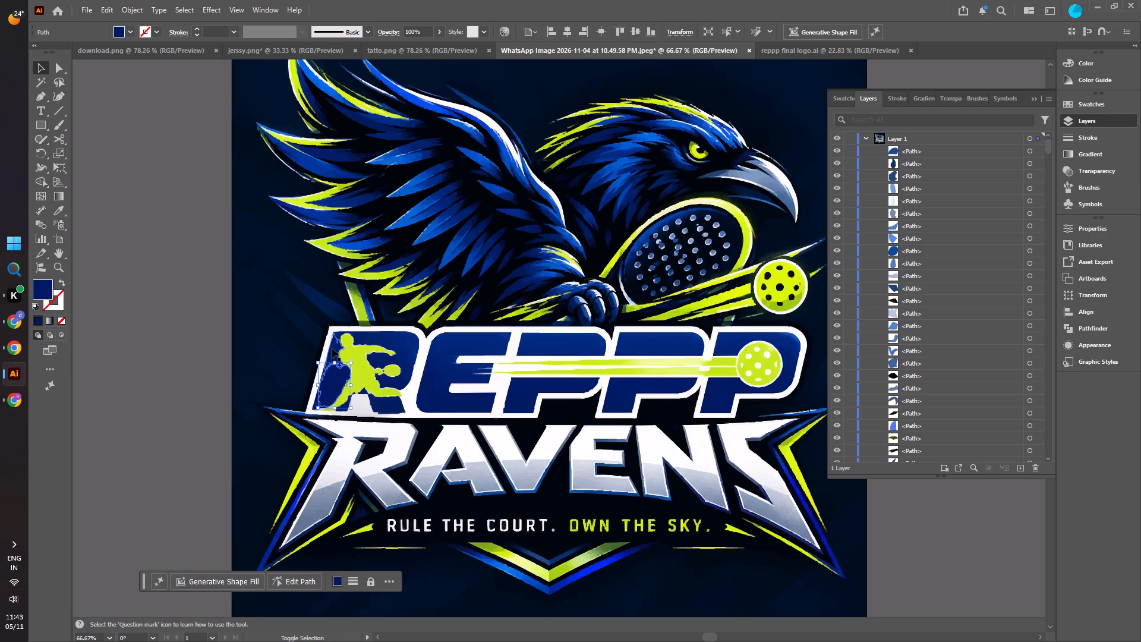
click(169, 299)
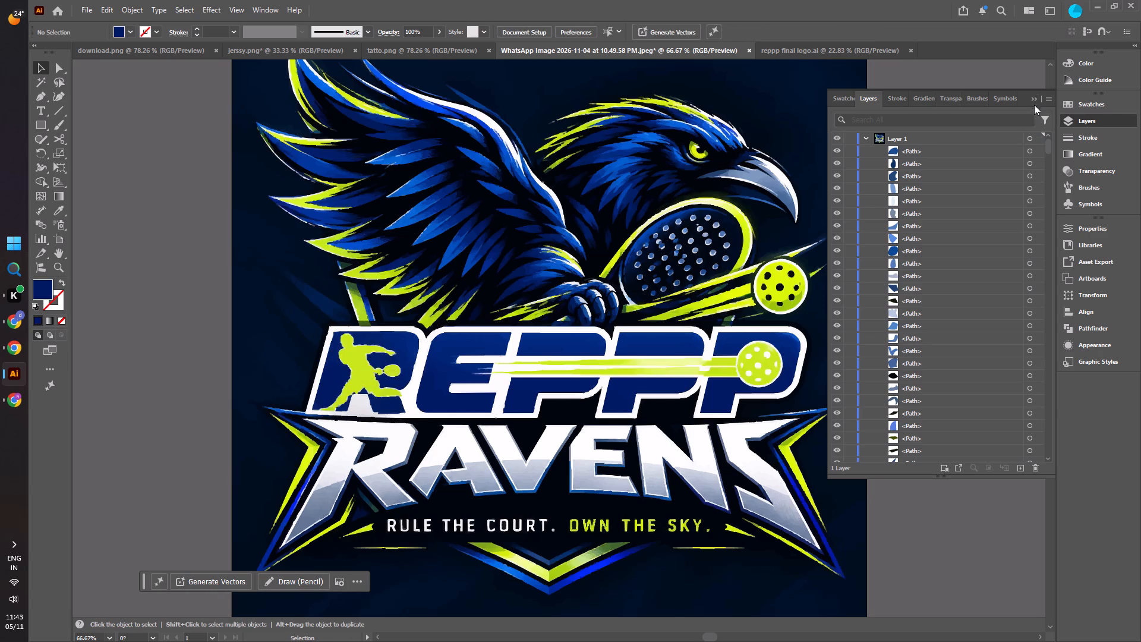
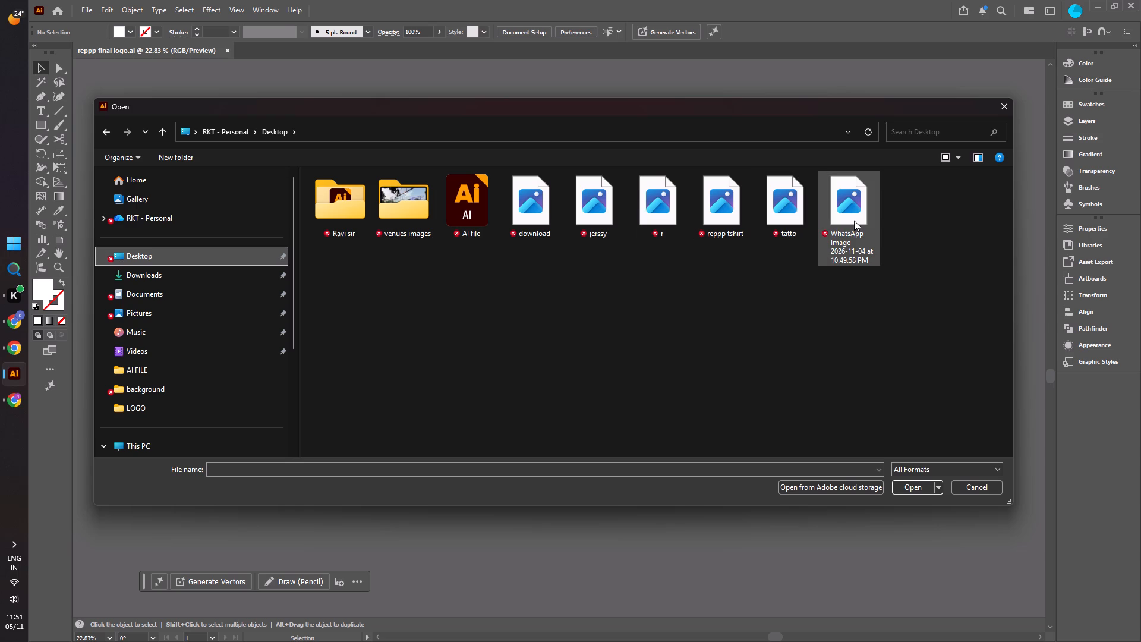
Open the REPPP Ravens logo, the WhatsApp Image file on the Desktop, as a new document in Illustrator.
click(854, 221)
click(916, 486)
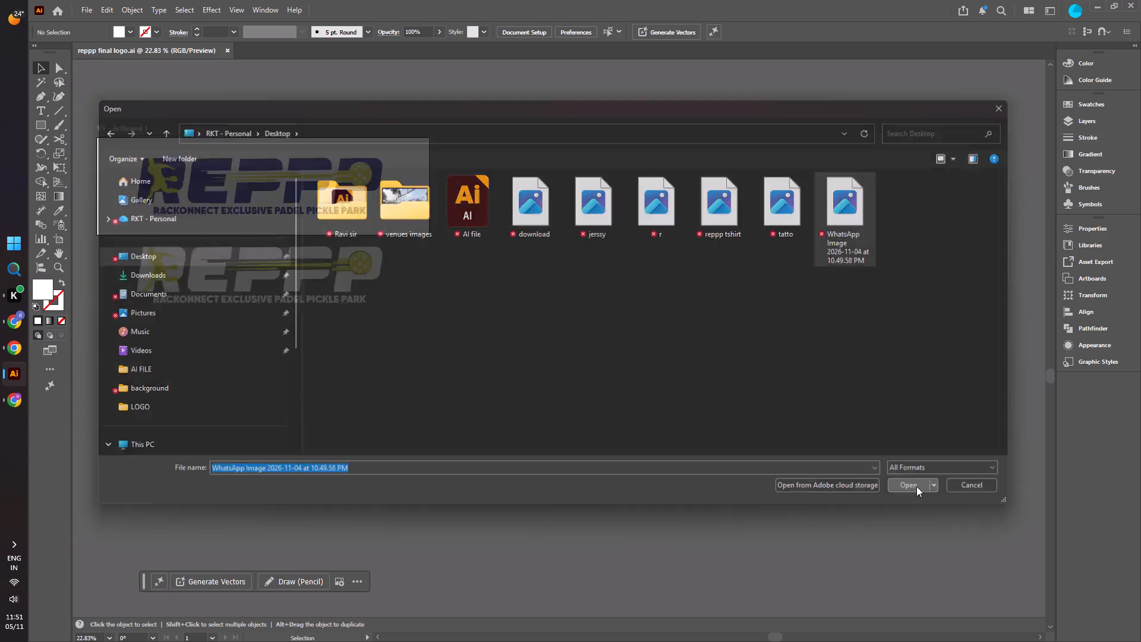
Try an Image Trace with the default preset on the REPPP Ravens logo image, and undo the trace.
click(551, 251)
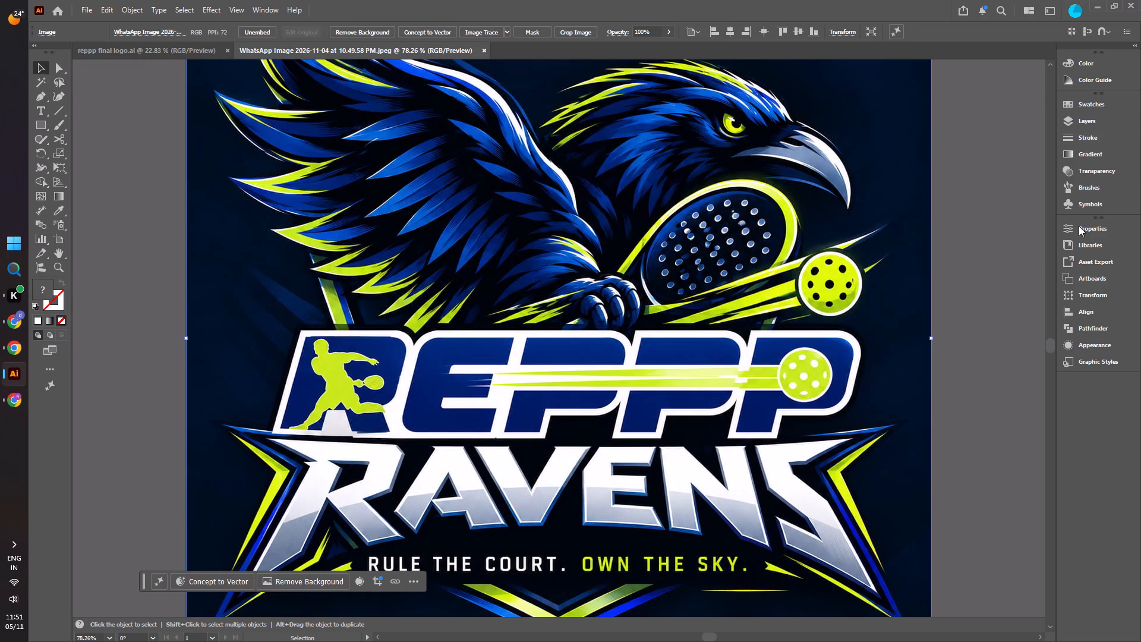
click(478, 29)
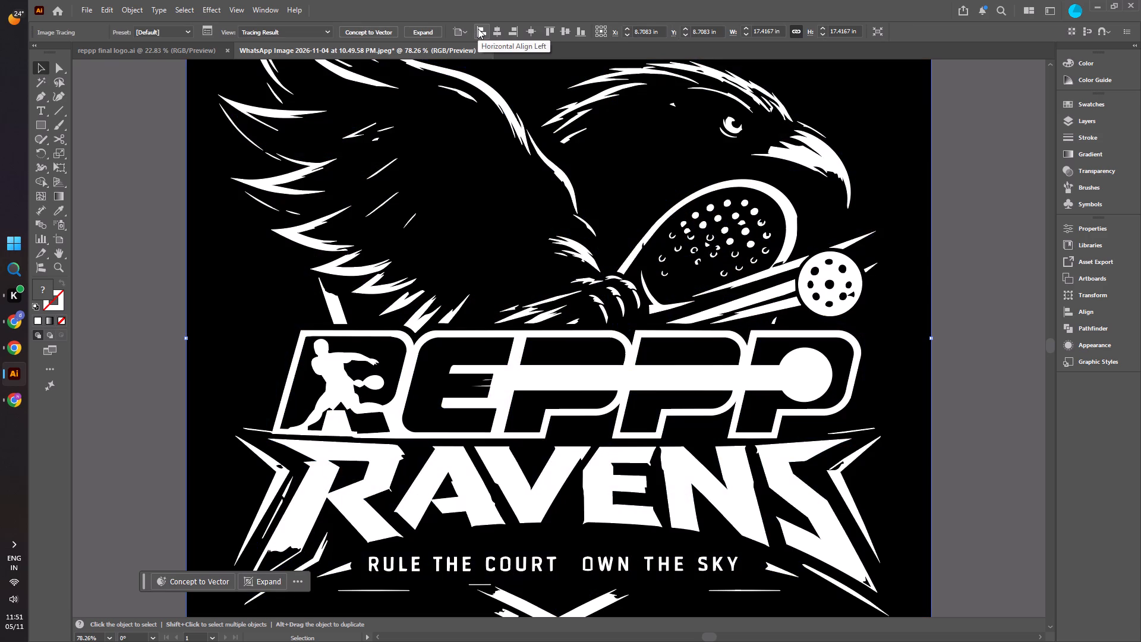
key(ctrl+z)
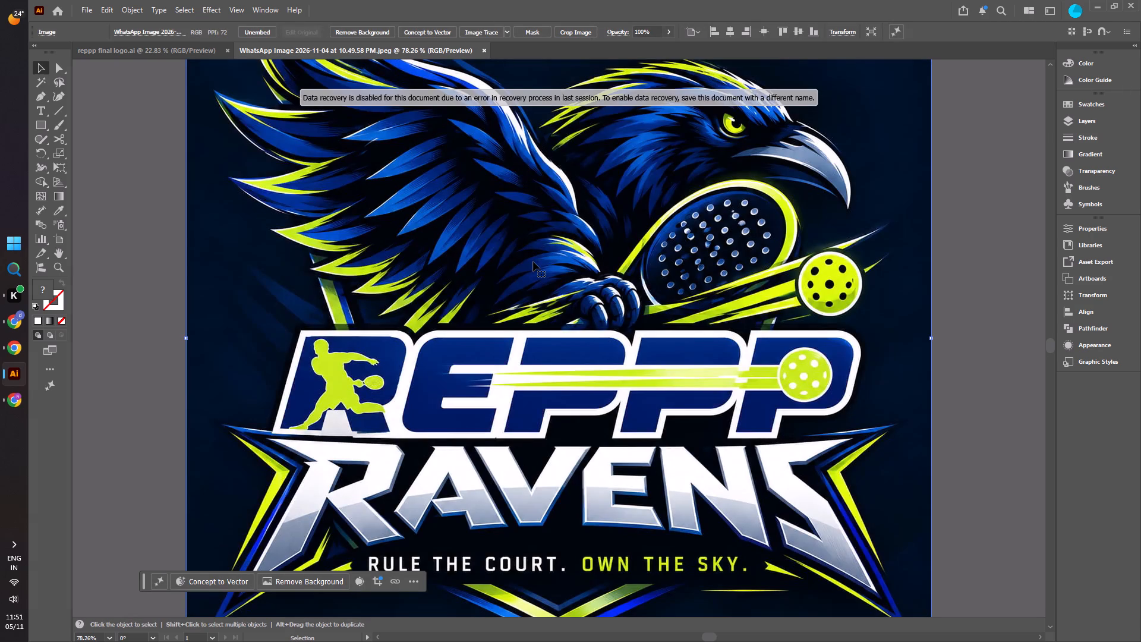
Bring up the Windows Start screen with the installed apps.
click(9, 251)
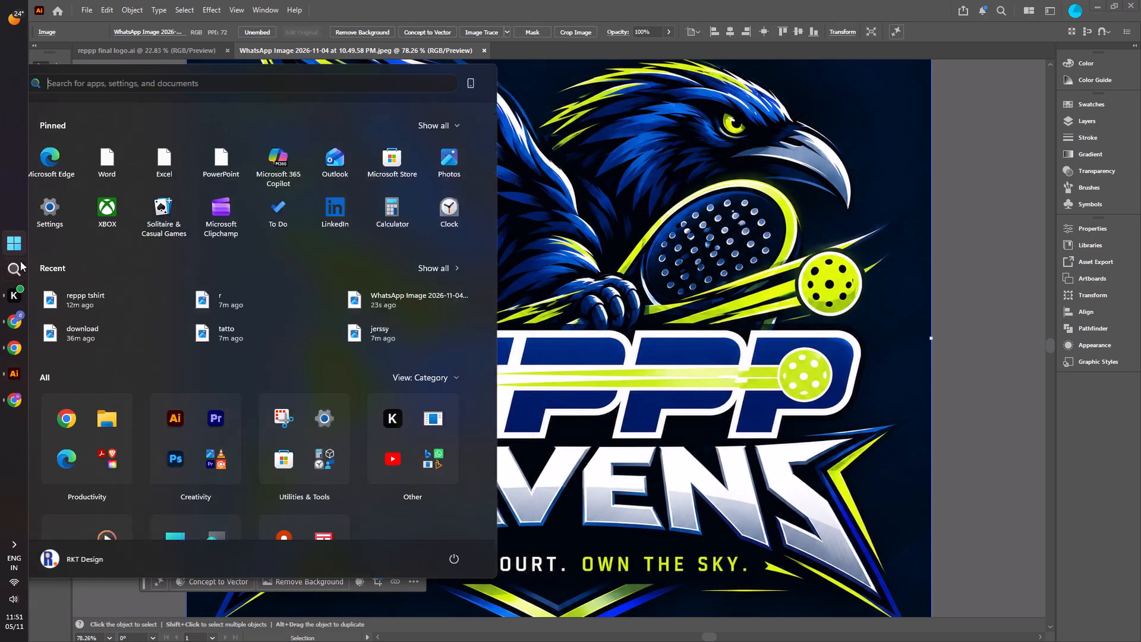
Launch Adobe Photoshop to work on the REPPP Ravens logo image there.
scroll(143, 411, down, 2)
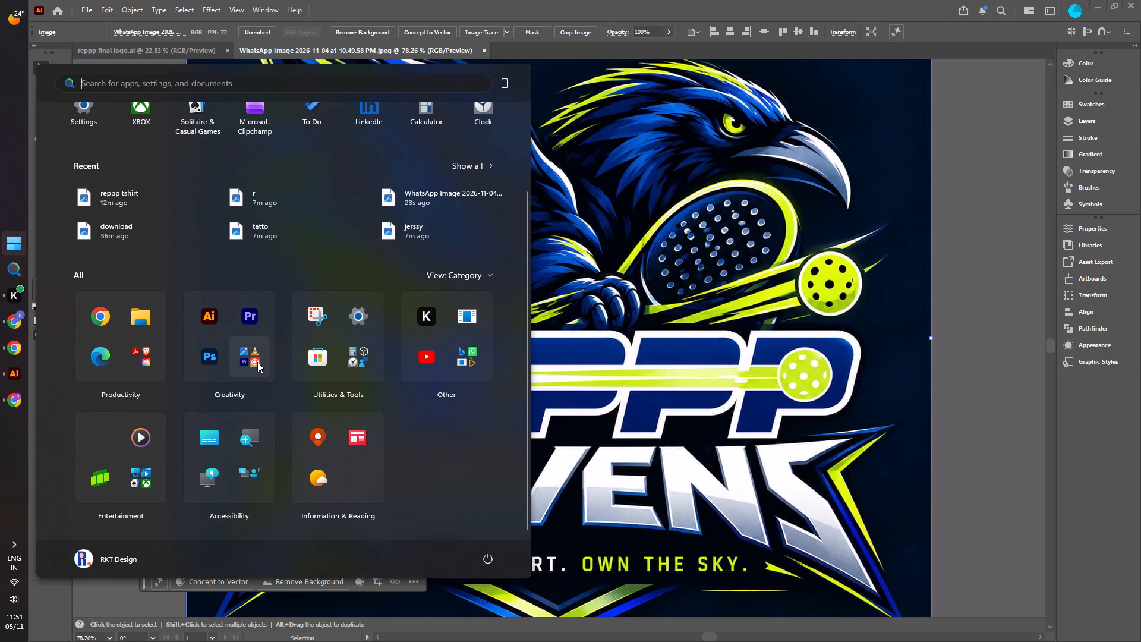
click(202, 363)
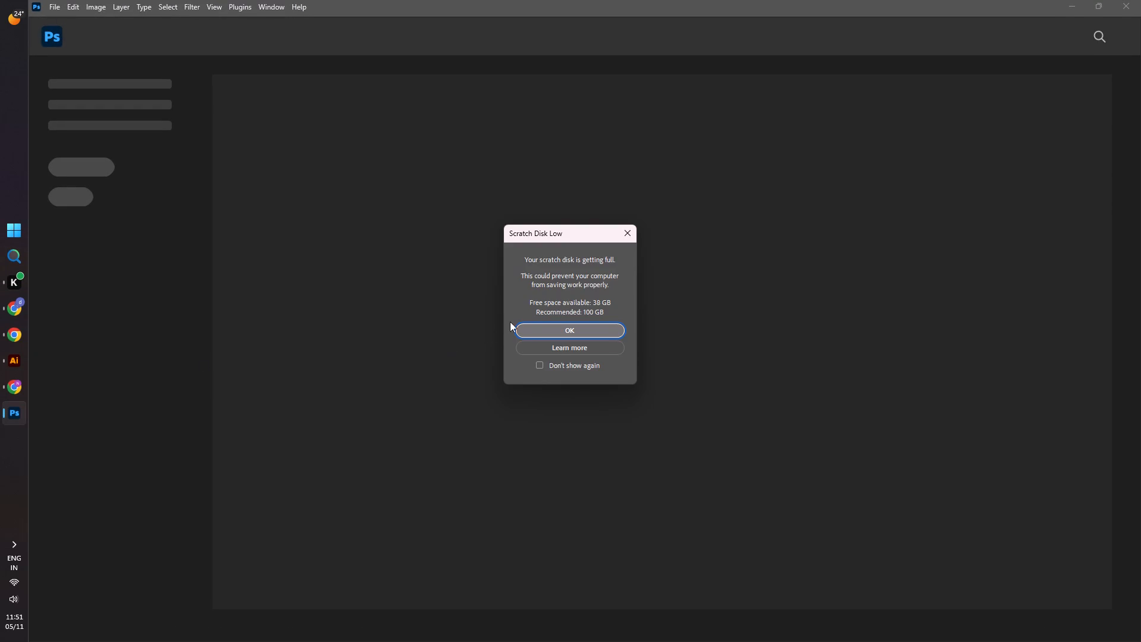
Open the REPPP Ravens logo image, WhatsApp Image 2026-11-04 at 10.49.58 PM, from the Desktop.
click(601, 333)
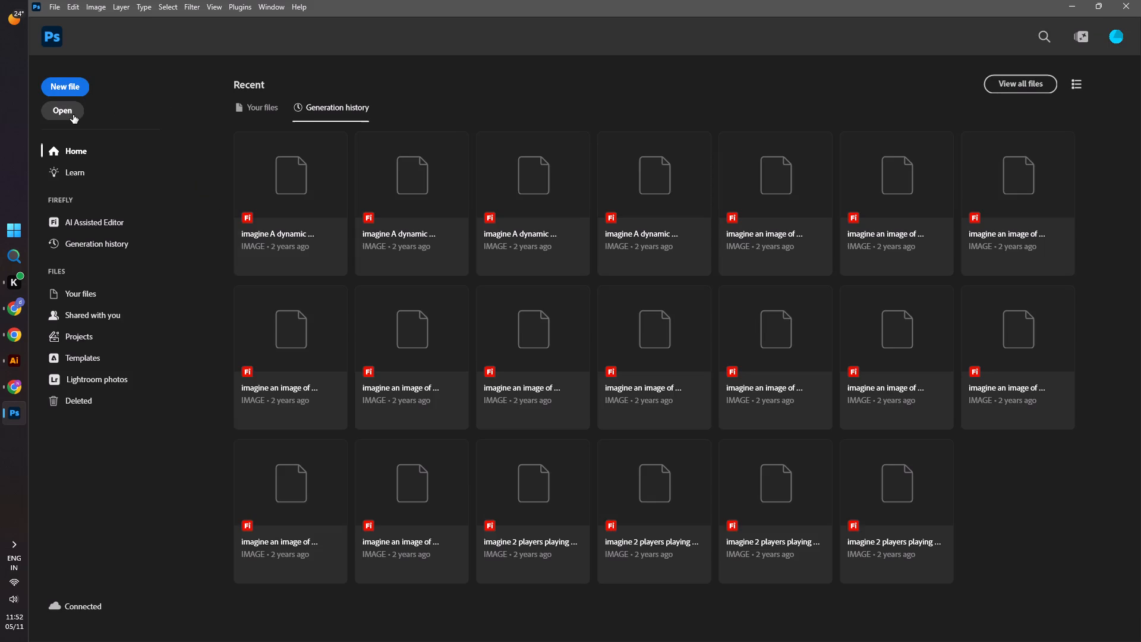
click(73, 115)
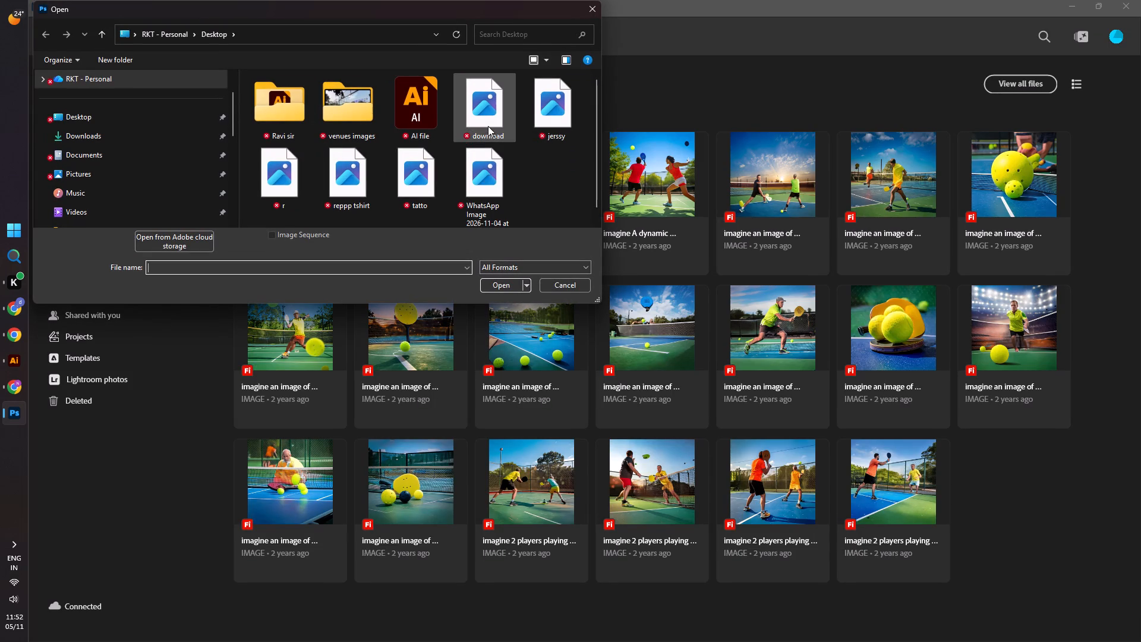
scroll(330, 188, down, 2)
click(494, 188)
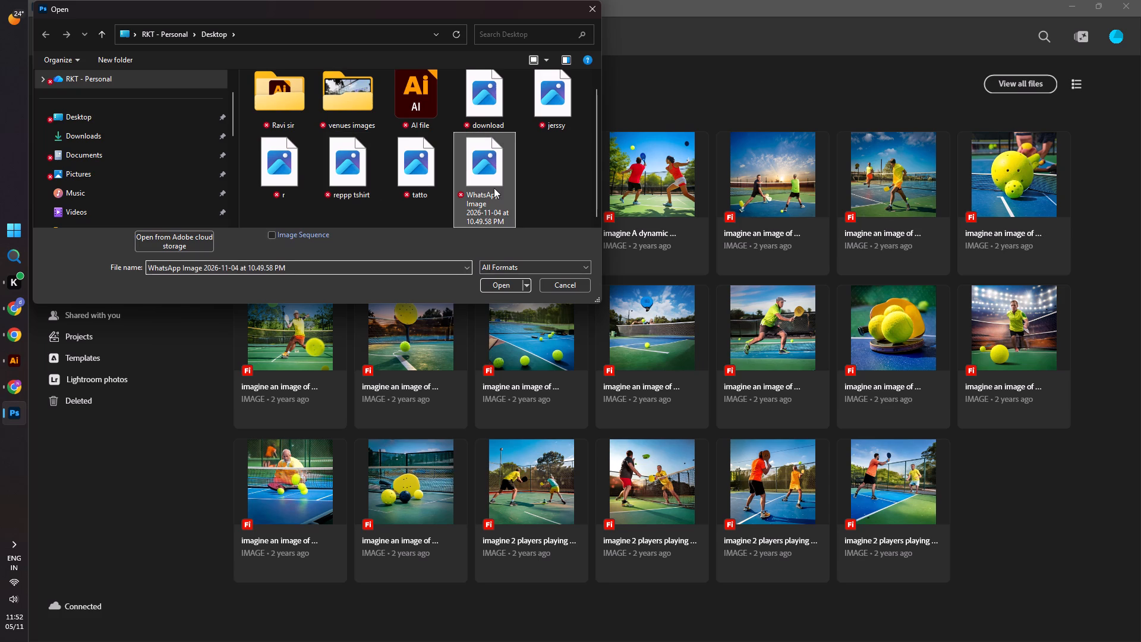
click(506, 285)
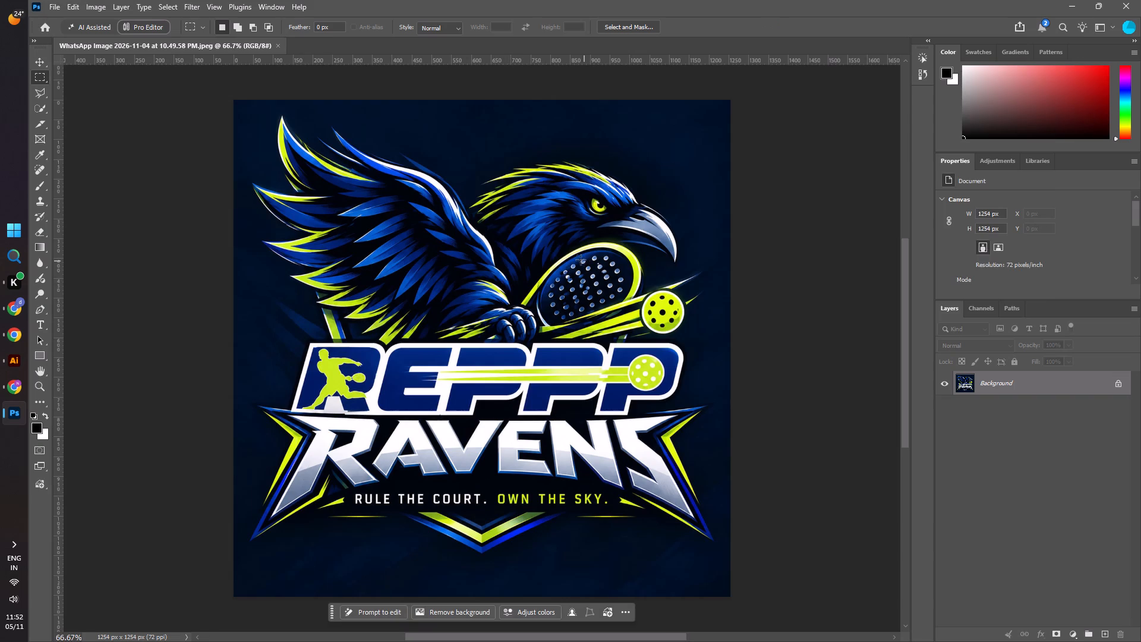
Draw a rectangular marquee selection tightly around the REPPP wordmark, between the raven artwork and the RAVENS lettering.
click(37, 61)
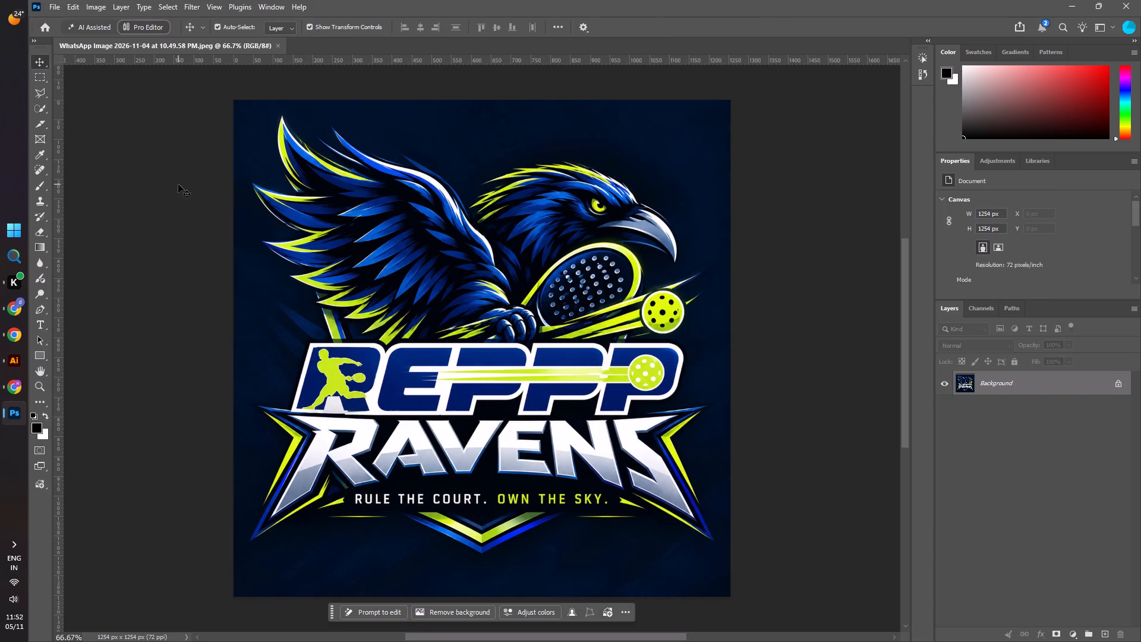
click(178, 184)
alt+scroll(384, 429, up, 2)
alt+scroll(336, 400, up, 3)
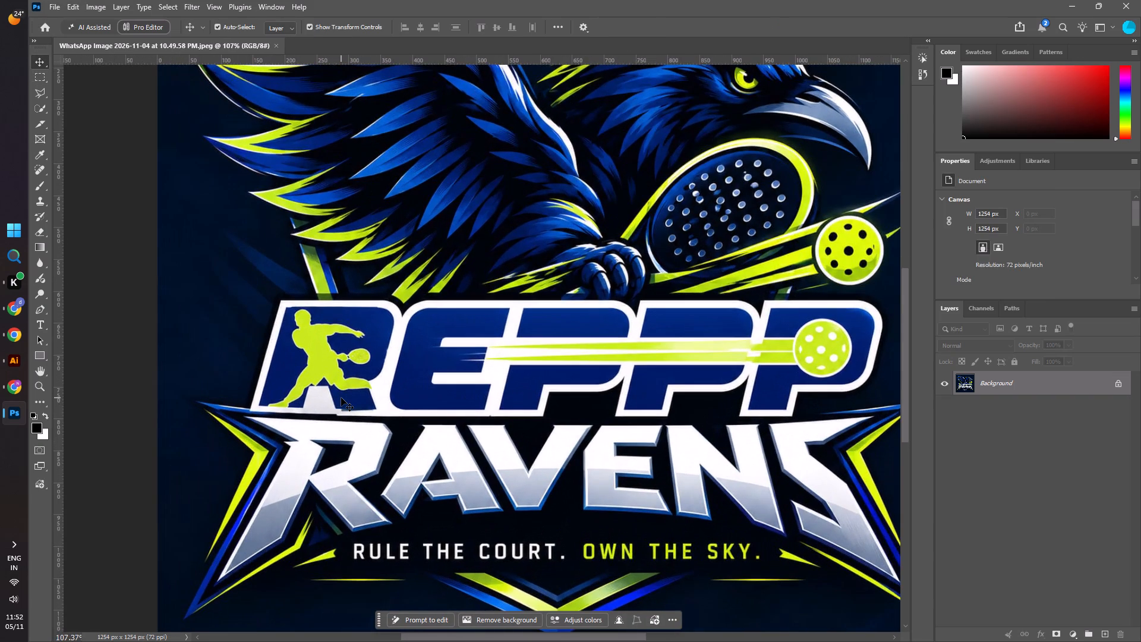
alt+scroll(341, 398, down, 1)
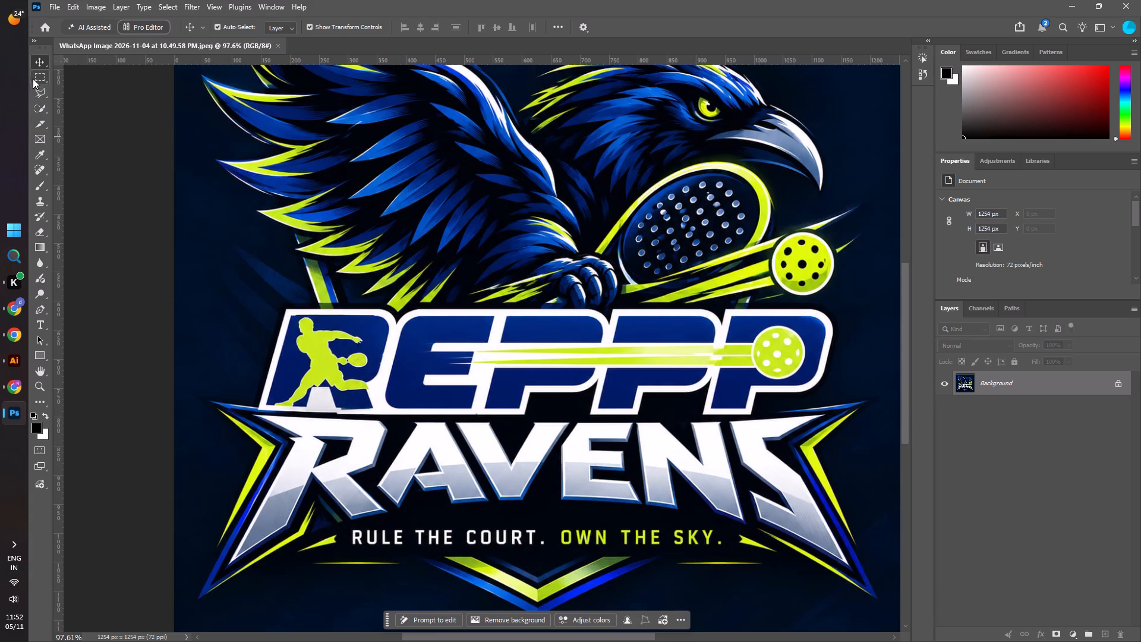
click(34, 75)
drag(256, 301, 257, 314)
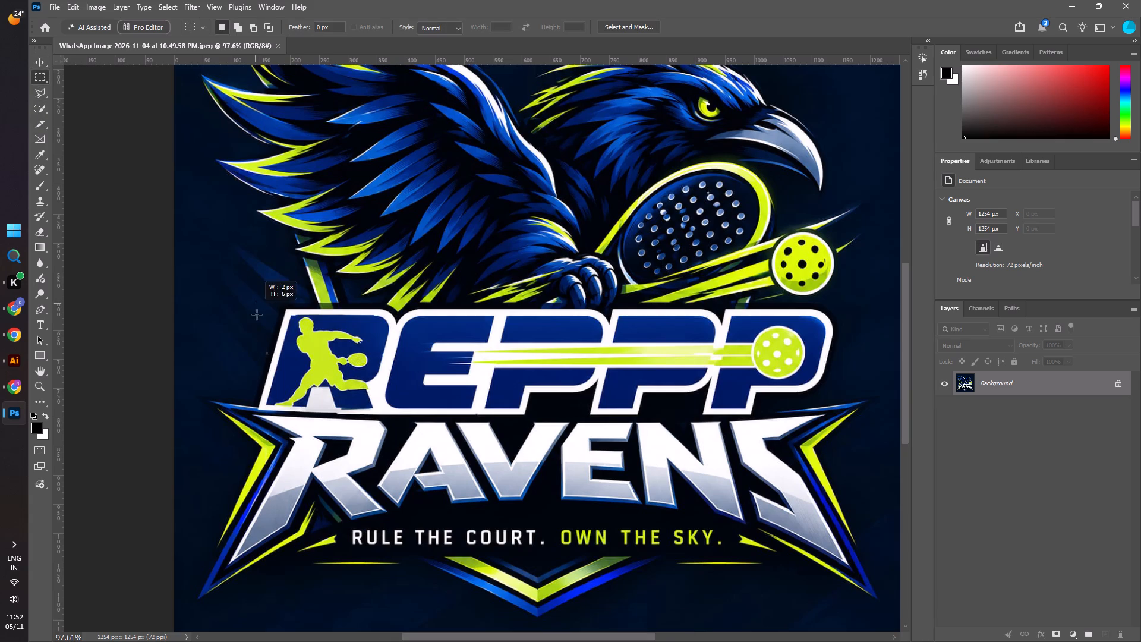
drag(257, 314, 822, 433)
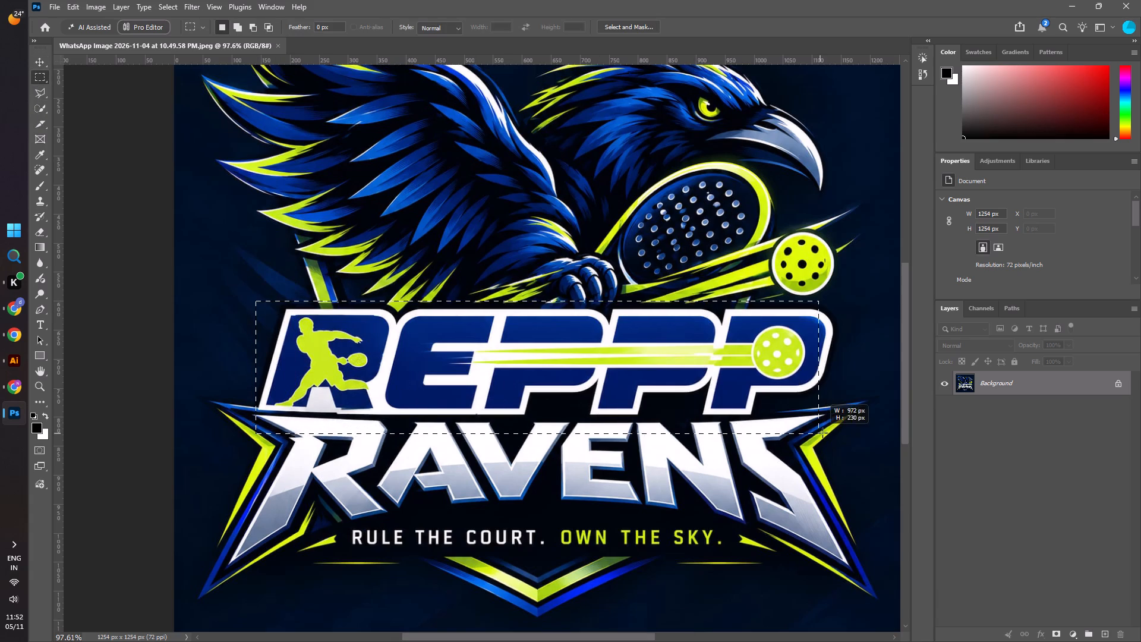
drag(822, 433, 834, 417)
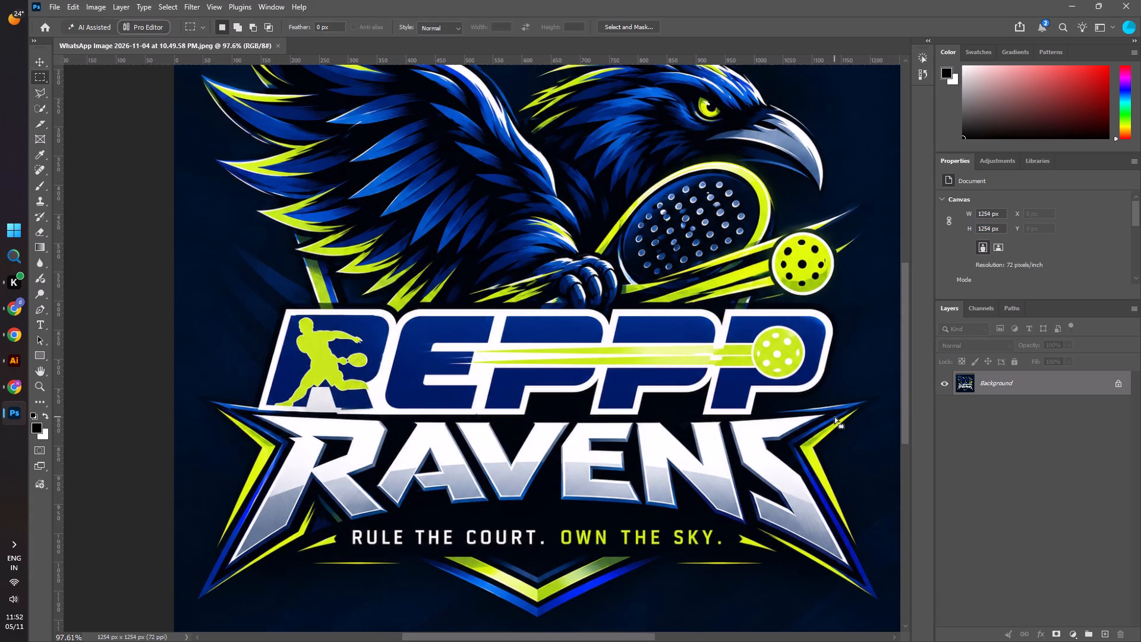
click(517, 435)
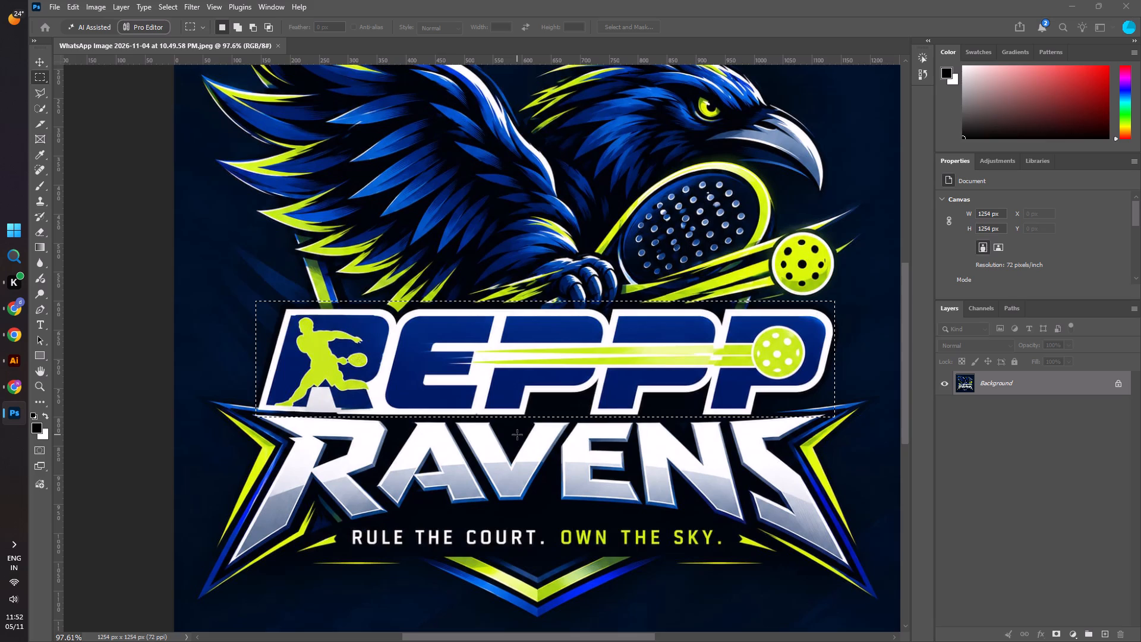
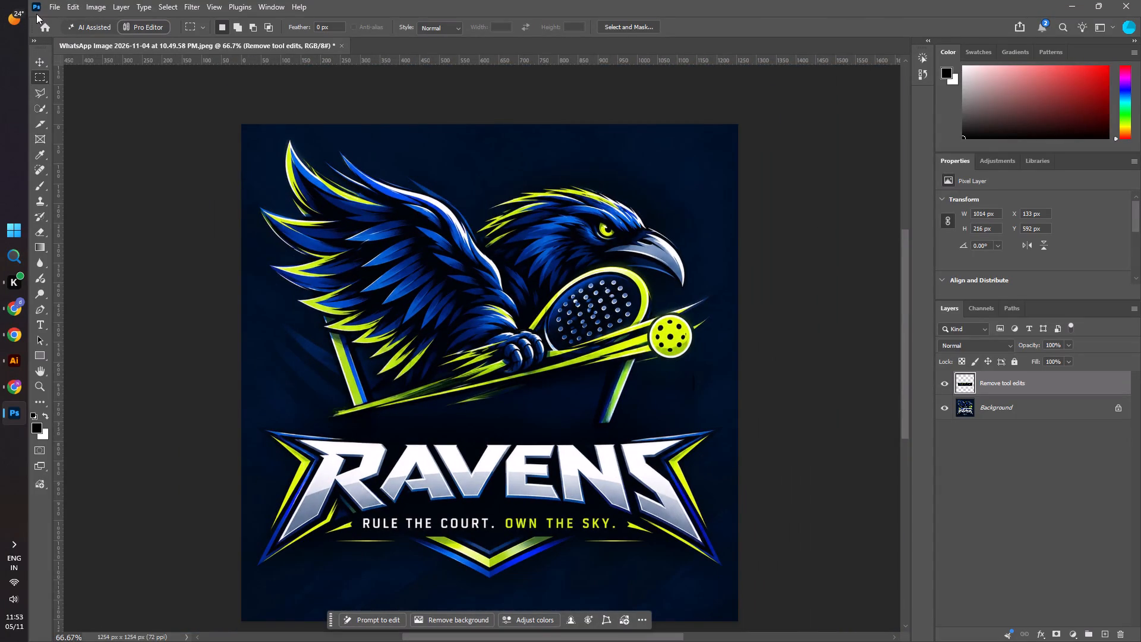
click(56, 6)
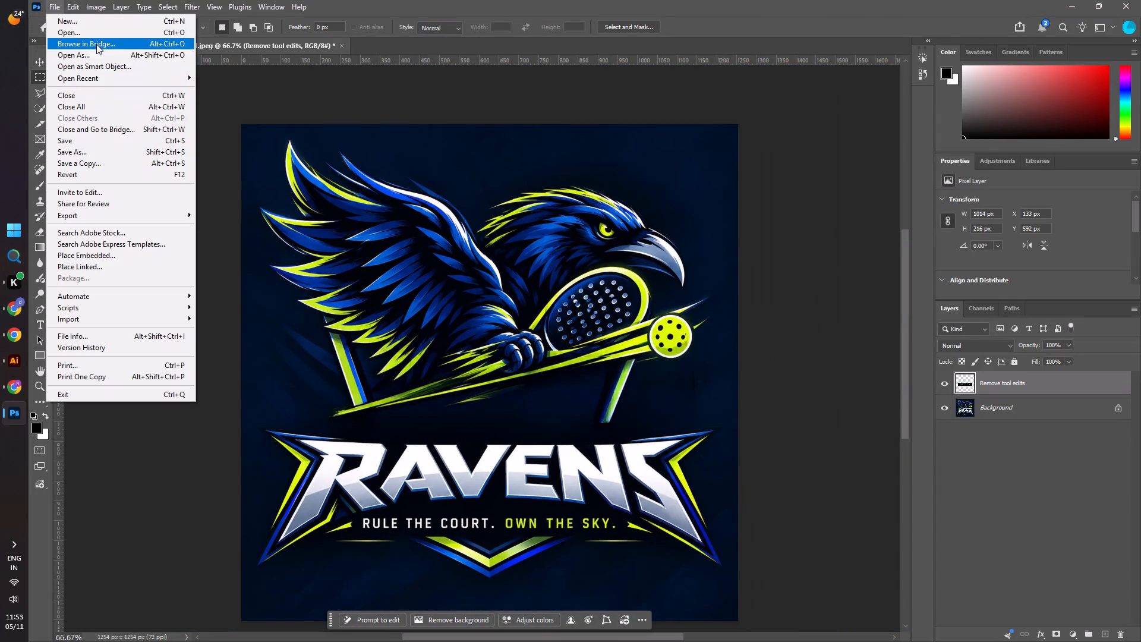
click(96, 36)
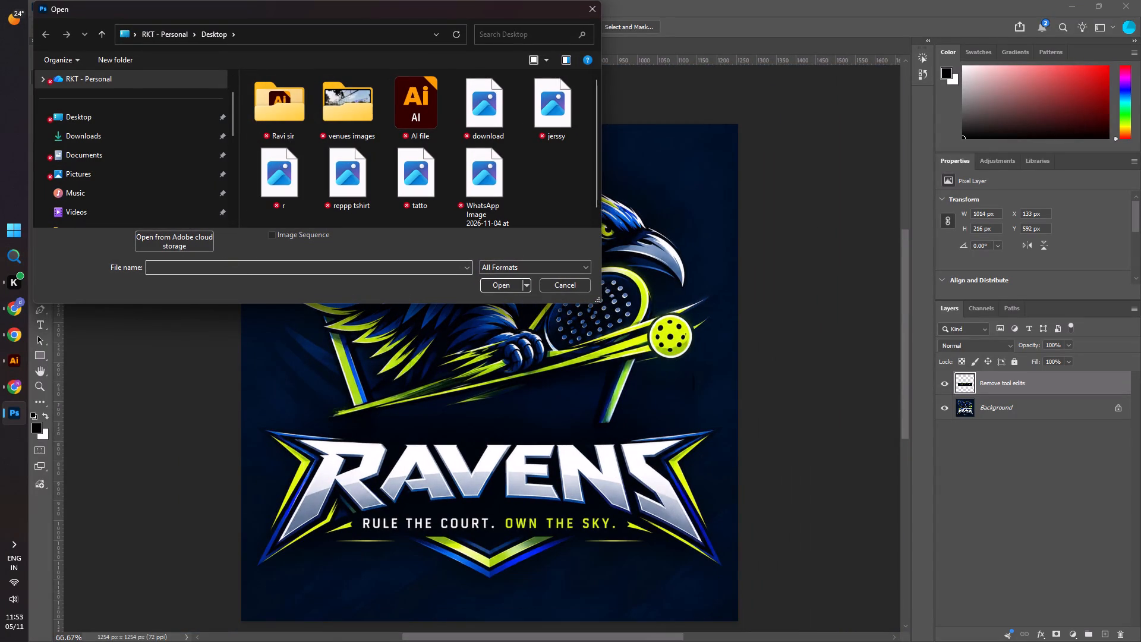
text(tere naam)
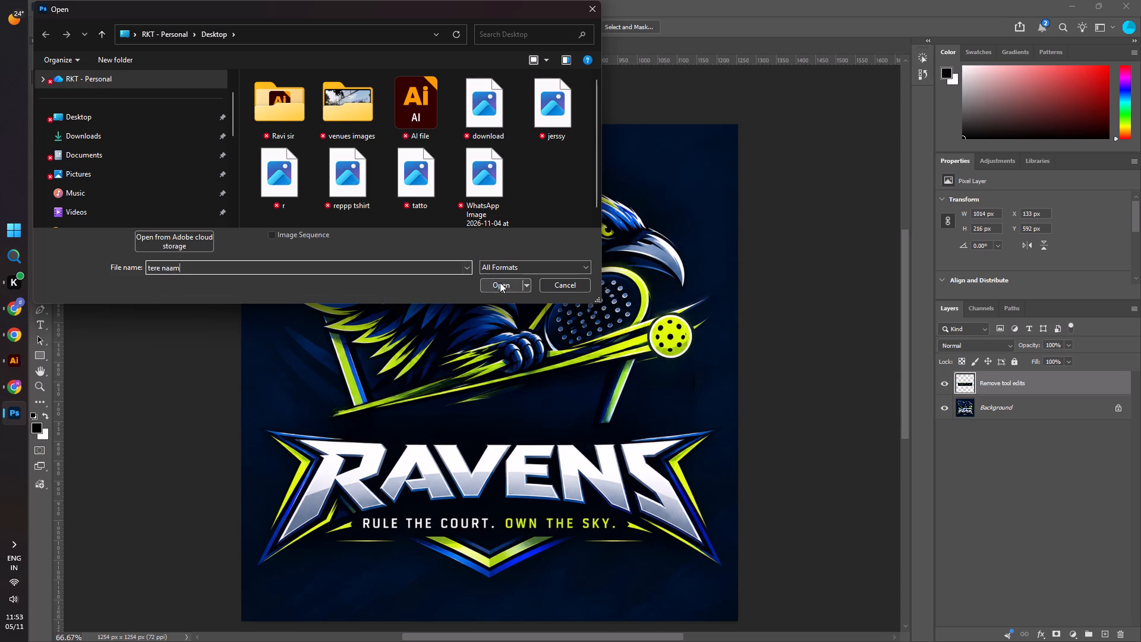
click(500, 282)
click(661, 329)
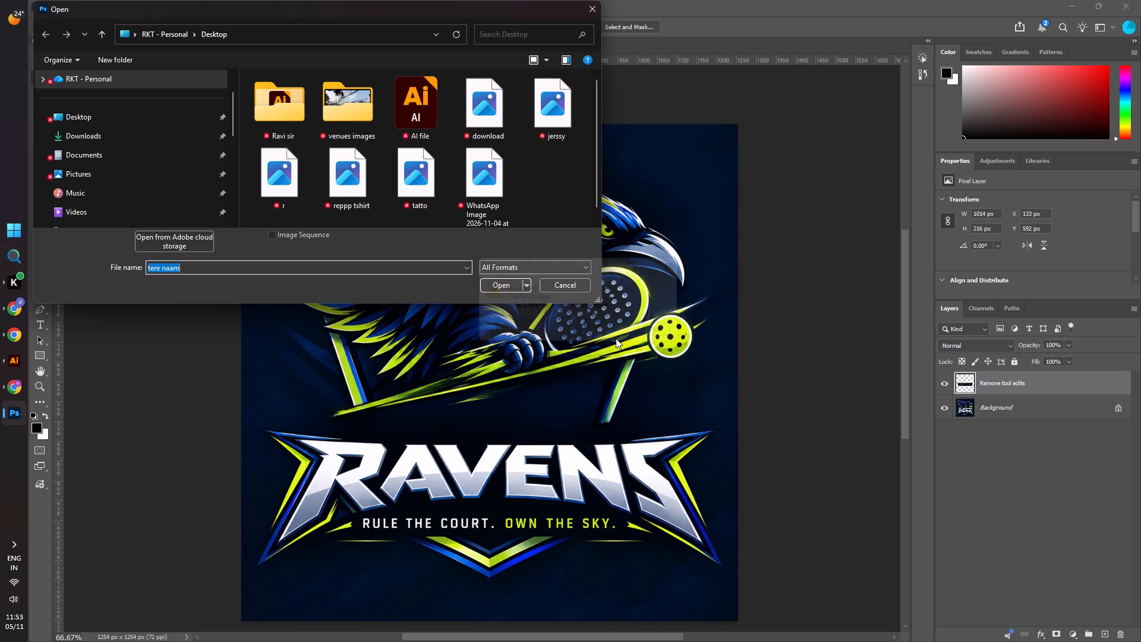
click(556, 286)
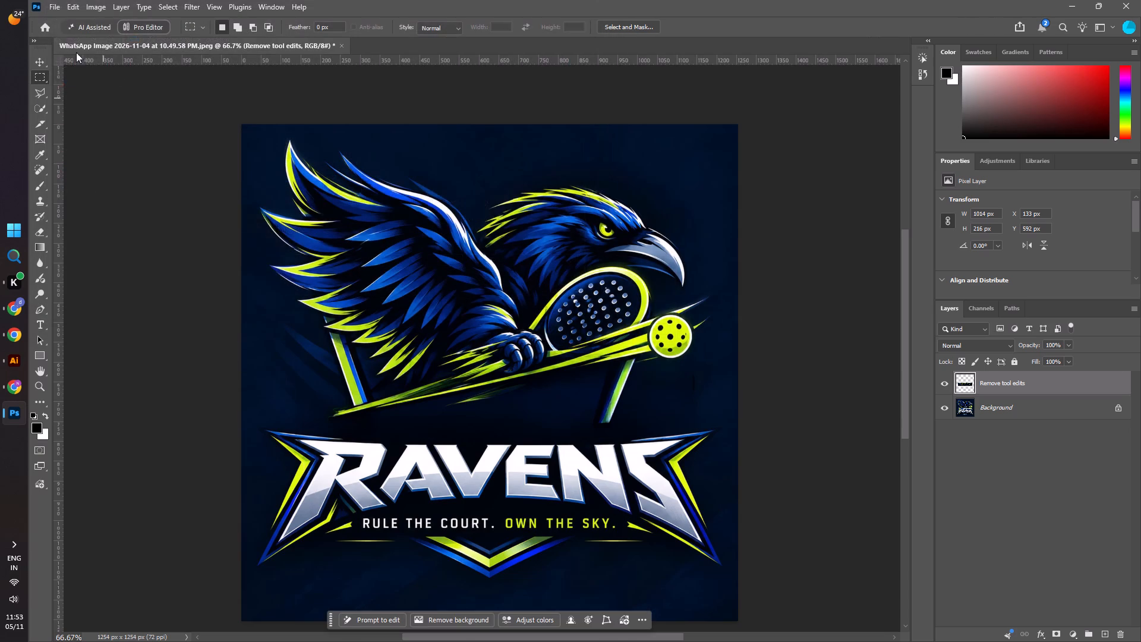
Export the edited Ravens logo image at 1254 x 1254 px as a JPG named gvg on the Desktop.
click(55, 5)
click(105, 220)
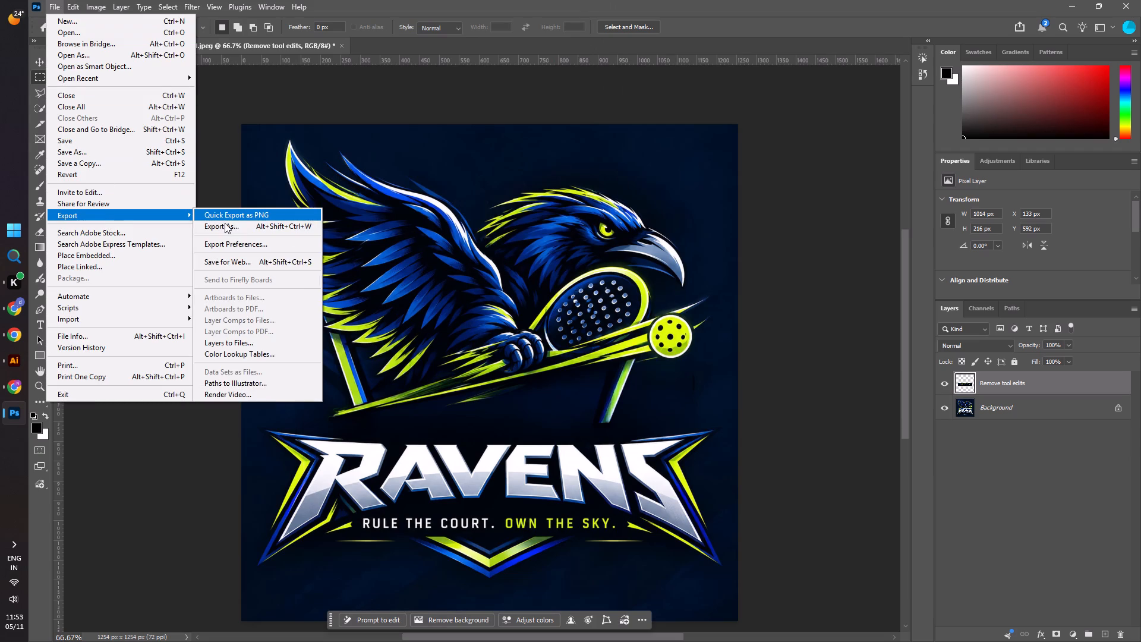
click(225, 223)
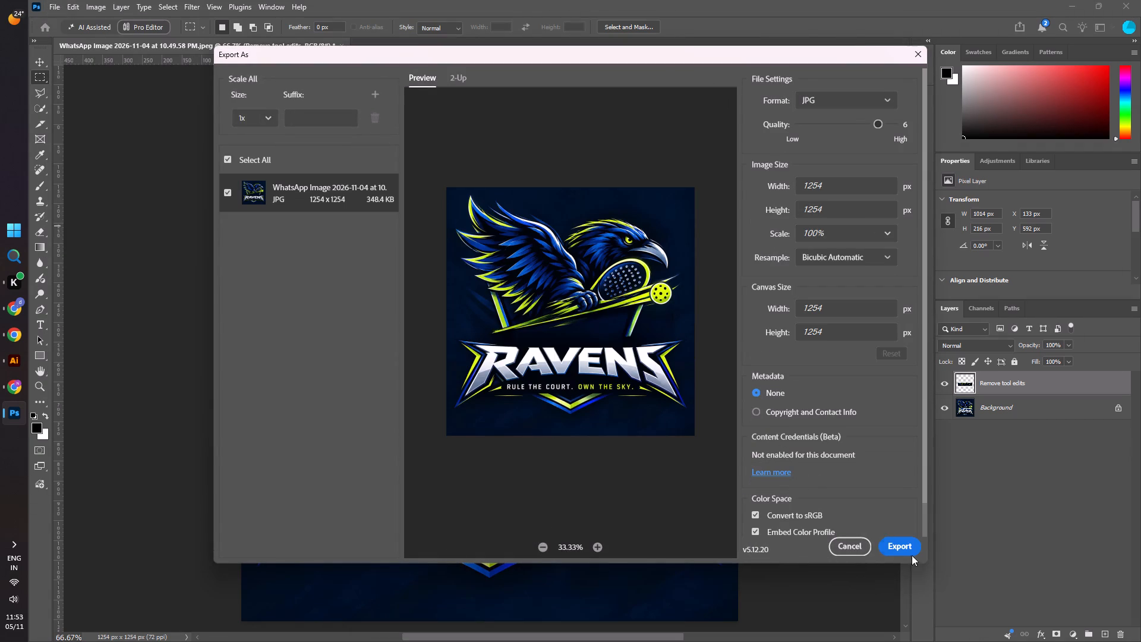
click(912, 552)
click(570, 244)
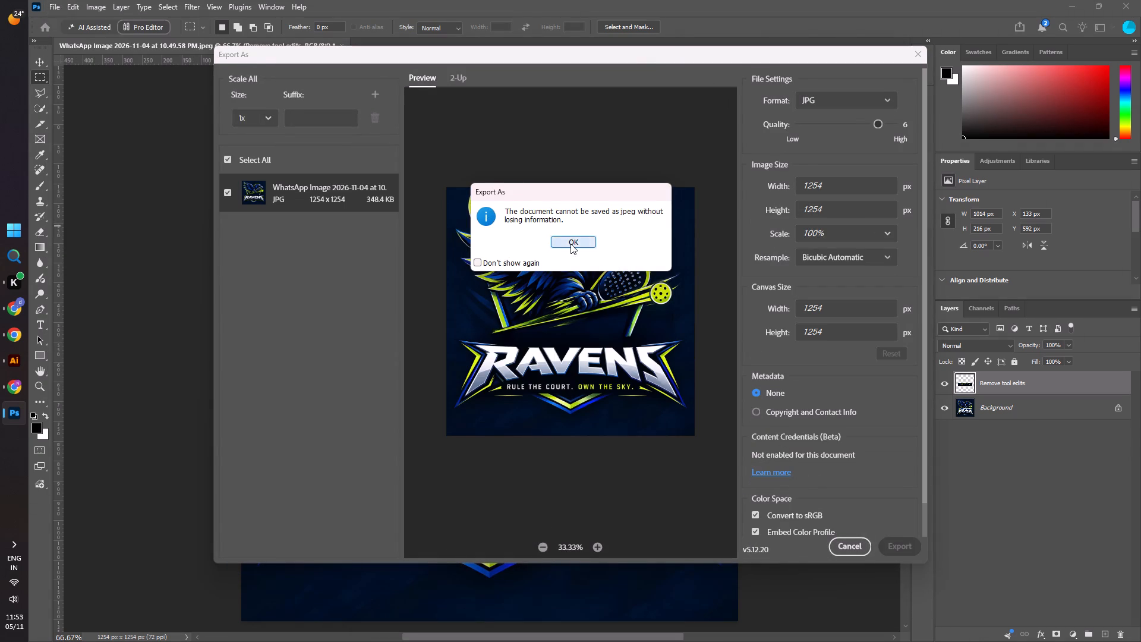
text(gvg)
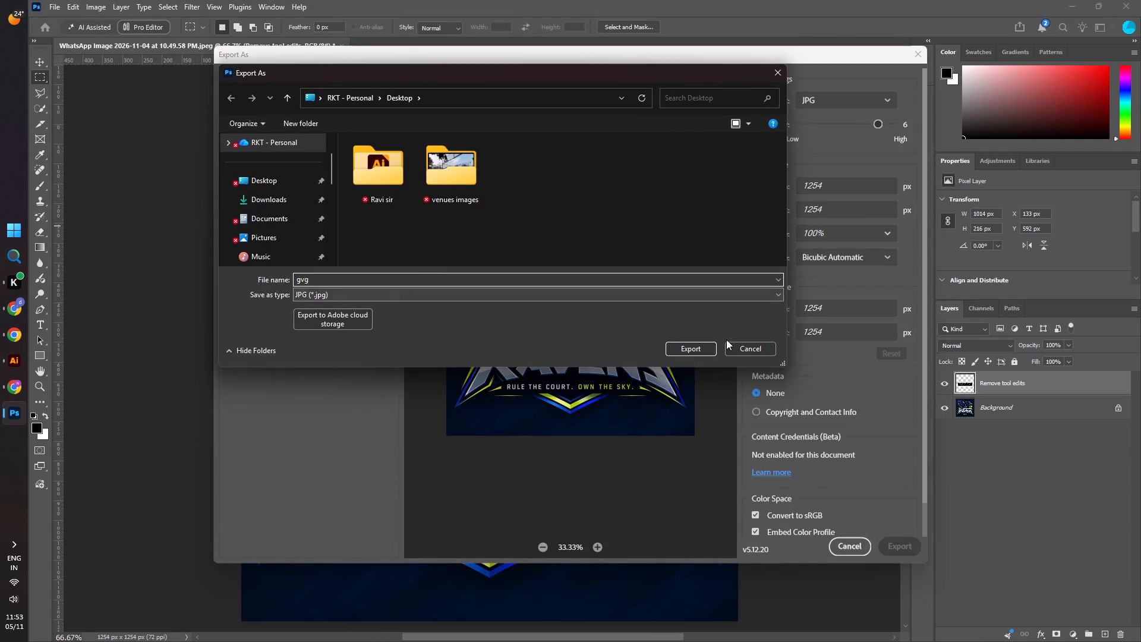
click(693, 347)
Switch to Illustrator and close the WhatsApp image document containing the REPPP Ravens logo.
click(11, 357)
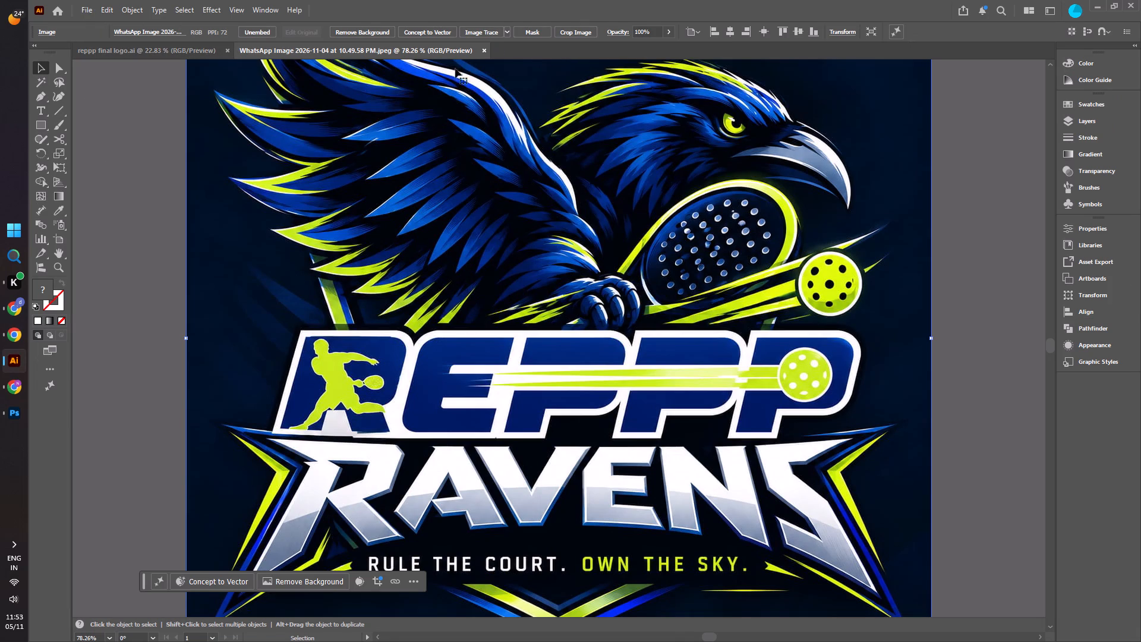
click(483, 48)
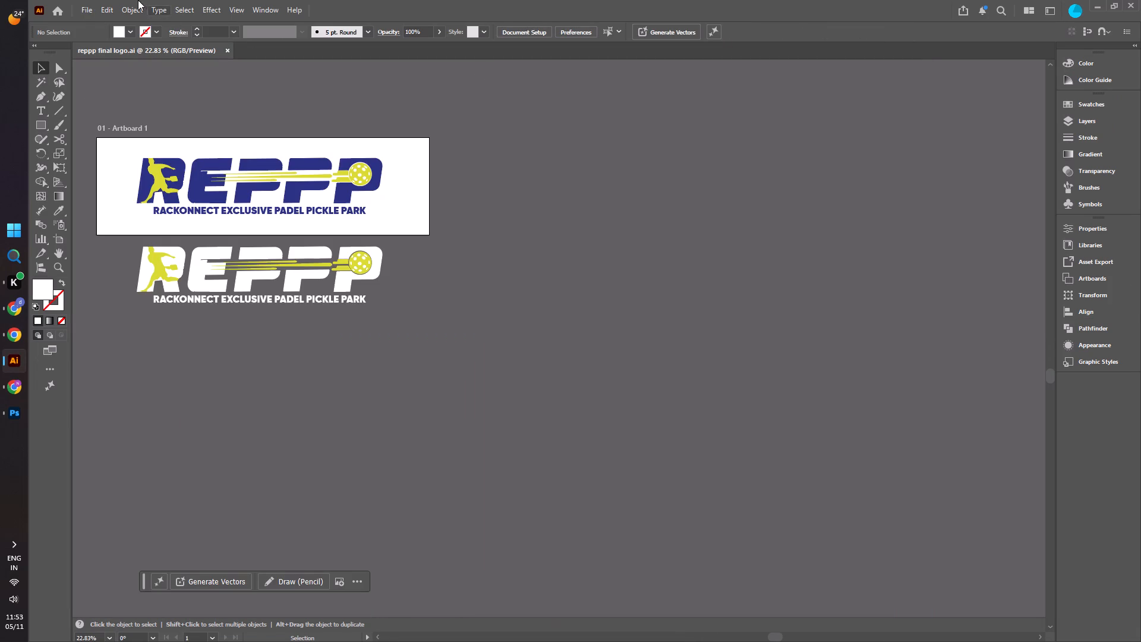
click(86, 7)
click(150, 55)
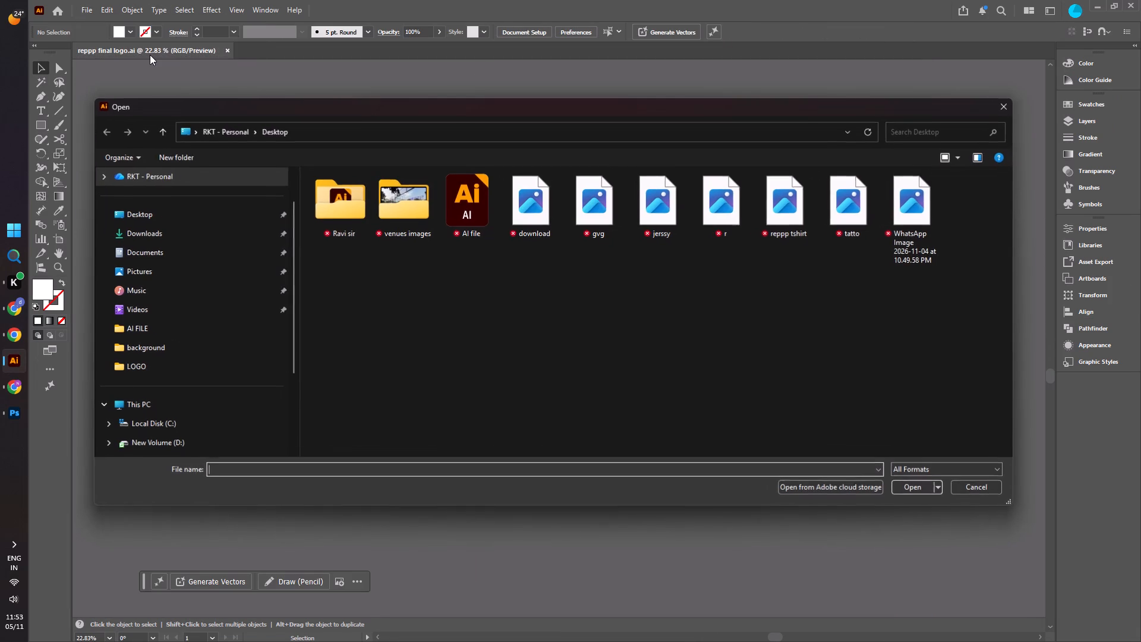
Open the edited Ravens logo image gvg from the Desktop as an Illustrator document.
click(590, 219)
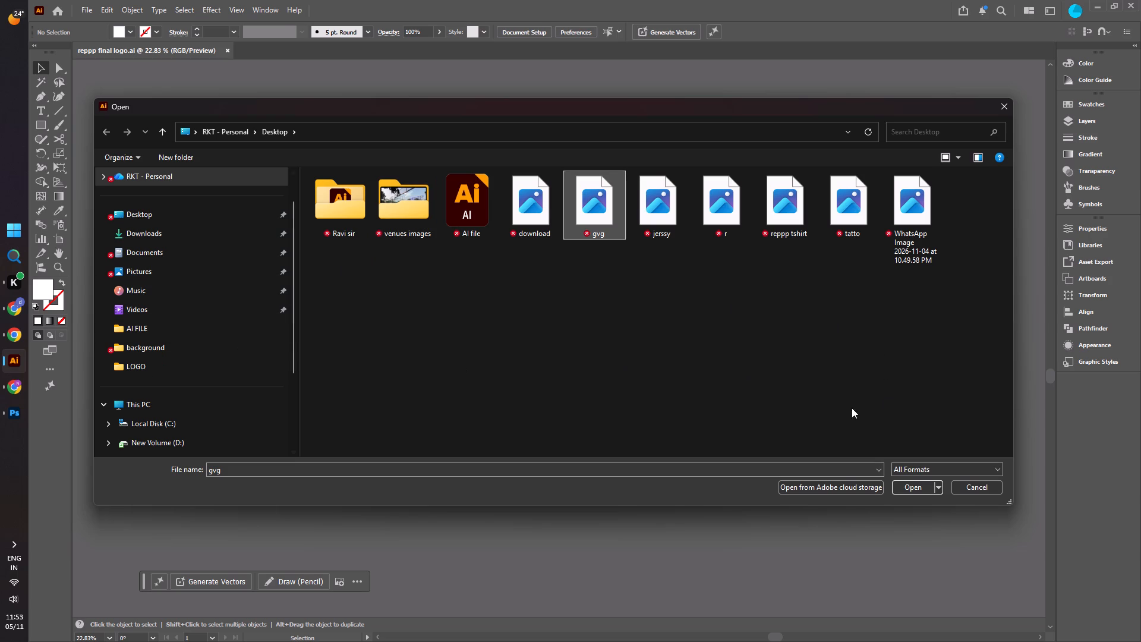
click(922, 489)
Open the reppp tshirt image from the Desktop in its own document, alongside the Ravens logo.
click(83, 7)
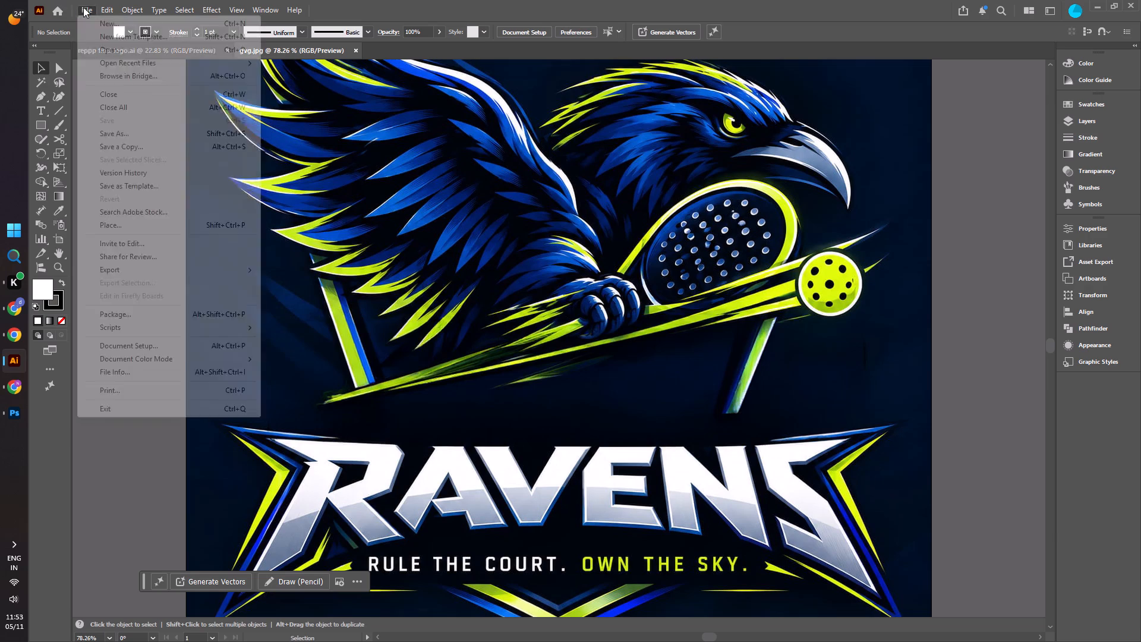
click(116, 46)
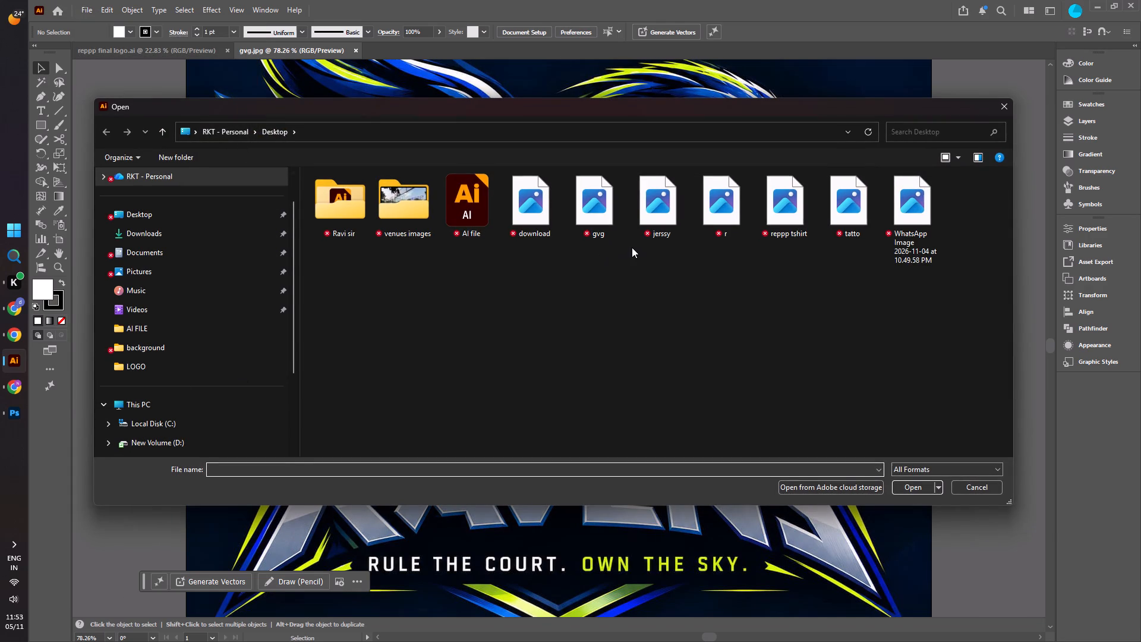
click(798, 219)
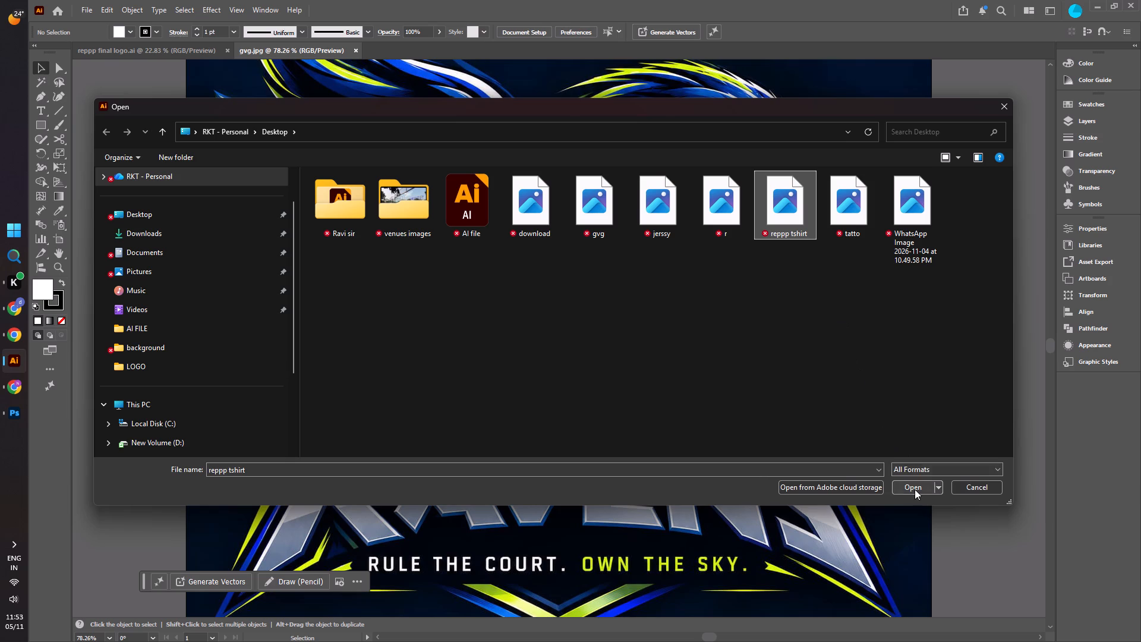
click(915, 489)
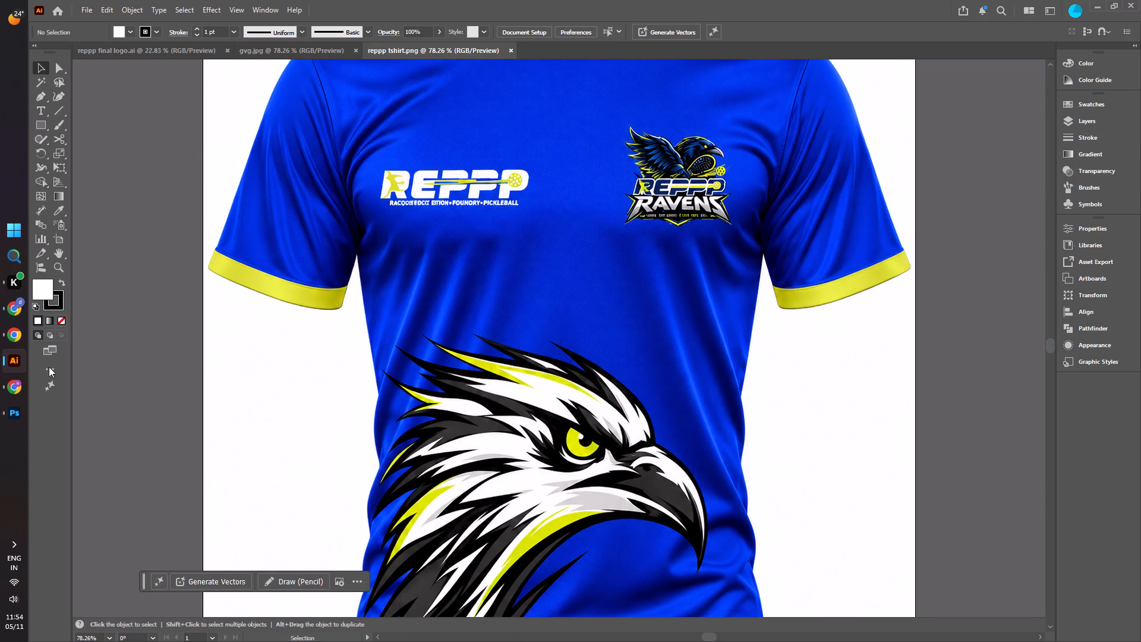
Switch to Photoshop and return to the edited Ravens logo image.
click(17, 408)
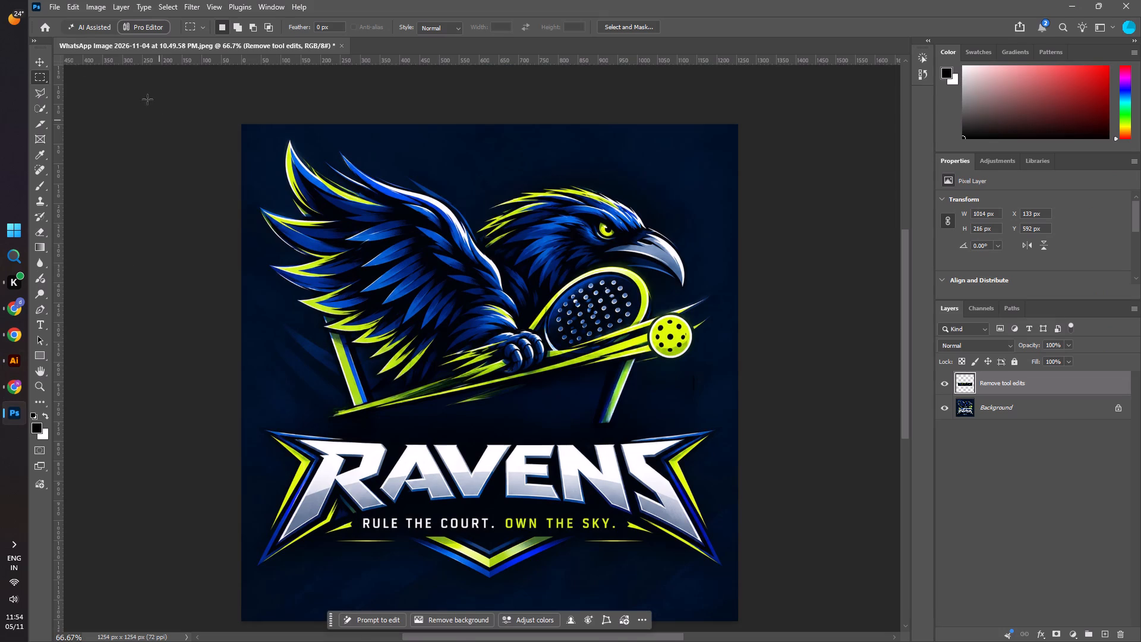
In Photoshop, open the reppp tshirt image from the Desktop.
click(57, 5)
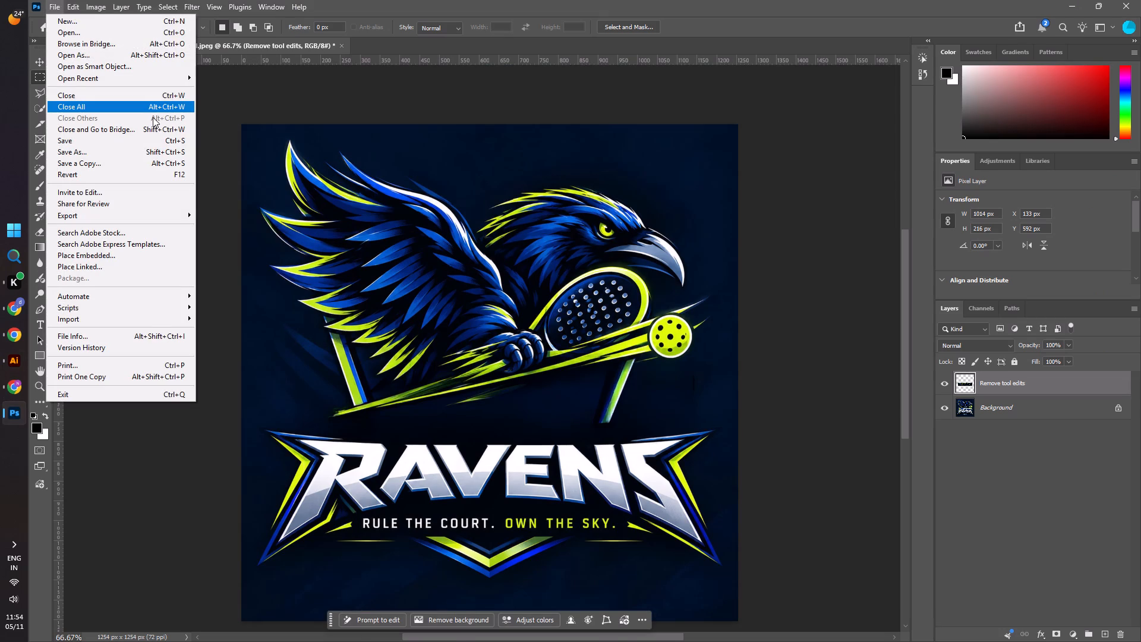
click(134, 31)
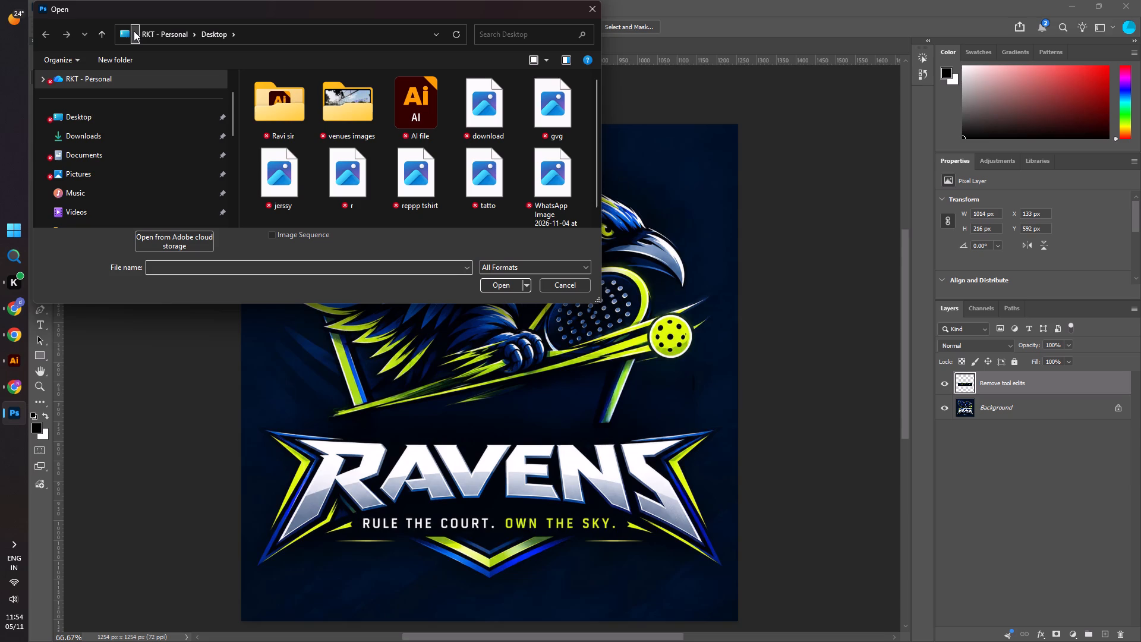
scroll(376, 134, down, 2)
click(437, 174)
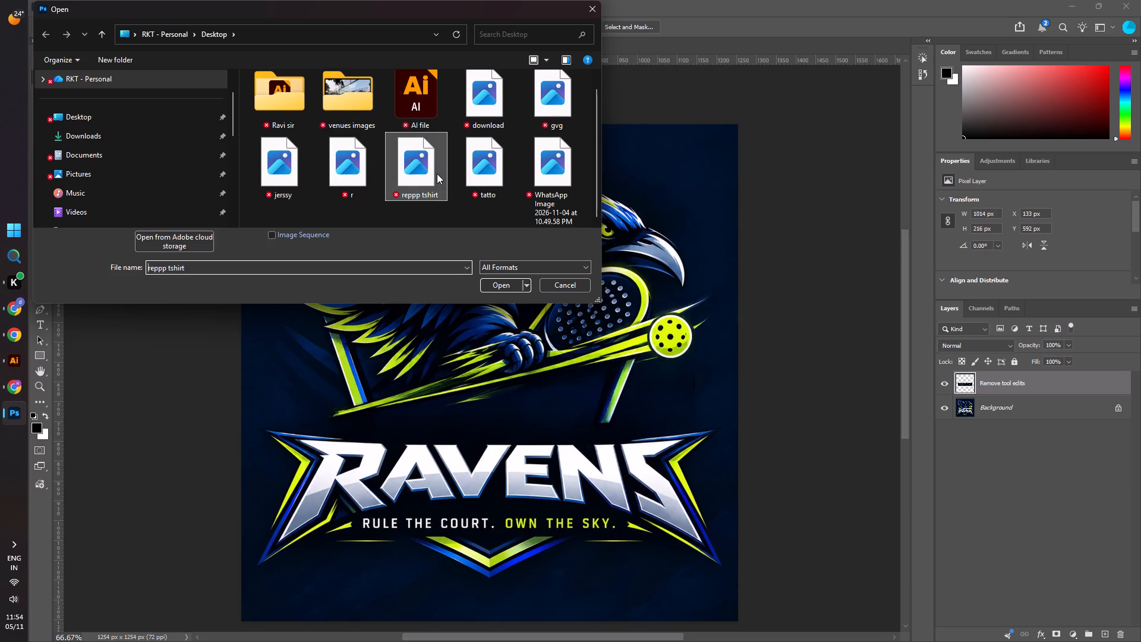
click(501, 283)
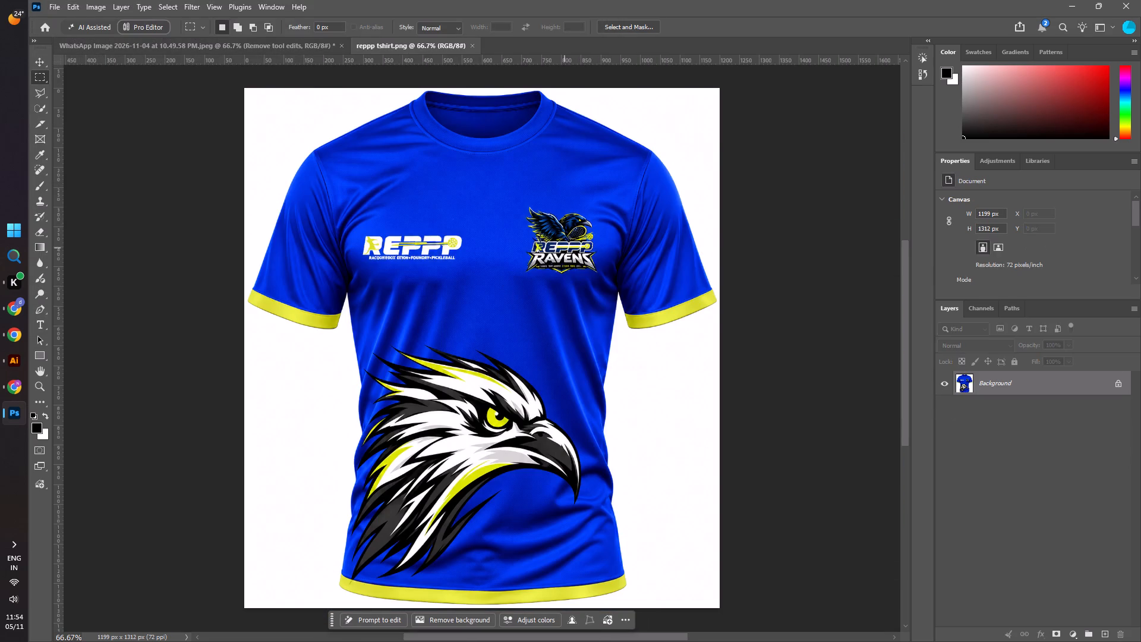
Select a rectangular area around the REPPP Ravens logo on the shirt's chest and remove the logo from the image.
drag(515, 196, 585, 291)
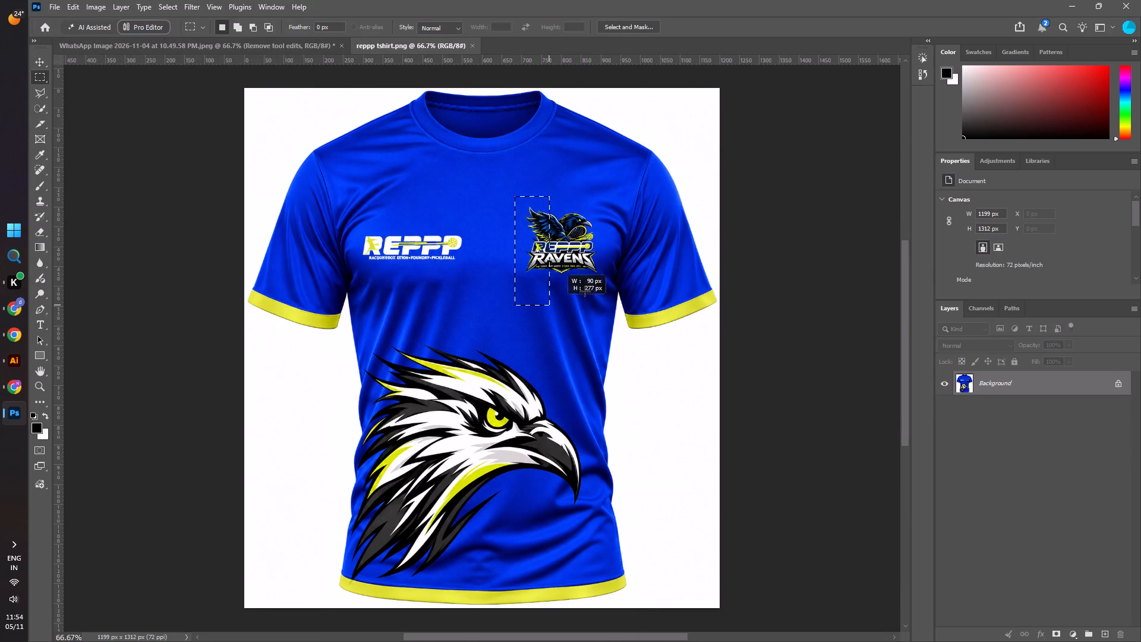
drag(585, 291, 603, 282)
click(522, 301)
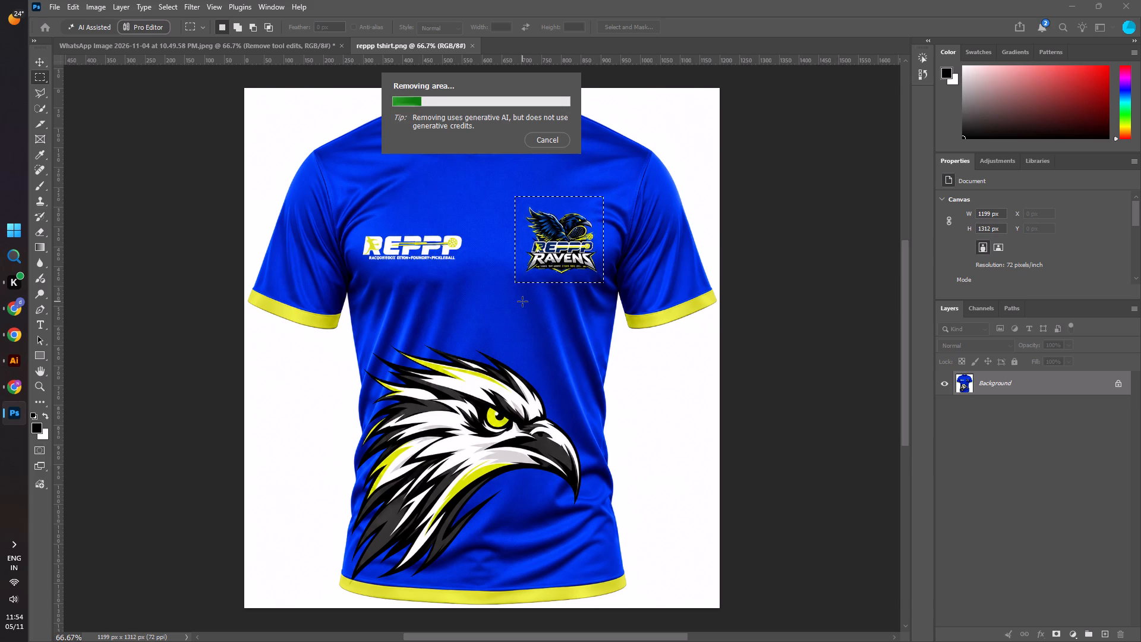
Export the edited shirt image at 1199 x 1312 px as a JPG named reppp tshirt bk on the Desktop.
click(59, 2)
click(100, 213)
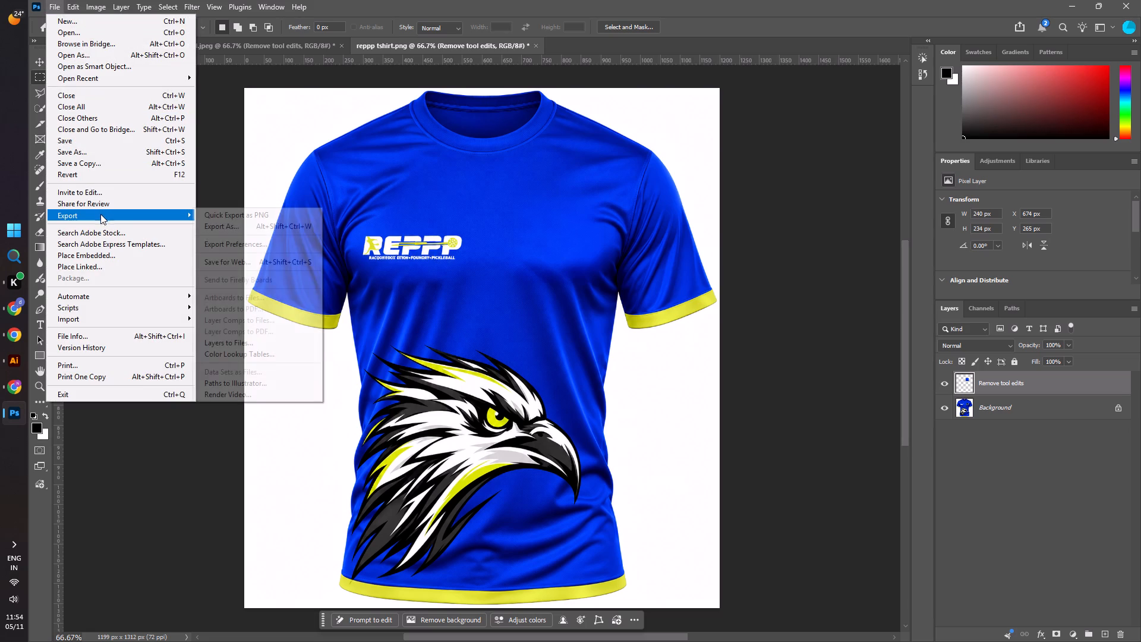
click(259, 228)
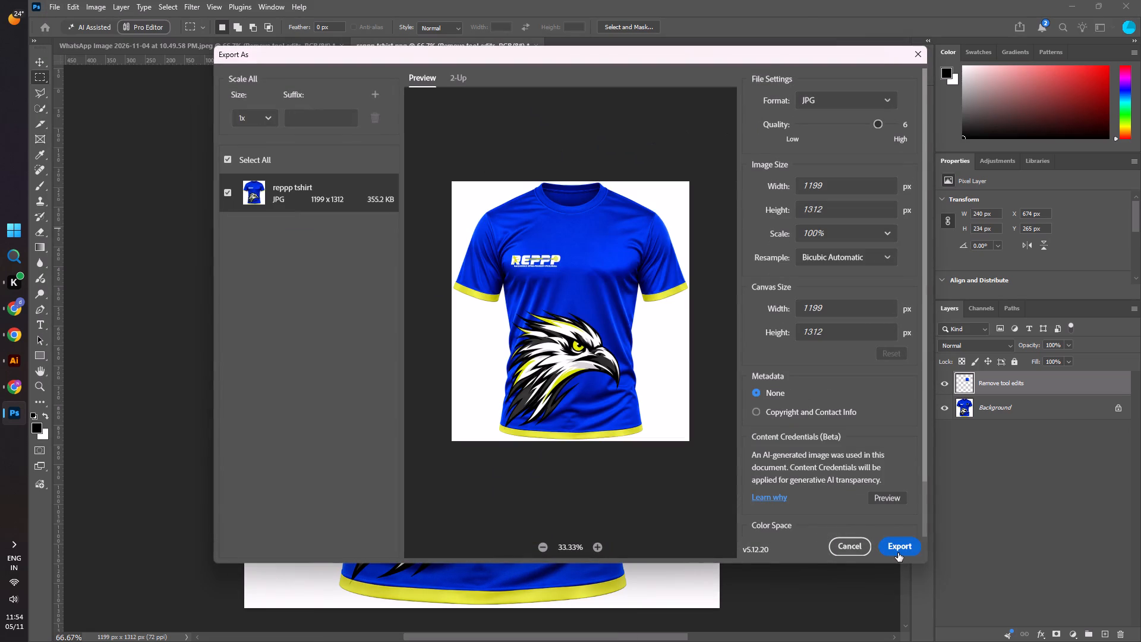
click(902, 550)
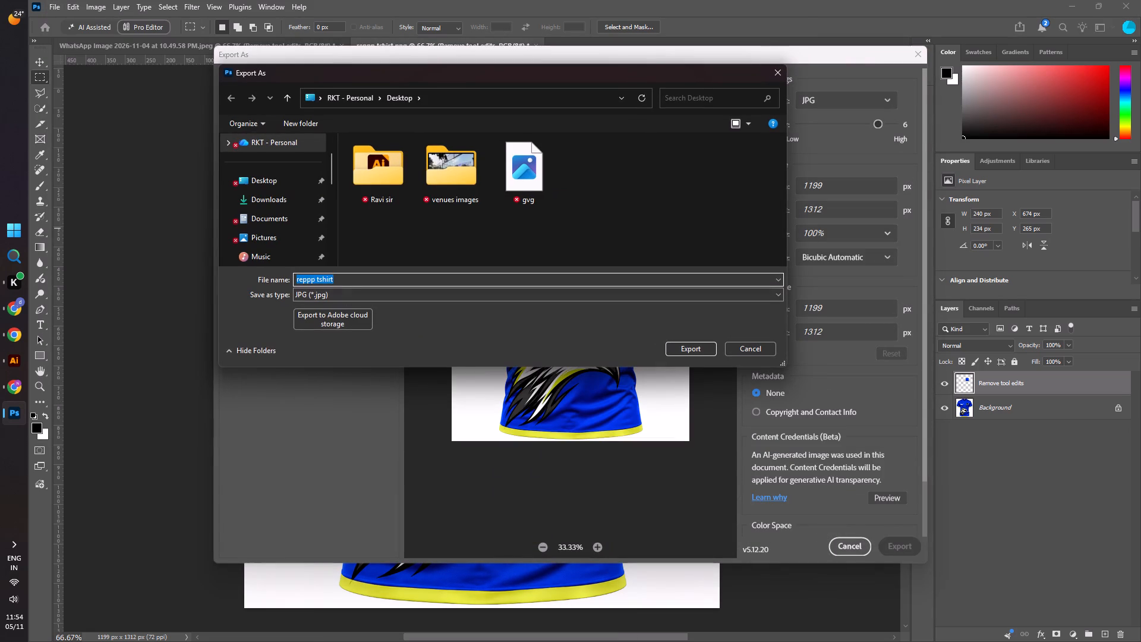
click(347, 282)
key(space)
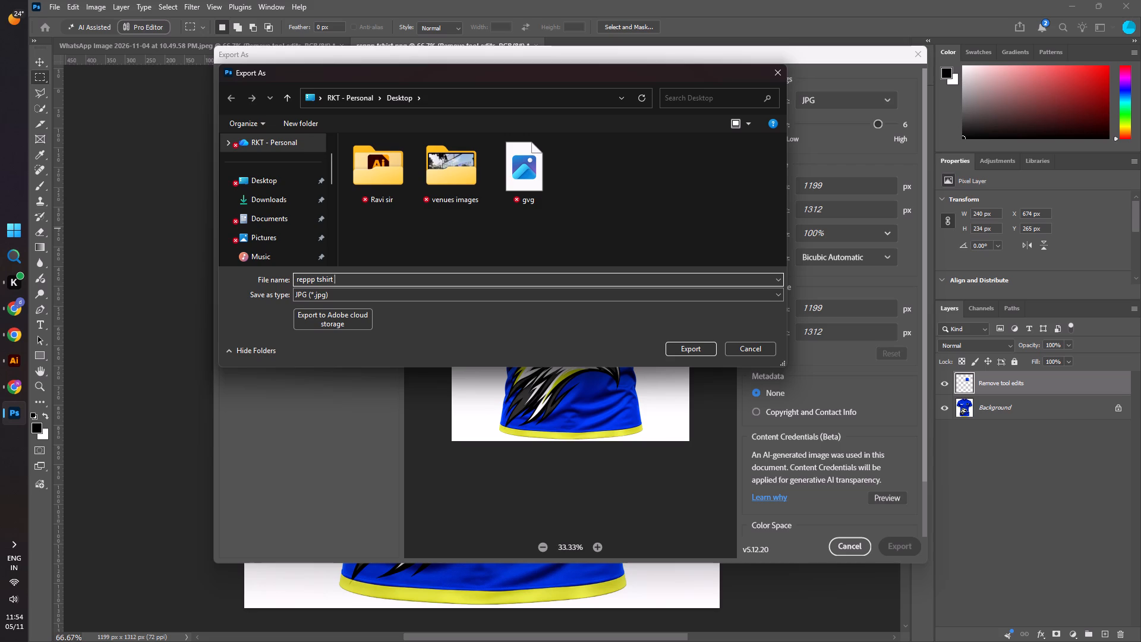
text(bk)
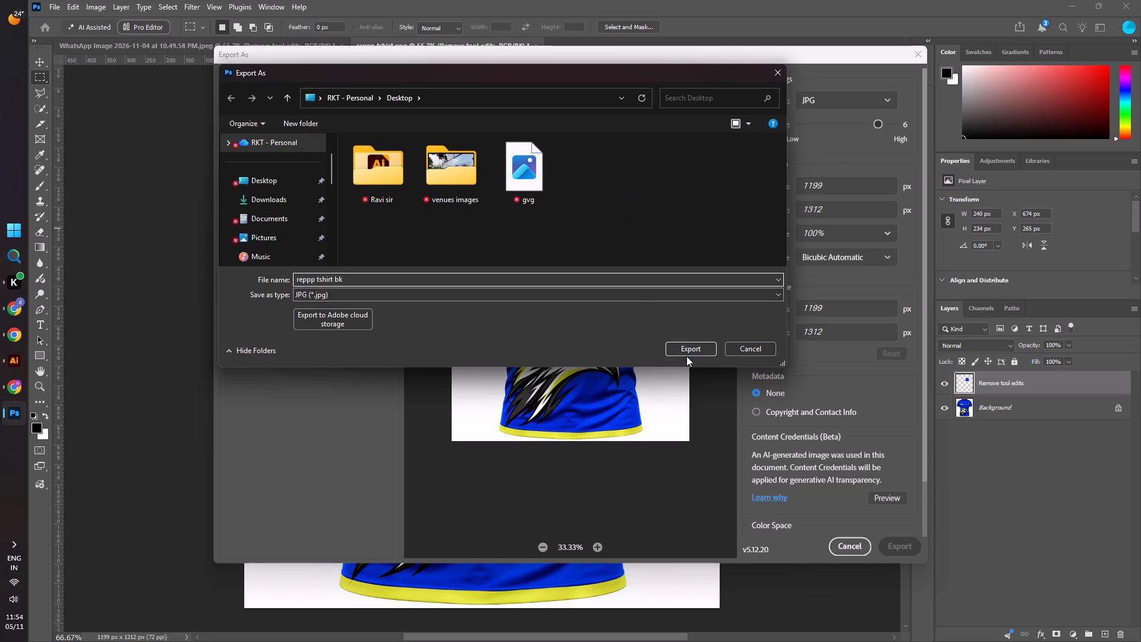
click(693, 348)
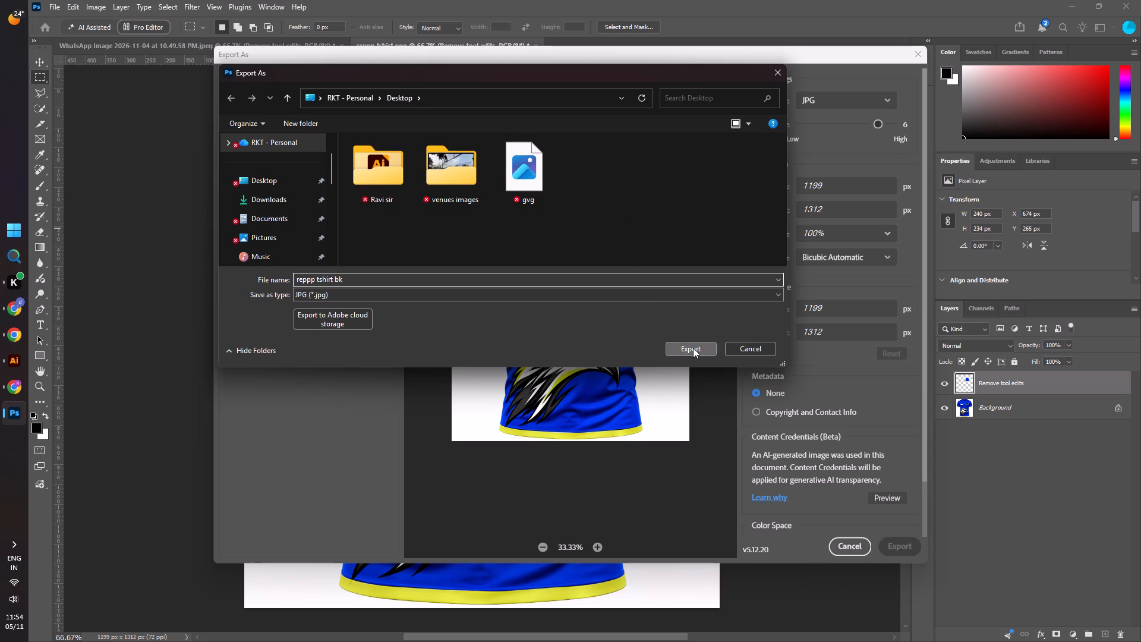
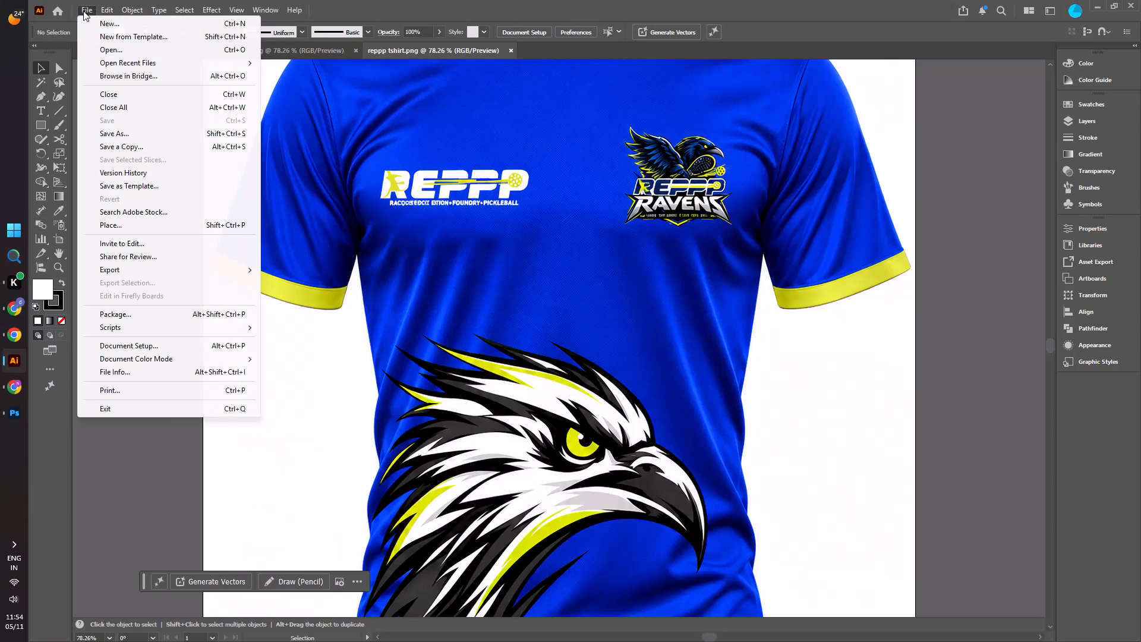
In Illustrator, open the reppp tshirt bk image from the Desktop.
click(123, 51)
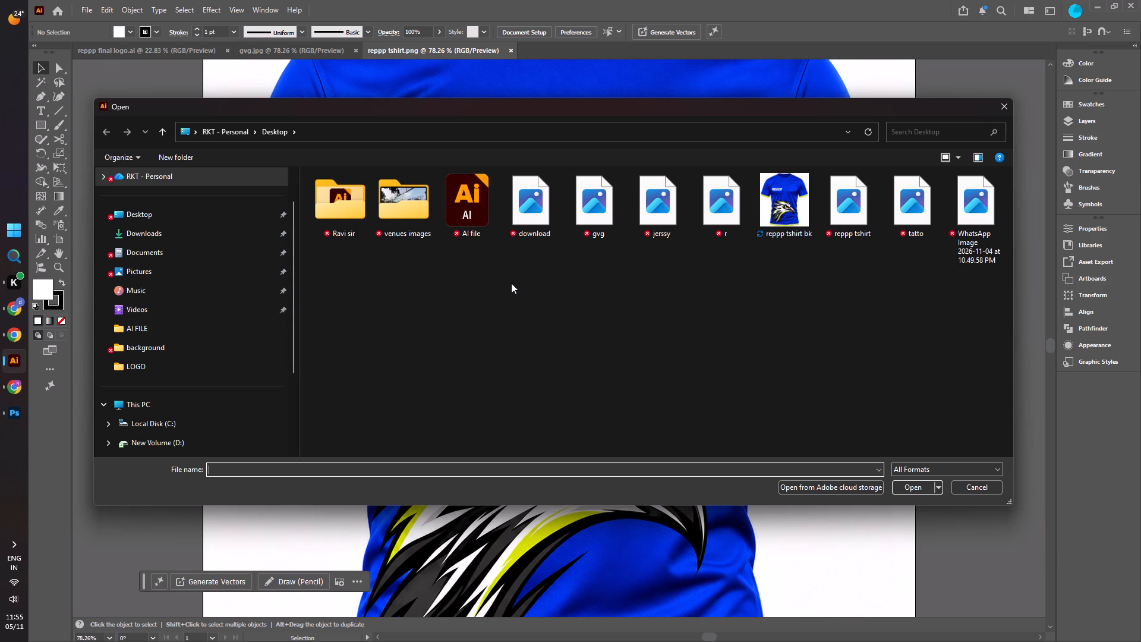
click(790, 209)
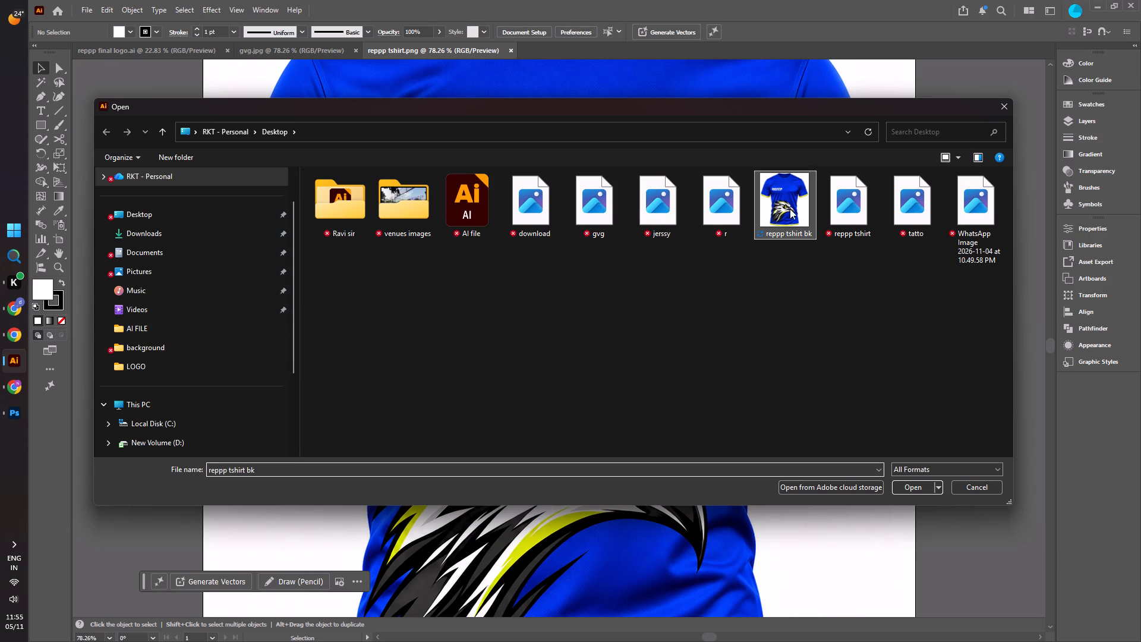
click(923, 490)
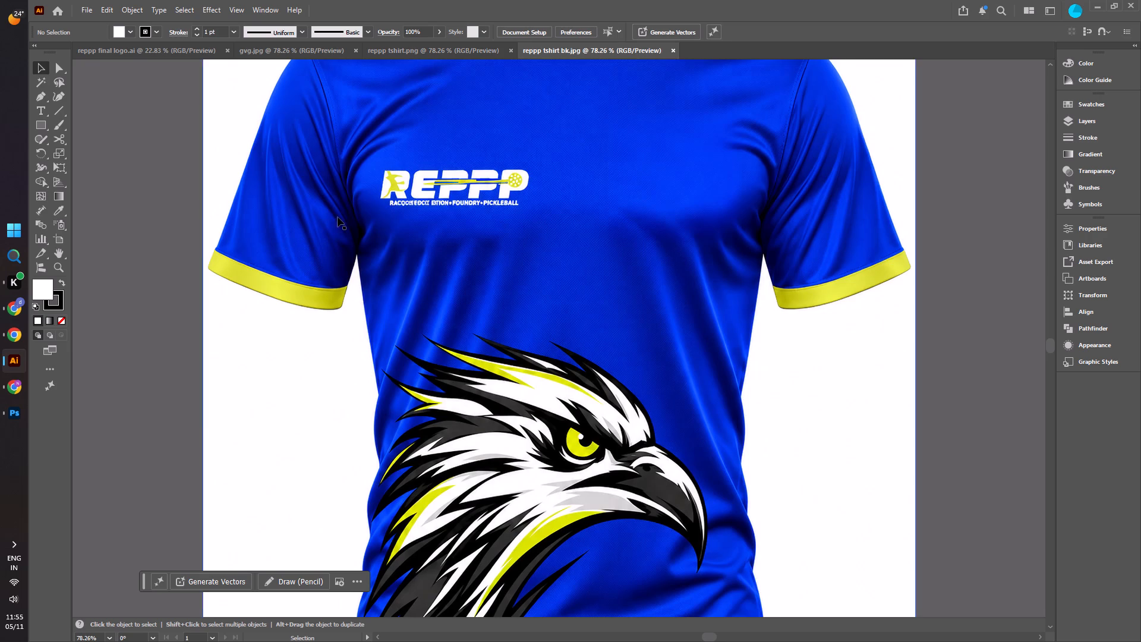
Open the rackonnect logo and Bagla Group Logo Assets Illustrator files together from the LOGO folder.
click(85, 4)
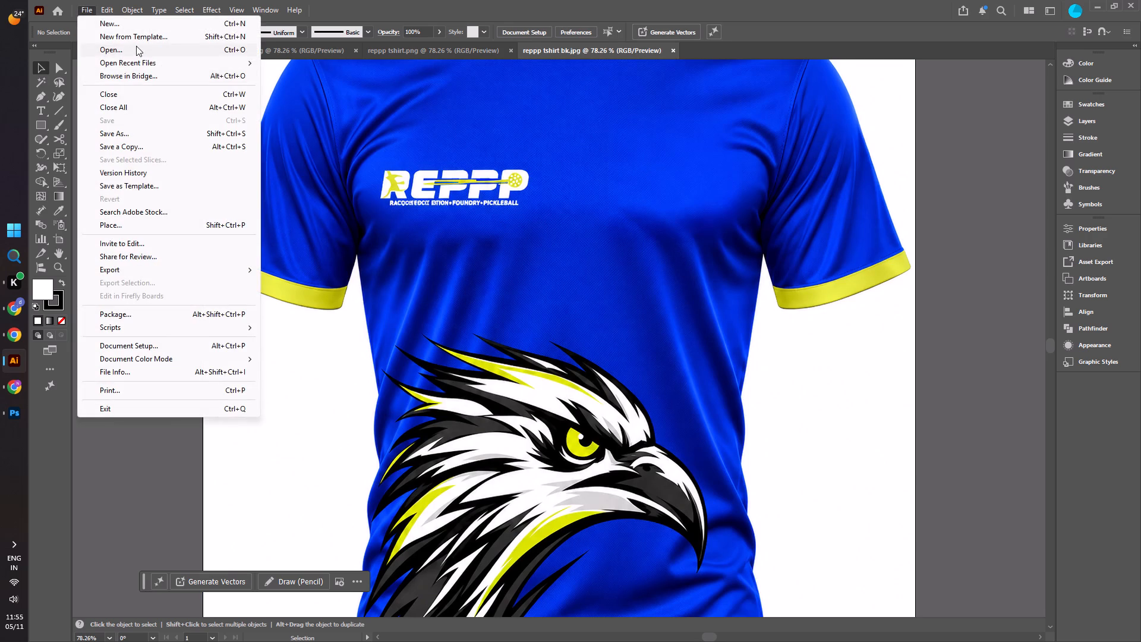
click(136, 45)
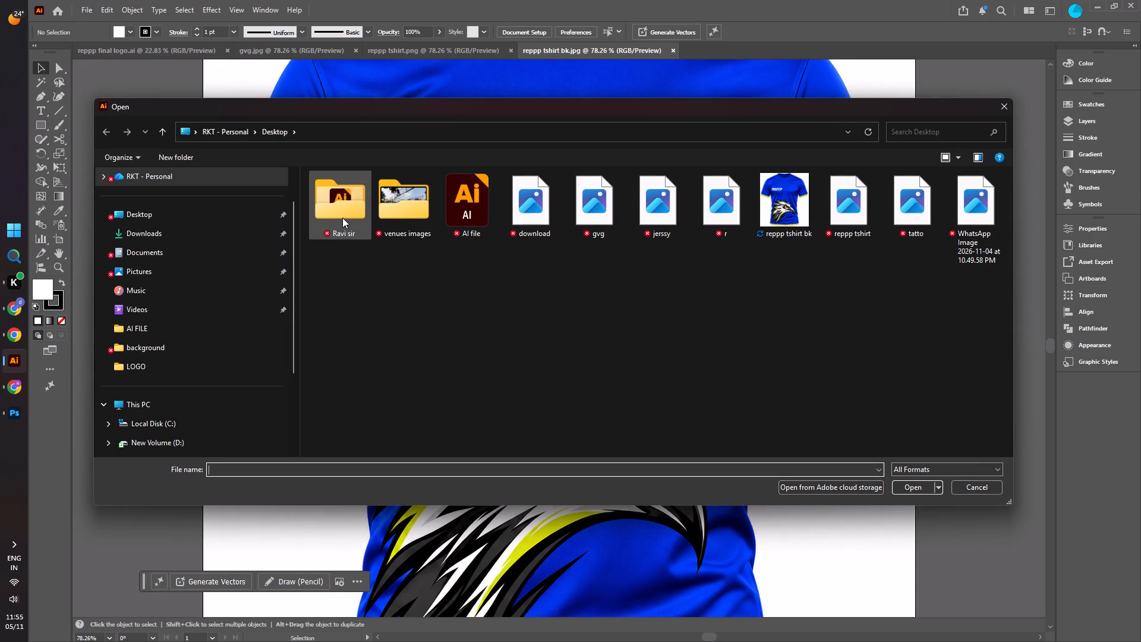
click(156, 365)
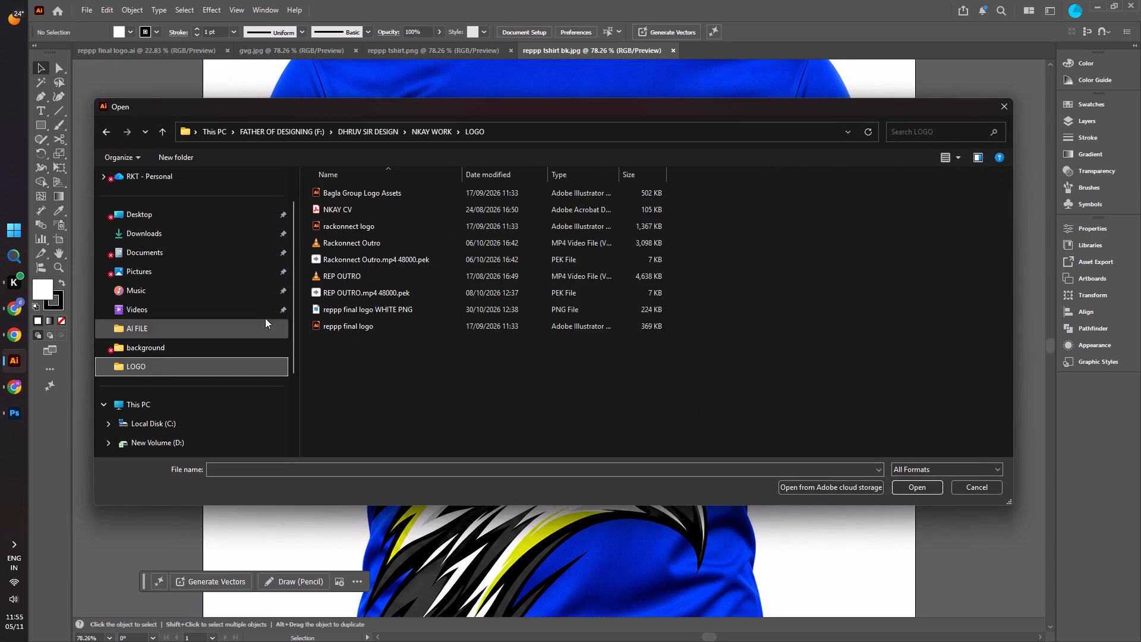
click(383, 229)
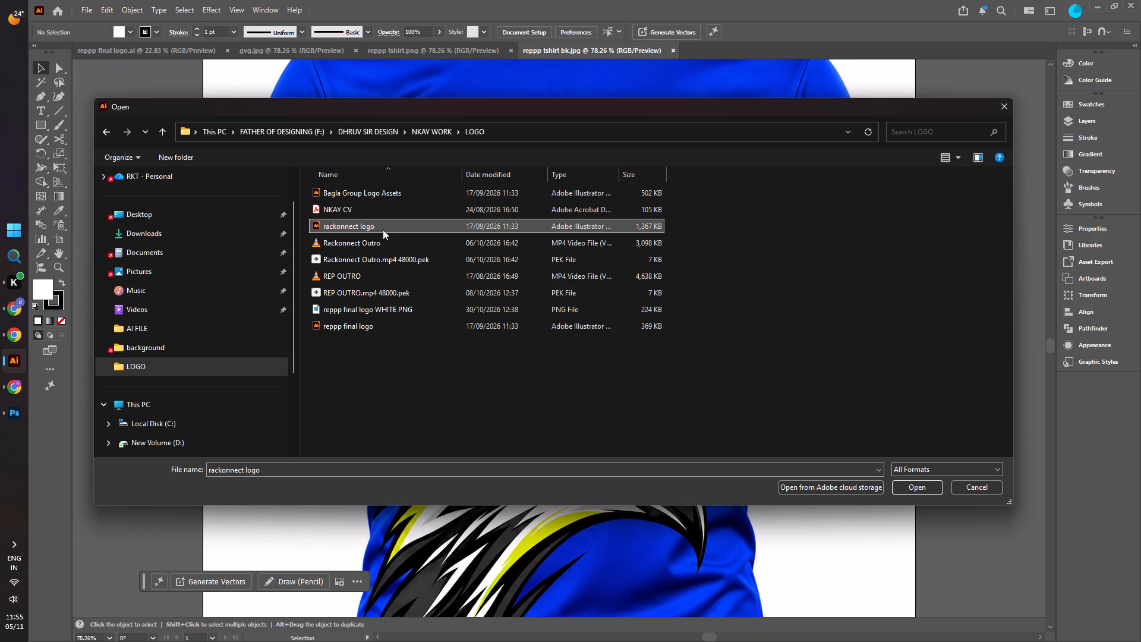
ctrl+click(377, 187)
click(926, 488)
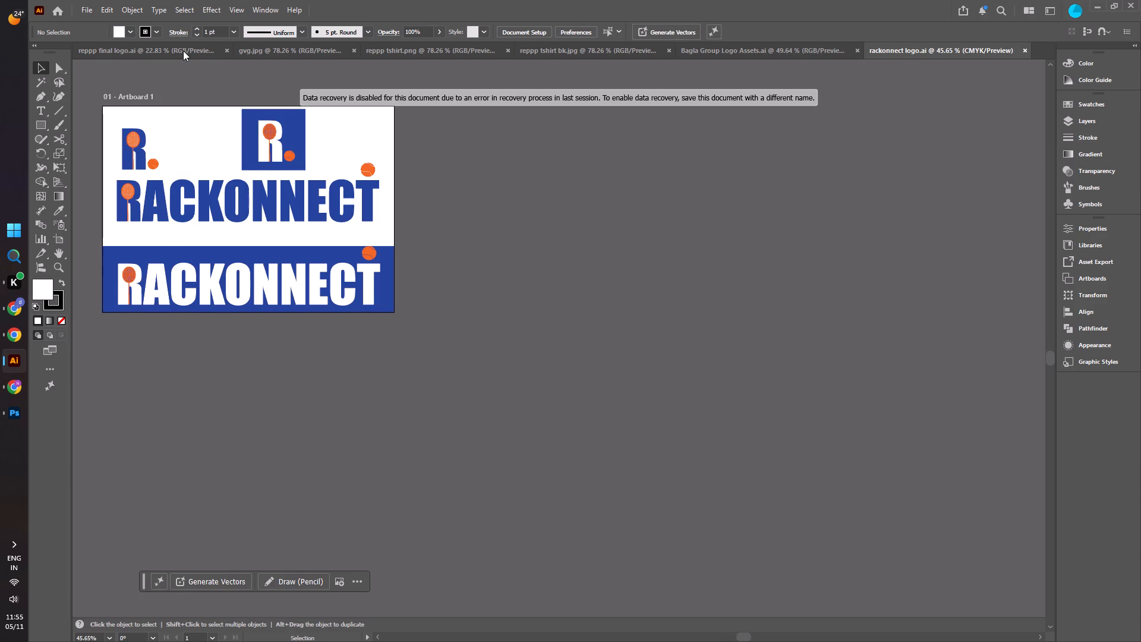
Copy the white REPPP logo group from the reppp final logo document and paste it into the gvg Ravens image document.
click(183, 51)
click(288, 47)
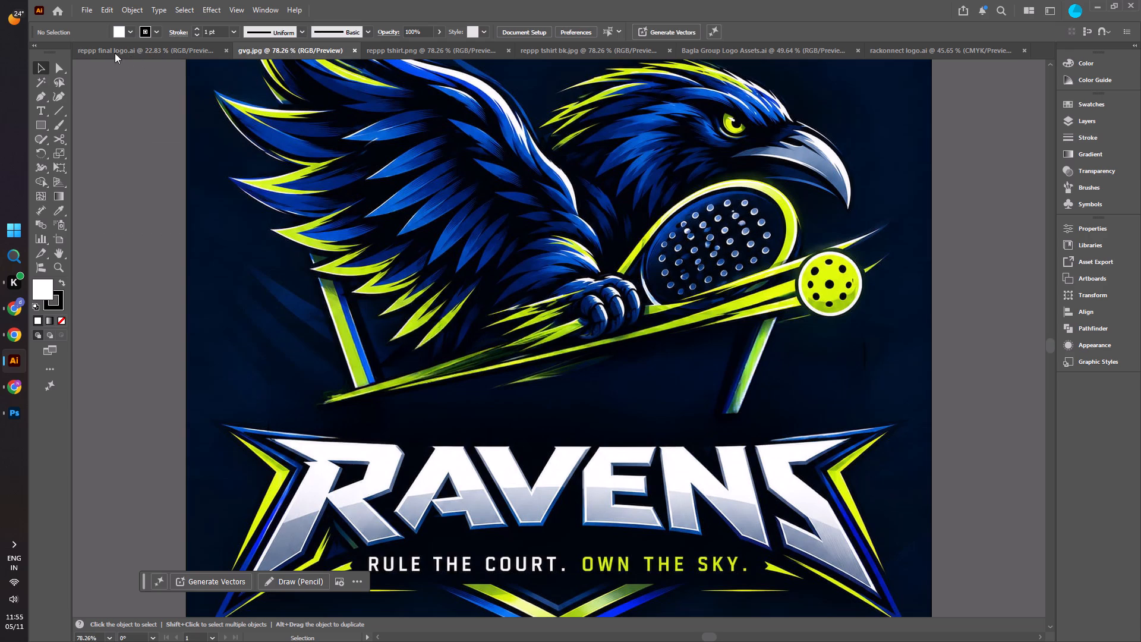
click(125, 105)
scroll(366, 278, down, 3)
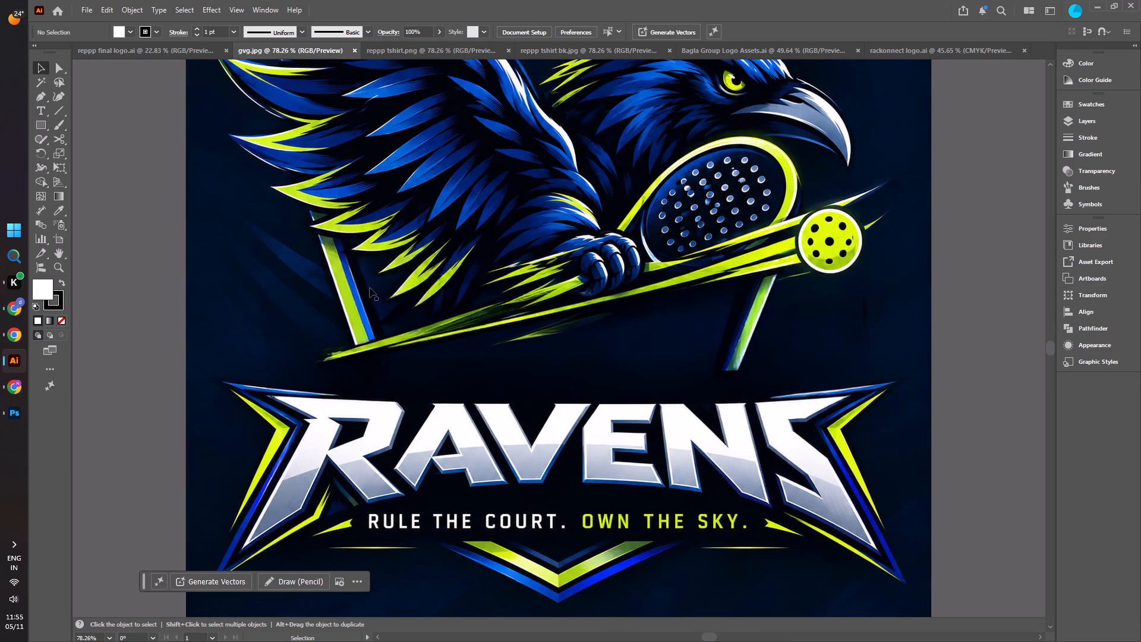
alt+scroll(396, 317, down, 4)
click(286, 312)
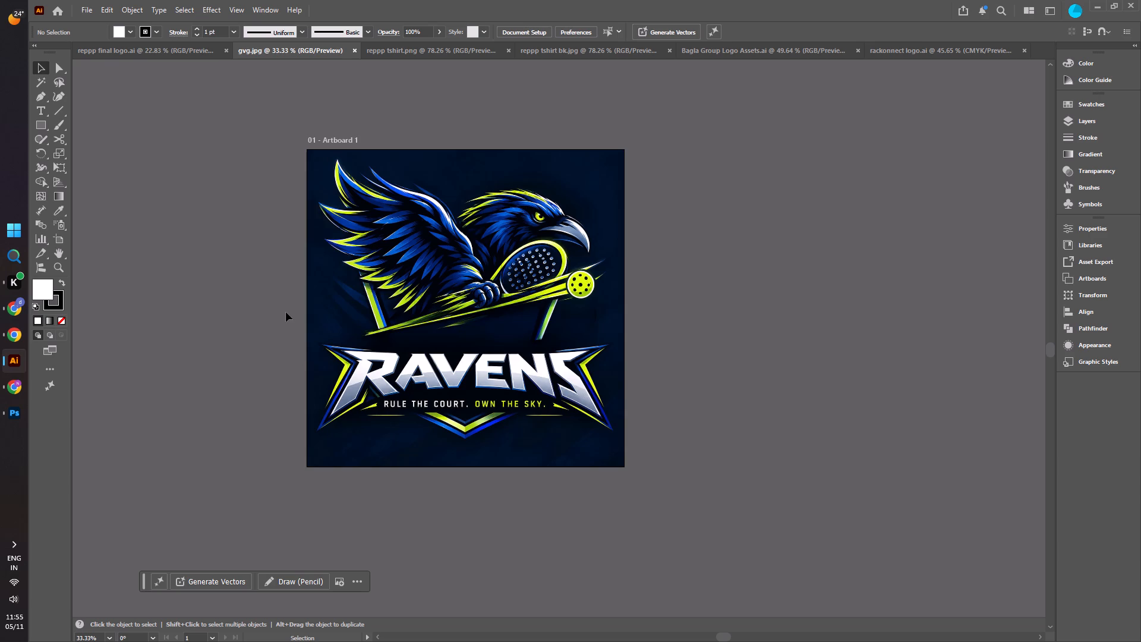
click(115, 46)
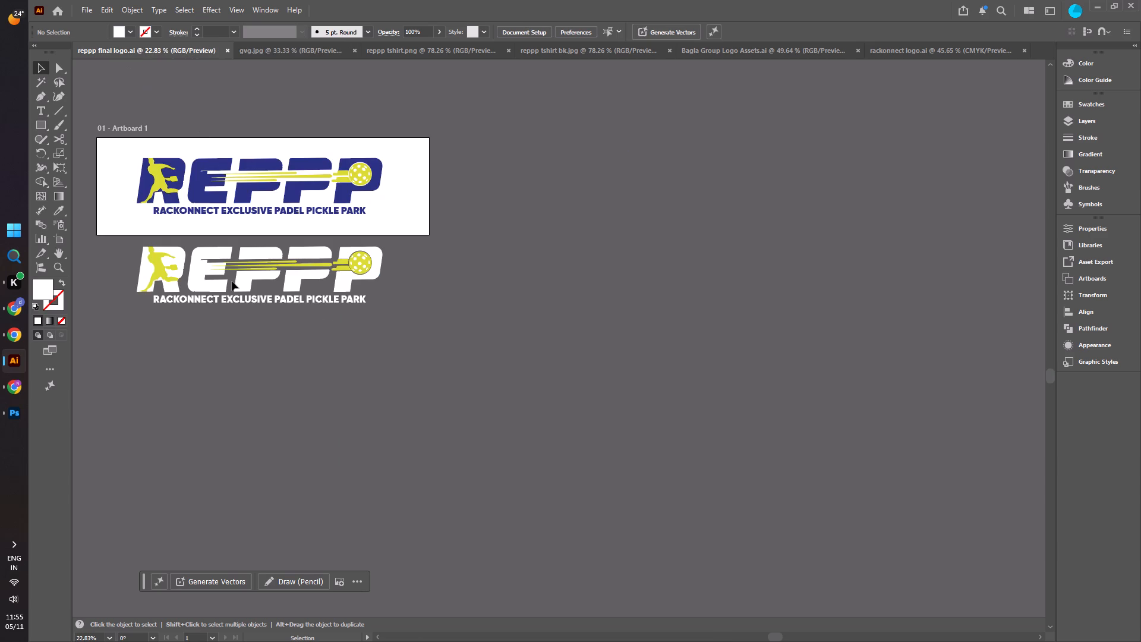
click(232, 281)
click(250, 279)
right_click(250, 279)
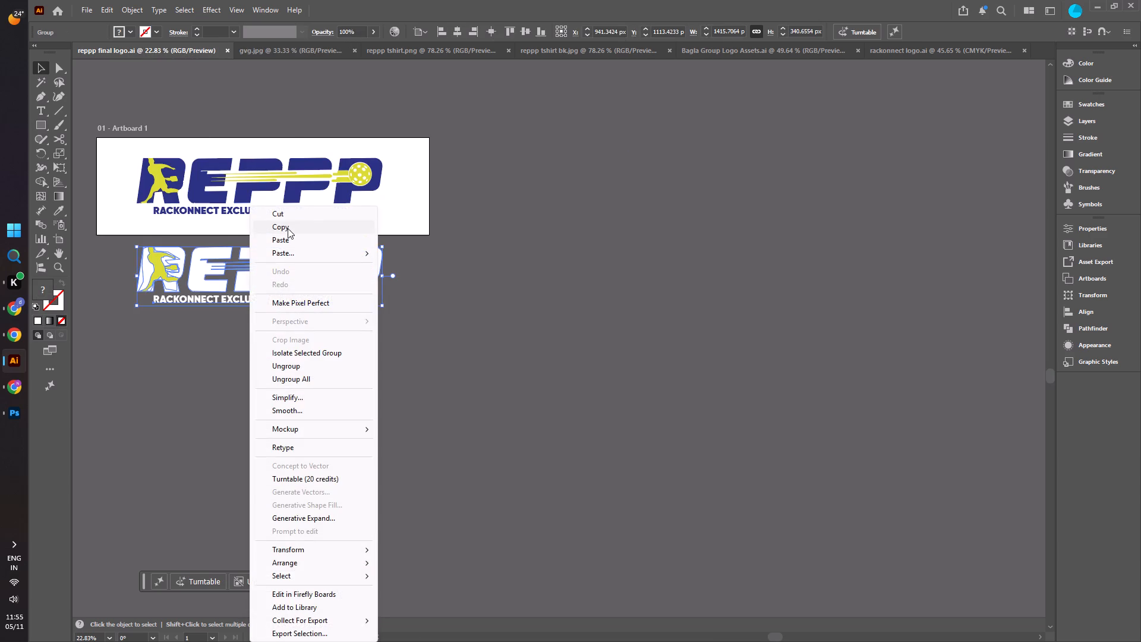
click(288, 228)
click(298, 51)
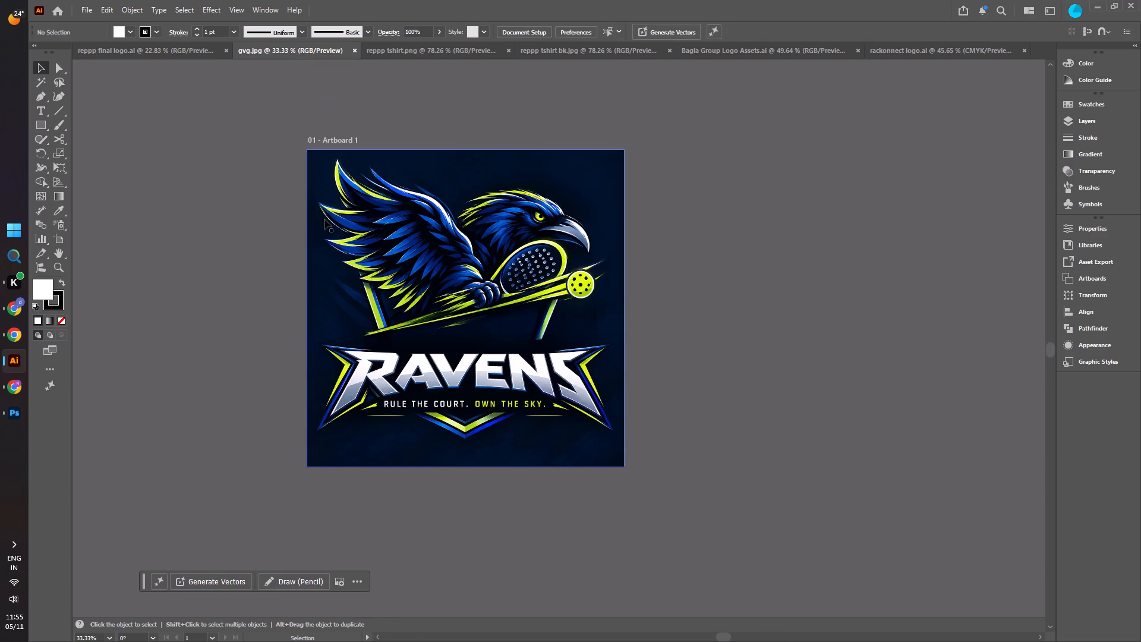
click(260, 156)
click(444, 278)
right_click(444, 278)
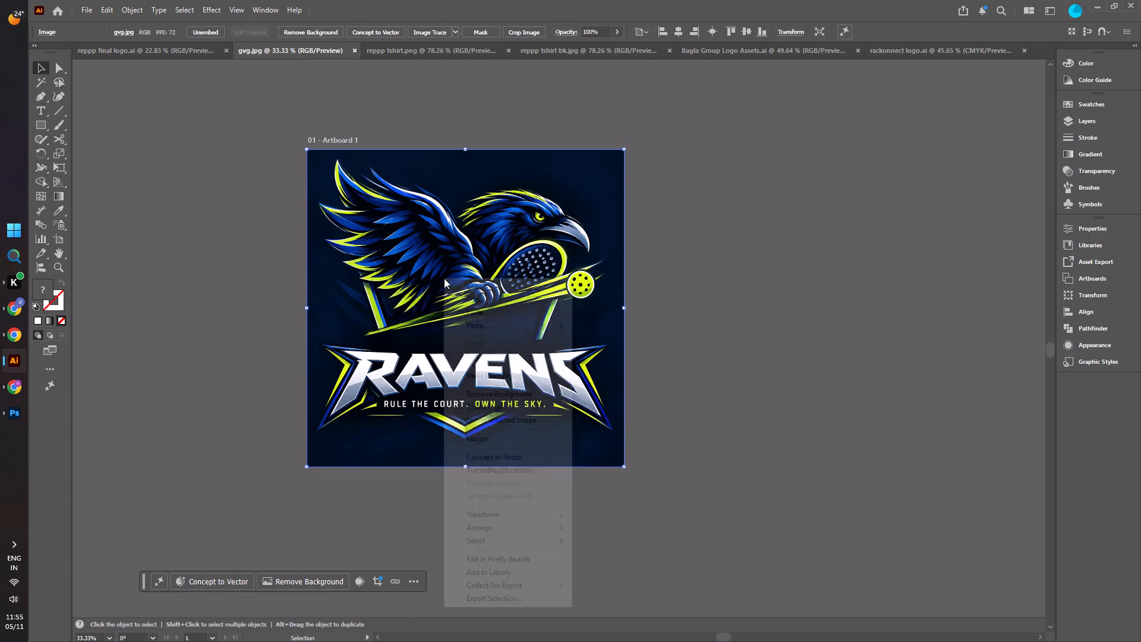
click(480, 309)
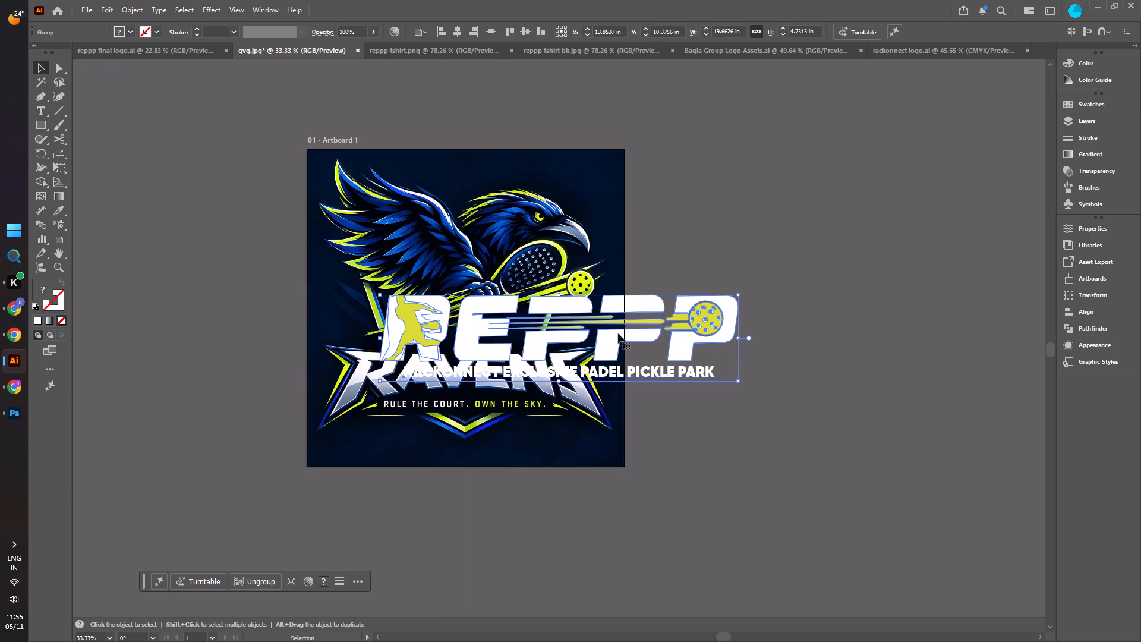
Scale the pasted REPPP logo down to about 9.39 x 2.26 in and place it just above the RAVENS lettering.
shift+drag(740, 292, 602, 340)
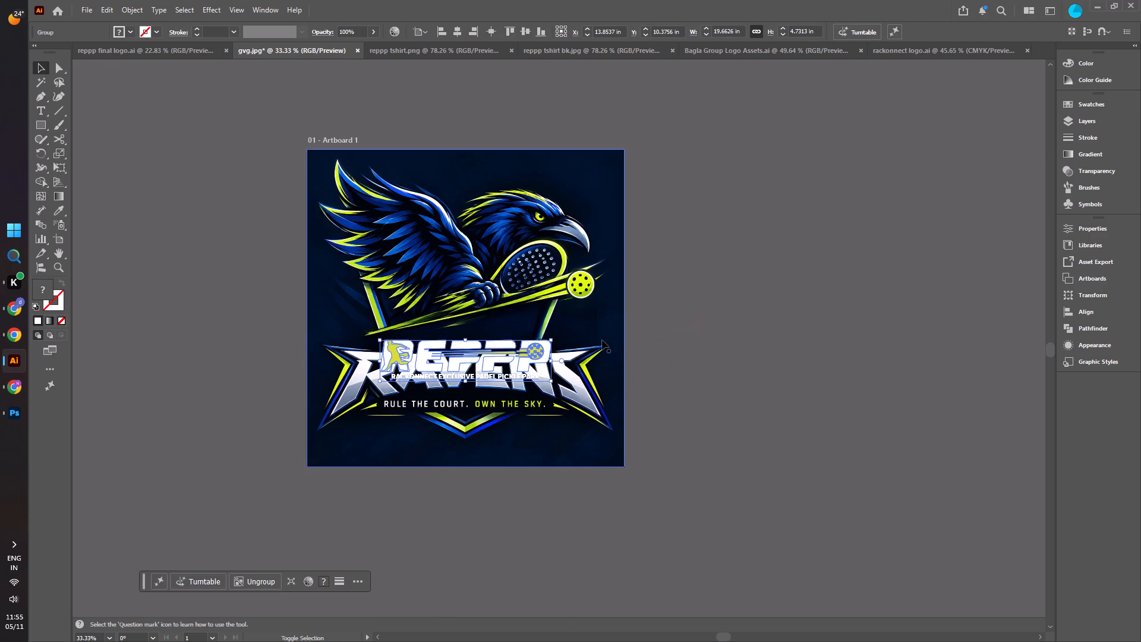
click(690, 282)
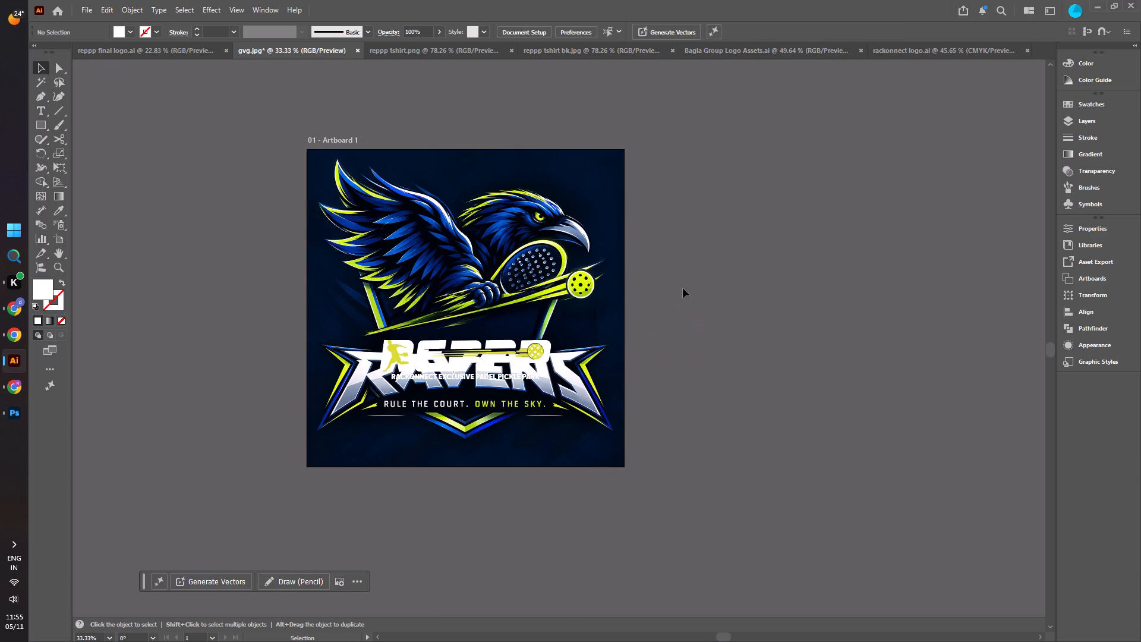
drag(453, 363, 448, 338)
alt+scroll(450, 342, up, 3)
scroll(294, 310, down, 2)
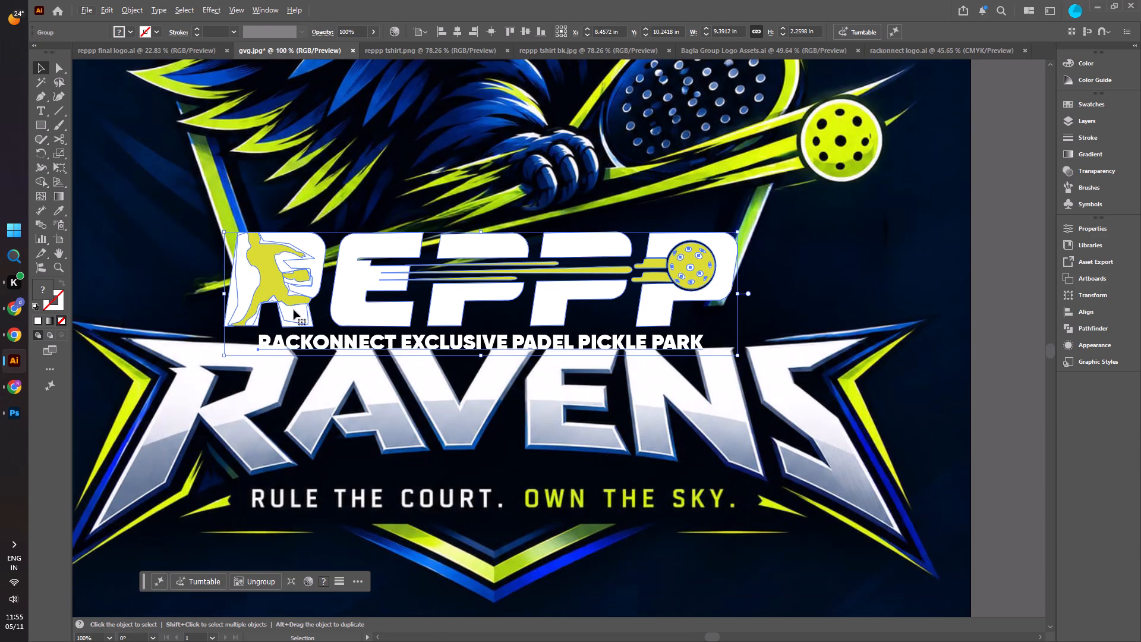
alt+scroll(390, 320, down, 3)
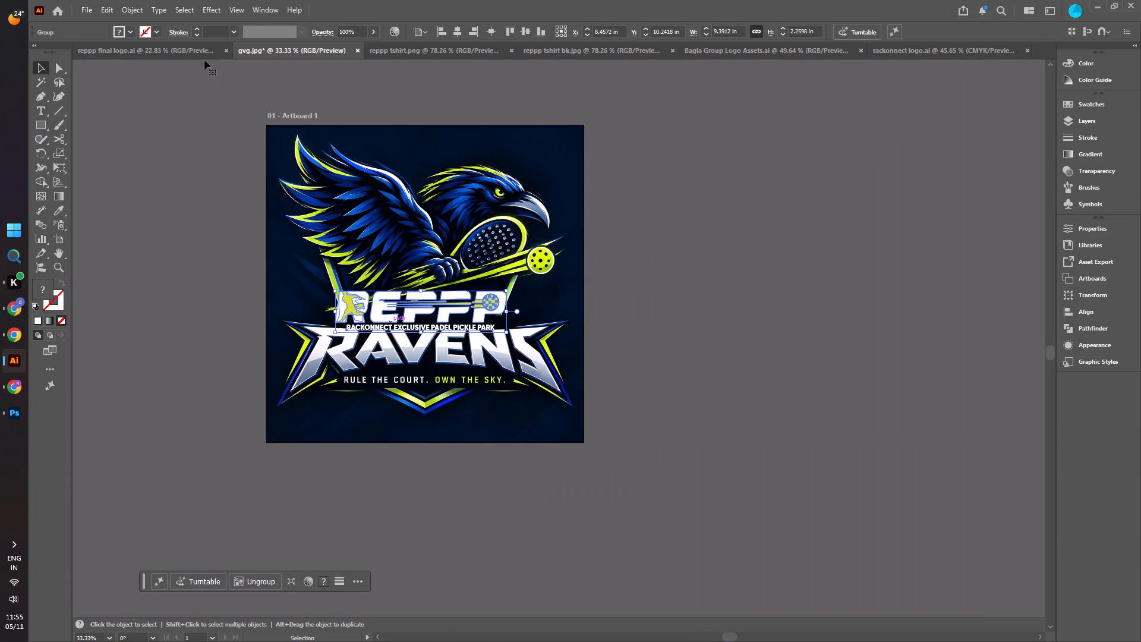
Choose to change the default folder for auto-backup files.
click(610, 372)
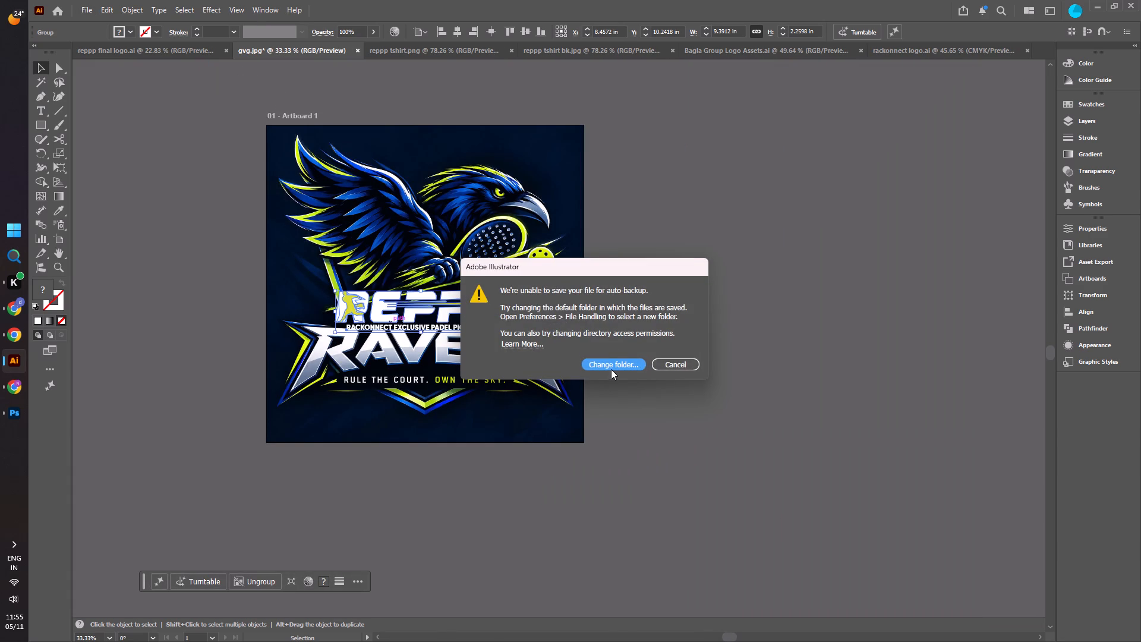
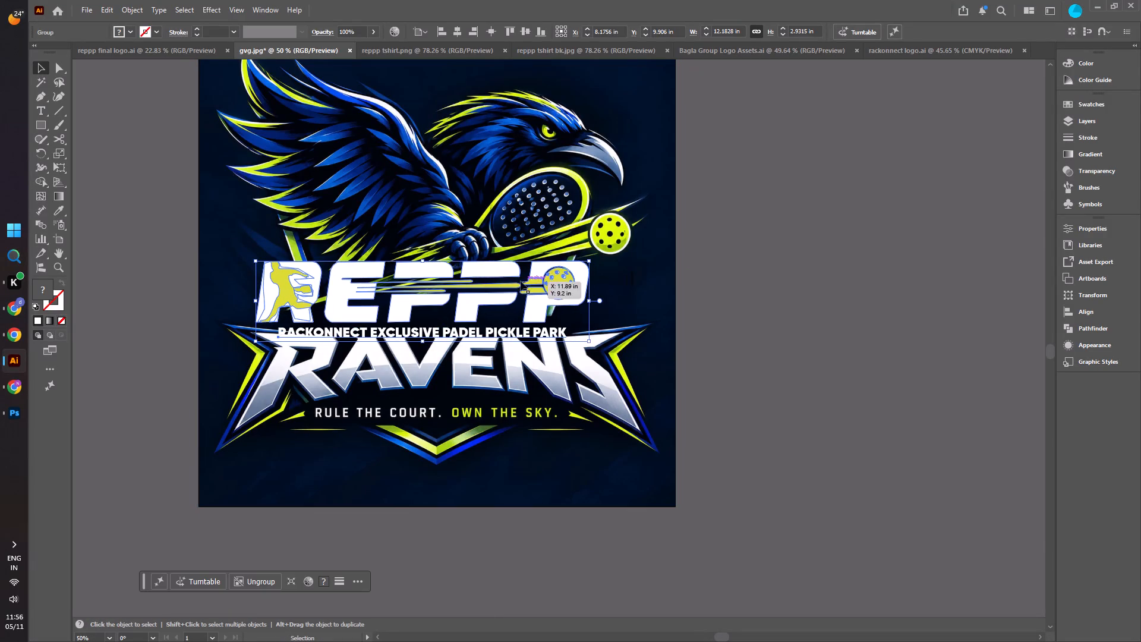
Move the grouped REPPP logo about 0.28 in right and 0.27 in down, closer to the RAVENS lettering.
drag(505, 276, 512, 281)
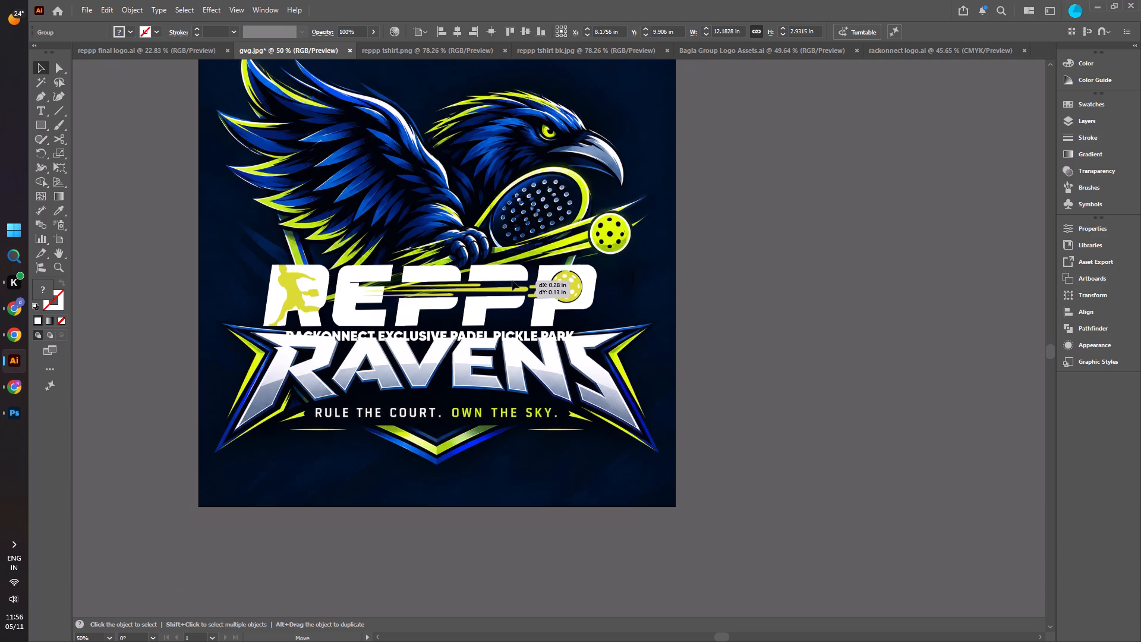
drag(512, 281, 512, 282)
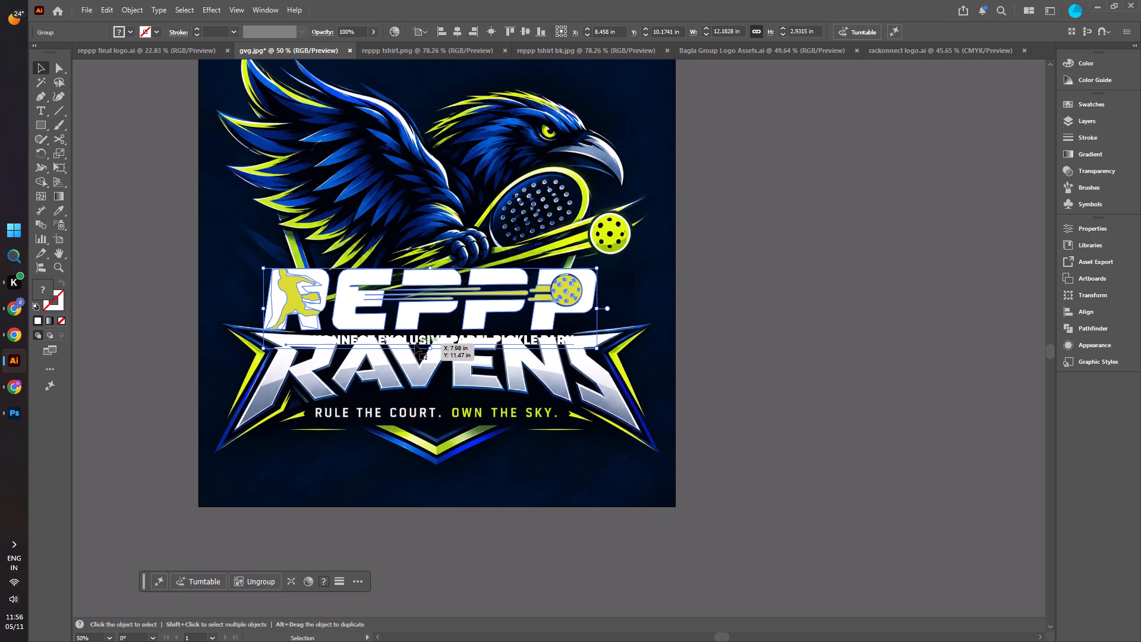
drag(429, 349, 428, 342)
key(ctrl+z)
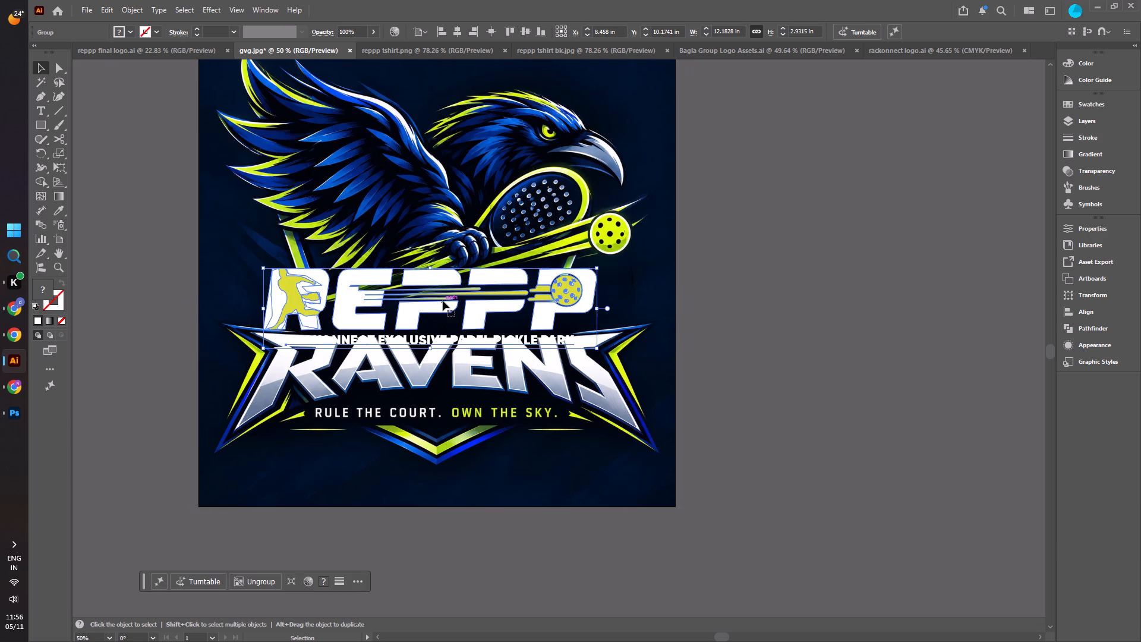
click(443, 301)
Ungroup the REPPP logo so its tagline is separate from the lettering, and clear the selection.
click(1066, 224)
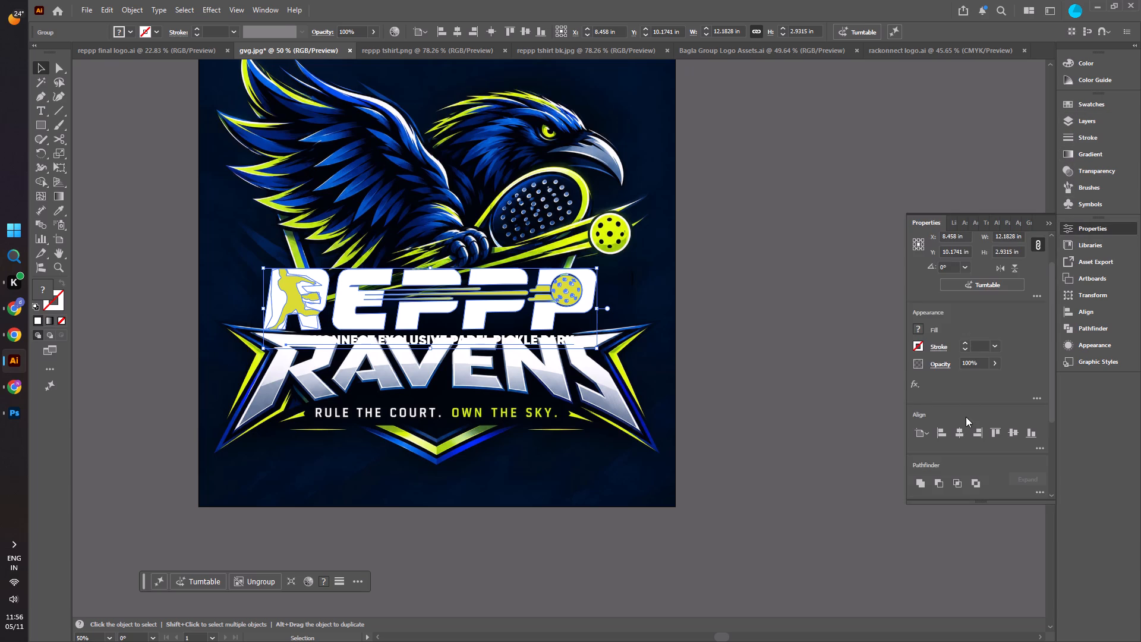
scroll(966, 417, down, 20)
scroll(966, 417, down, 1)
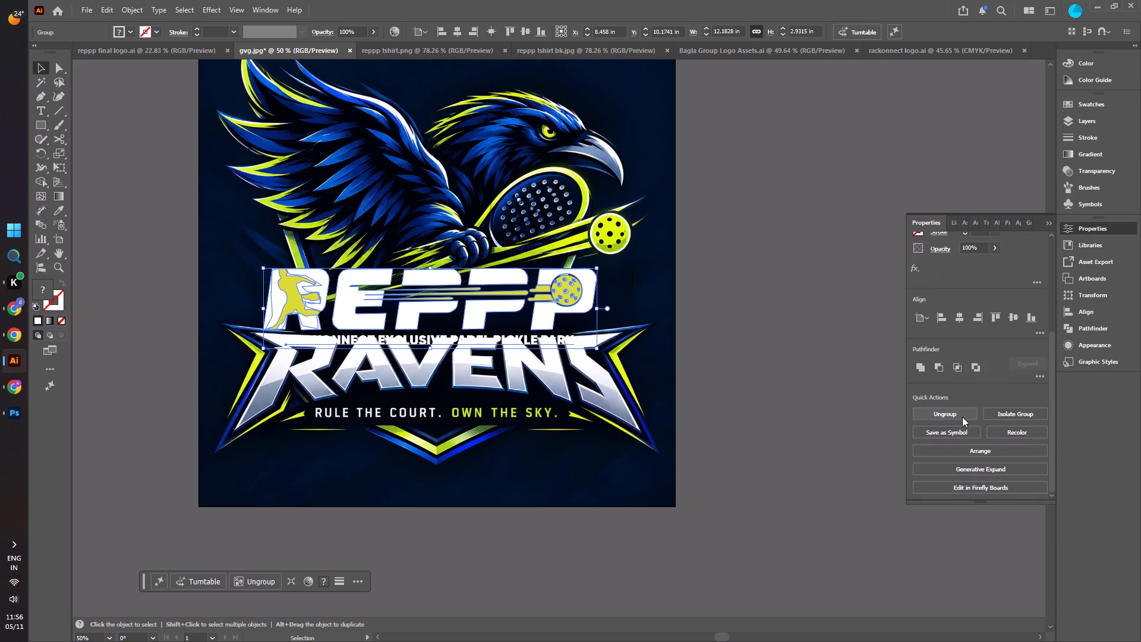
click(962, 417)
click(758, 289)
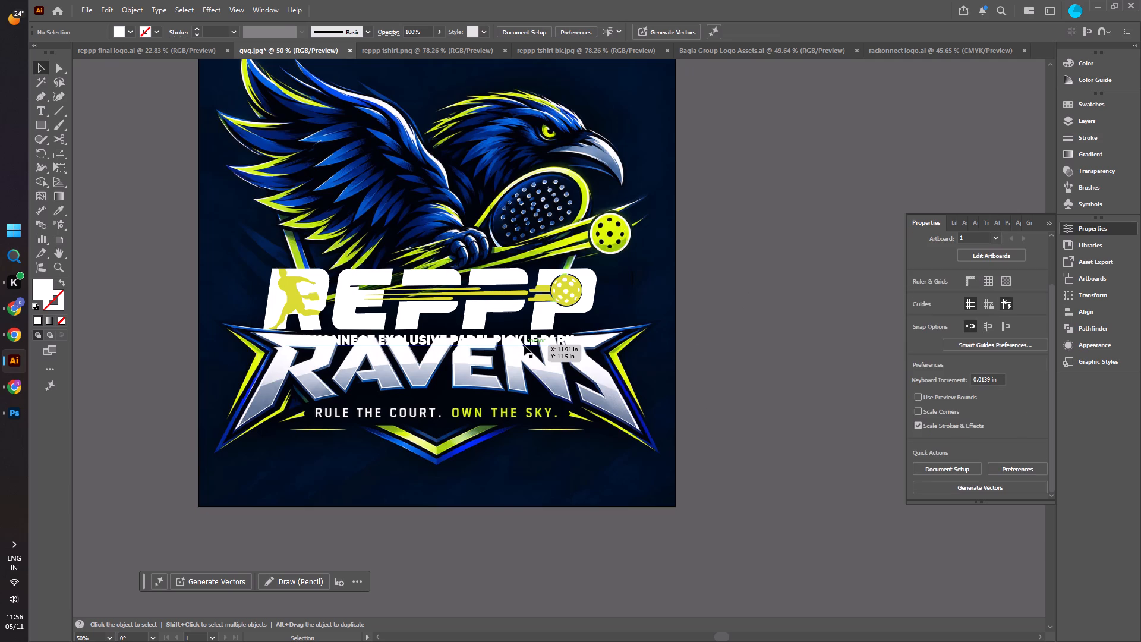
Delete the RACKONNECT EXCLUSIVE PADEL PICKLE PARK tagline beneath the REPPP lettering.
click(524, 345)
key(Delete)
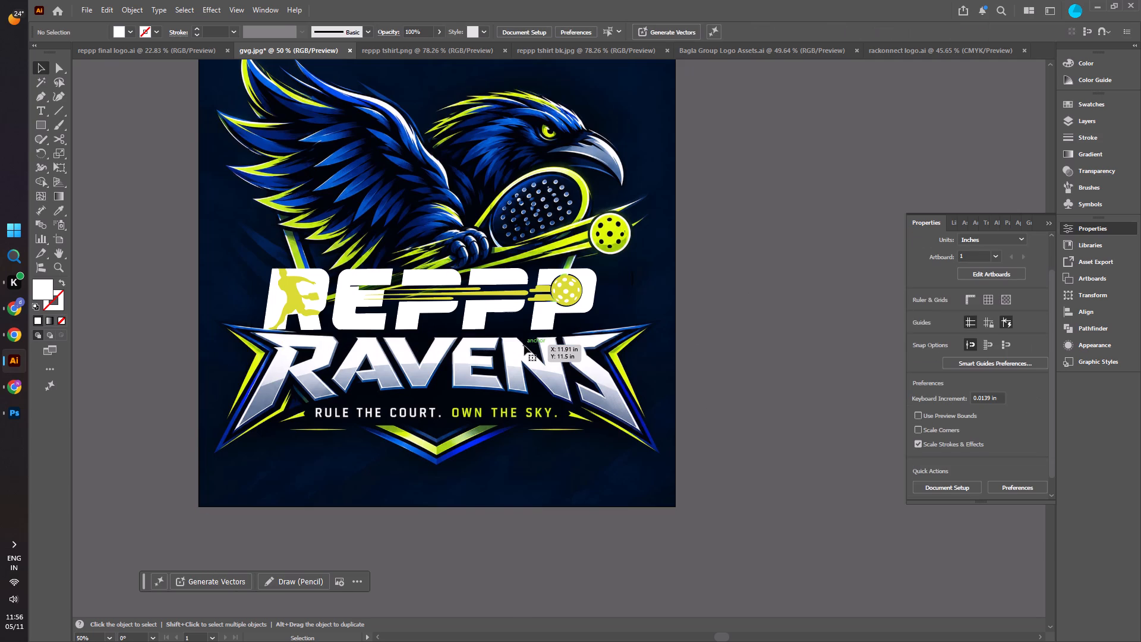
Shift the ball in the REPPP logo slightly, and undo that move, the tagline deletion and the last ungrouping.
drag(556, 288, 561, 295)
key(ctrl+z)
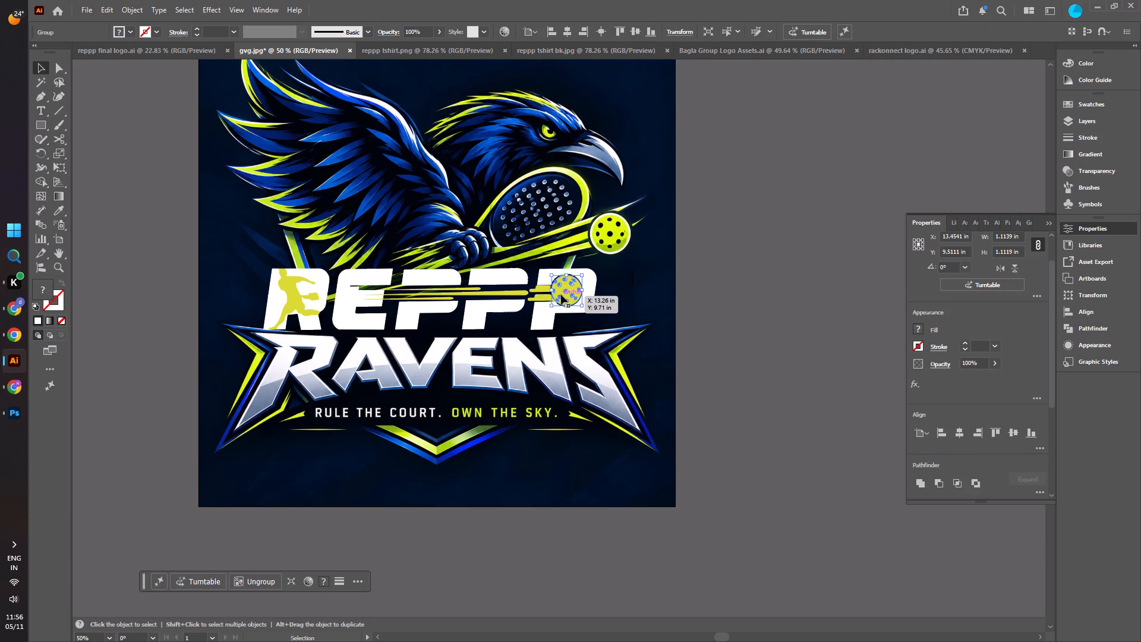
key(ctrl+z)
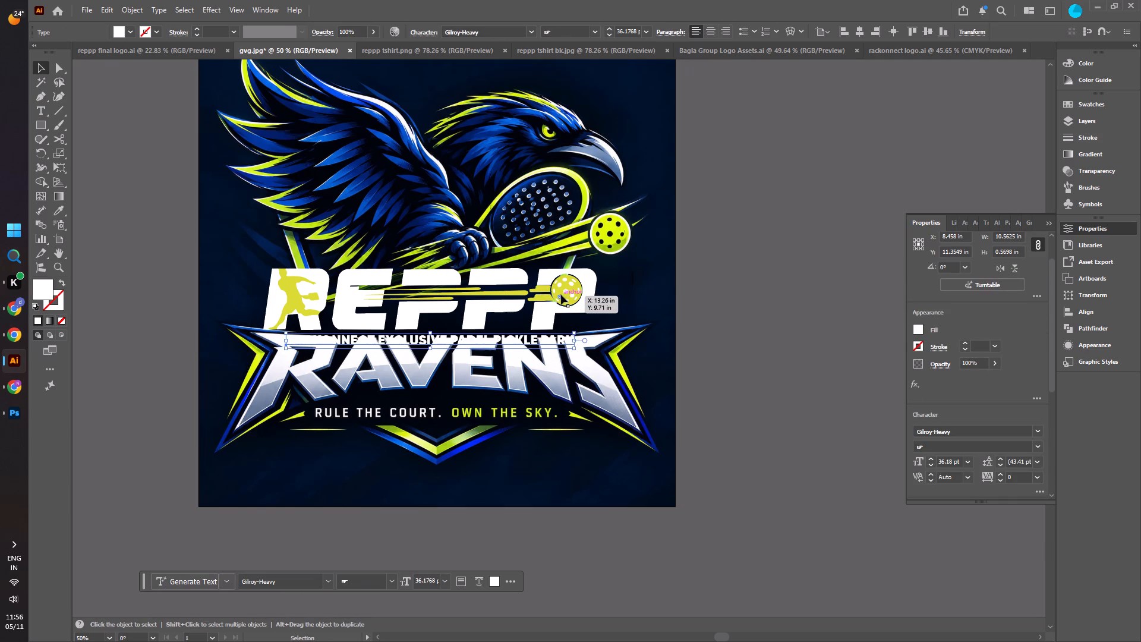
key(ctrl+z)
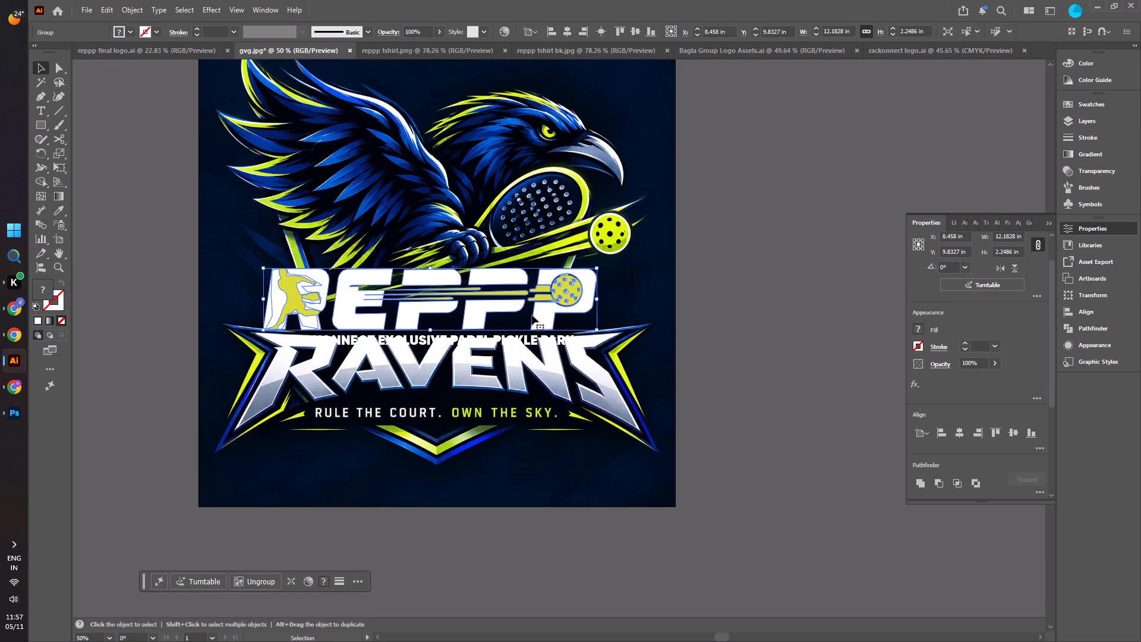
Move the REPPP lettering group about 0.25 in right, keeping its height above the RAVENS lettering.
drag(503, 301, 512, 301)
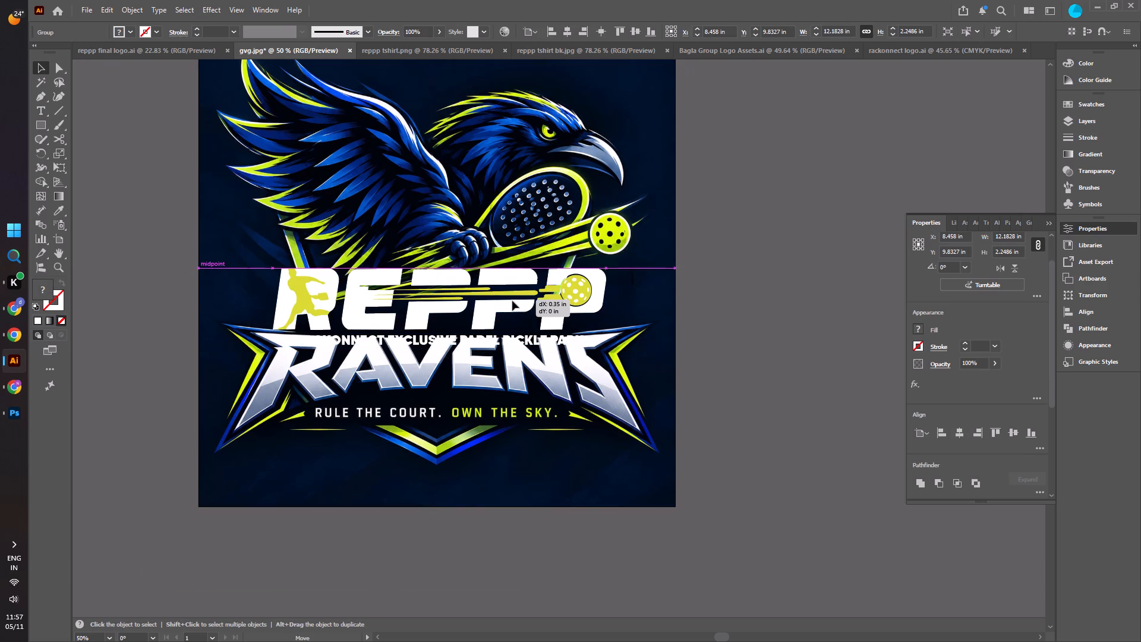
drag(512, 301, 509, 301)
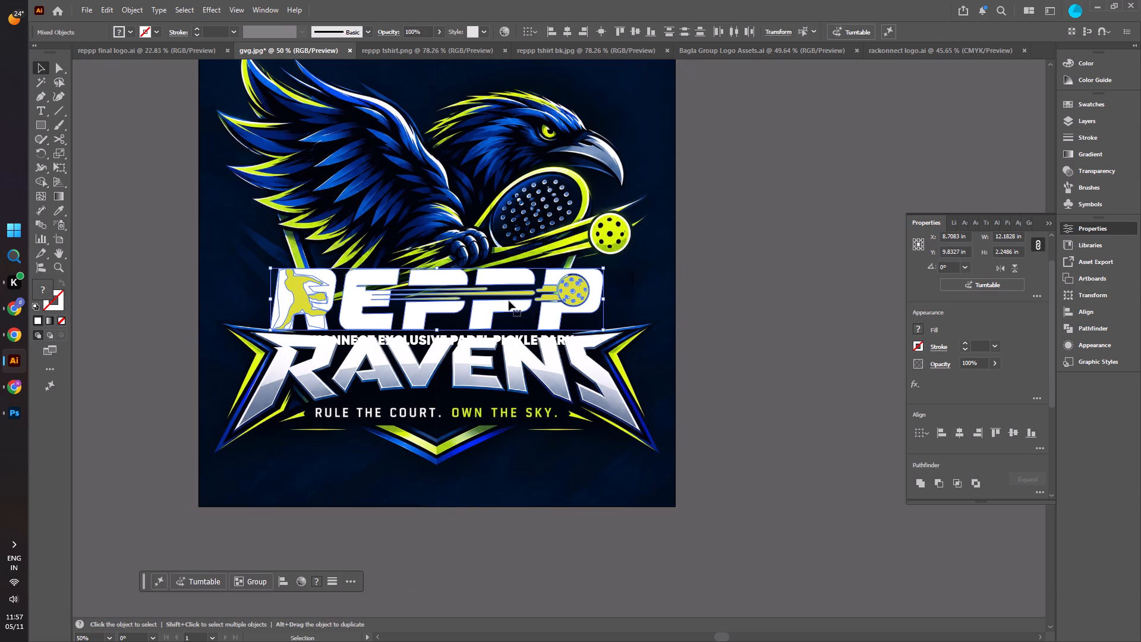
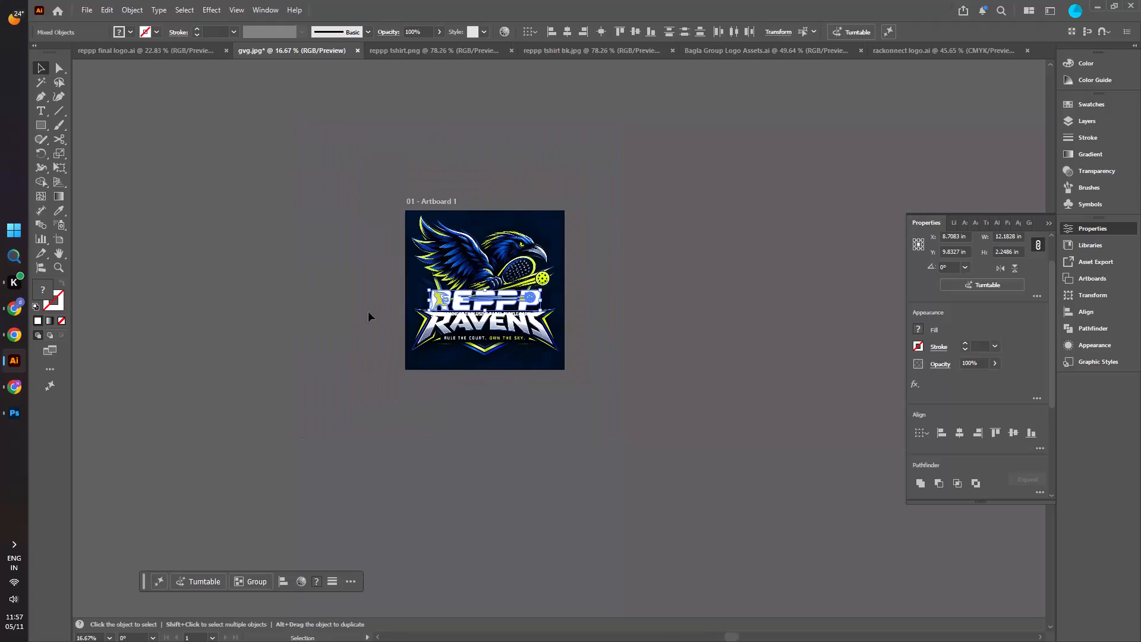
Ungroup the REPPP logo and delete the RACKONNECT EXCLUSIVE PADEL PICKLE PARK tagline beneath its lettering.
alt+scroll(371, 312, up, 1)
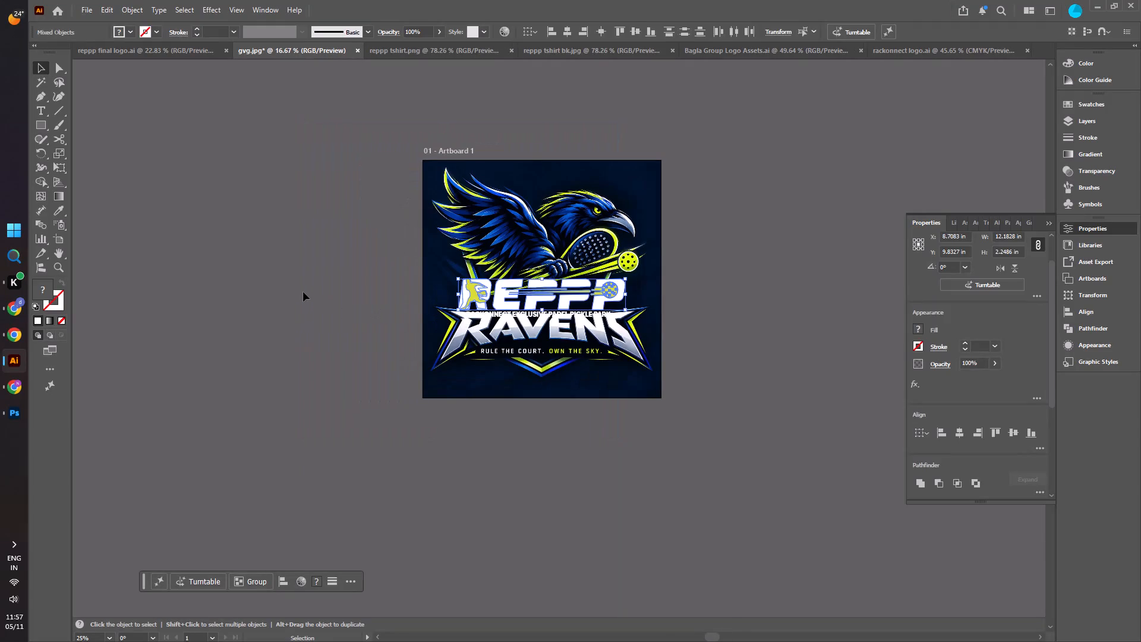
click(303, 292)
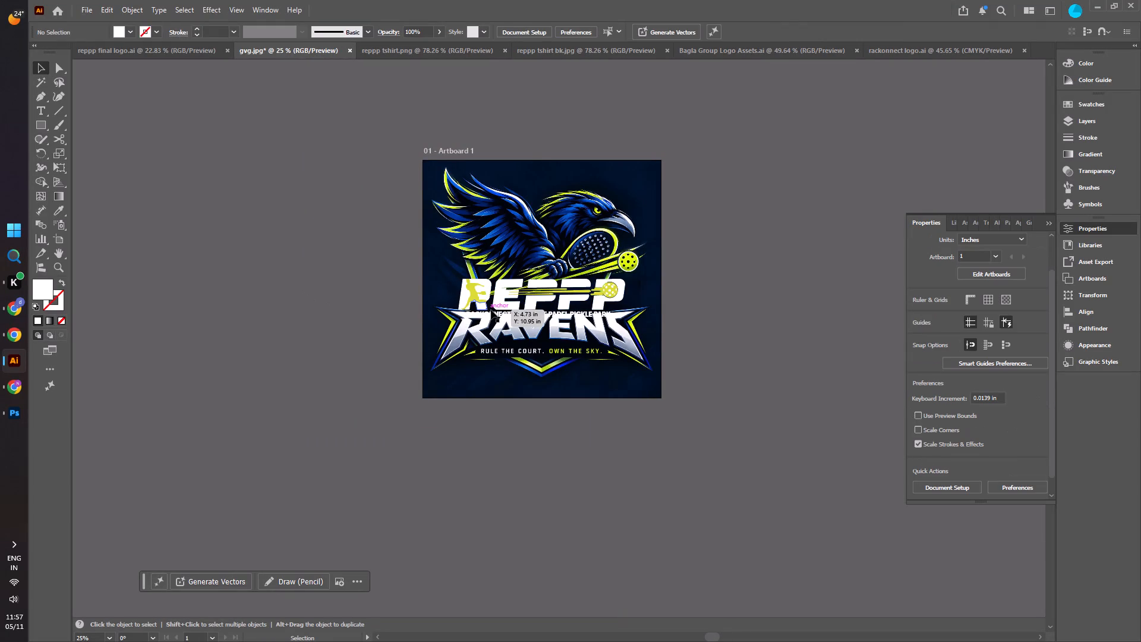
click(499, 313)
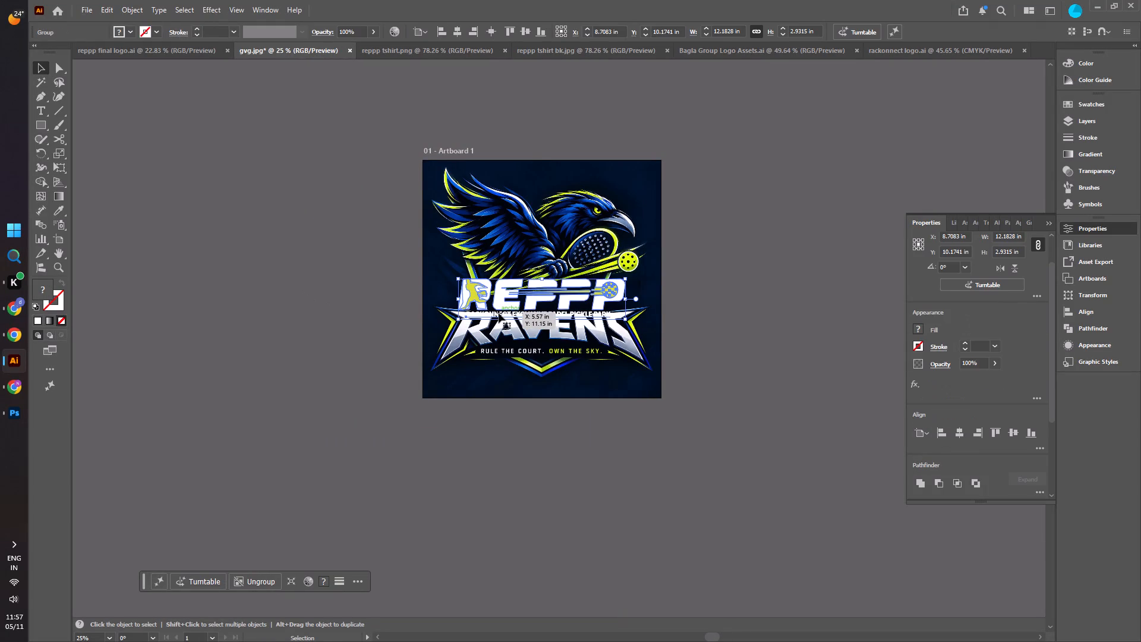
key(ctrl+shift+g)
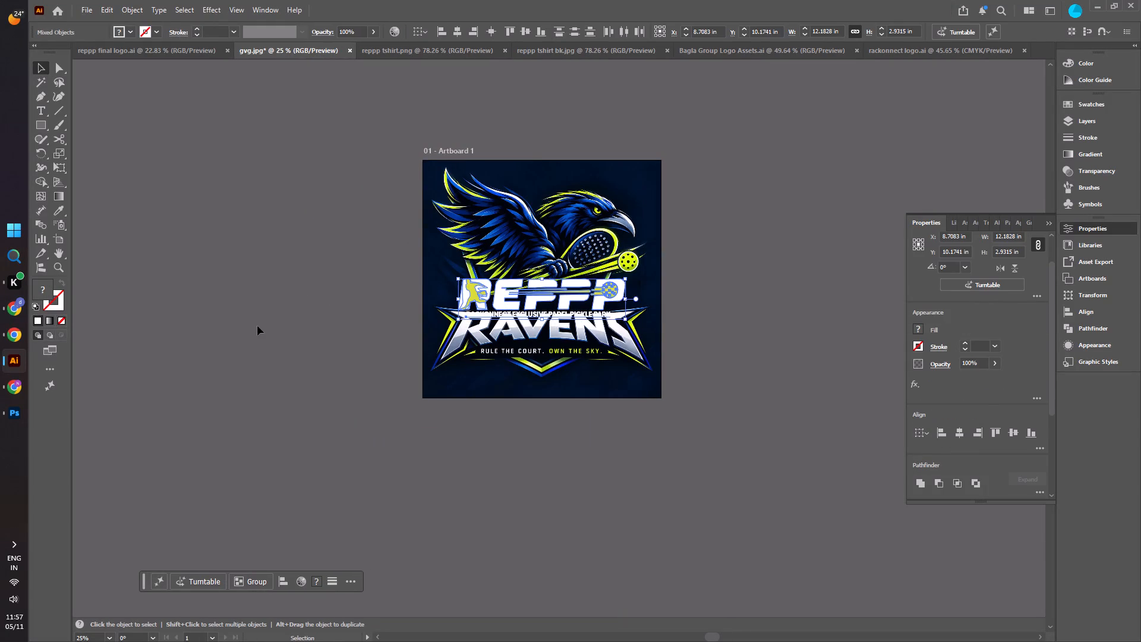
click(257, 326)
click(522, 313)
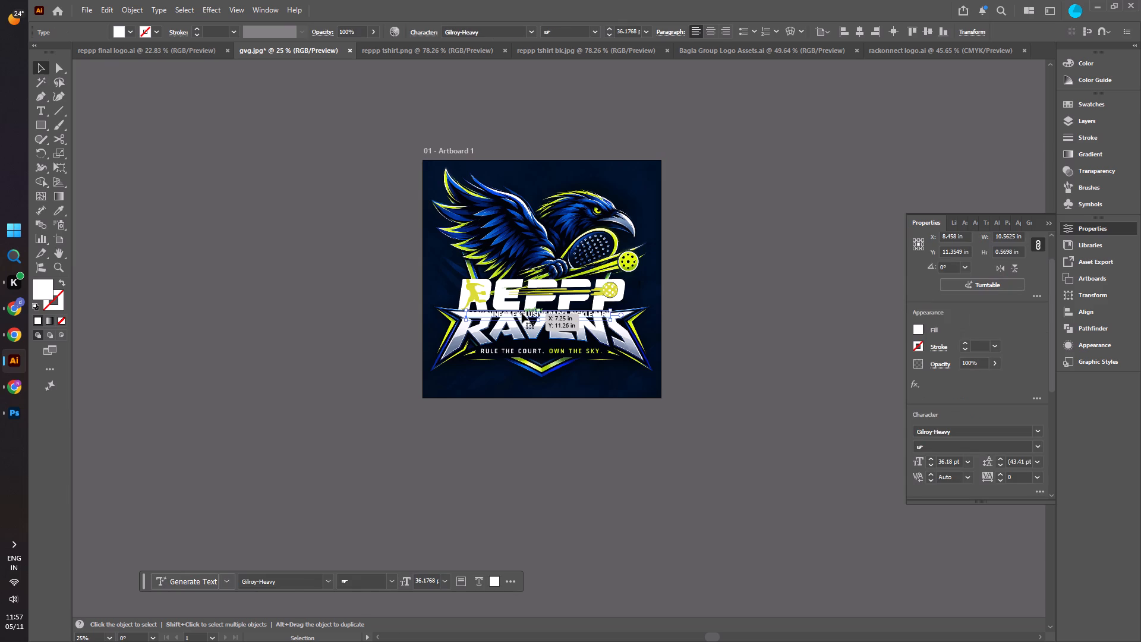
key(Delete)
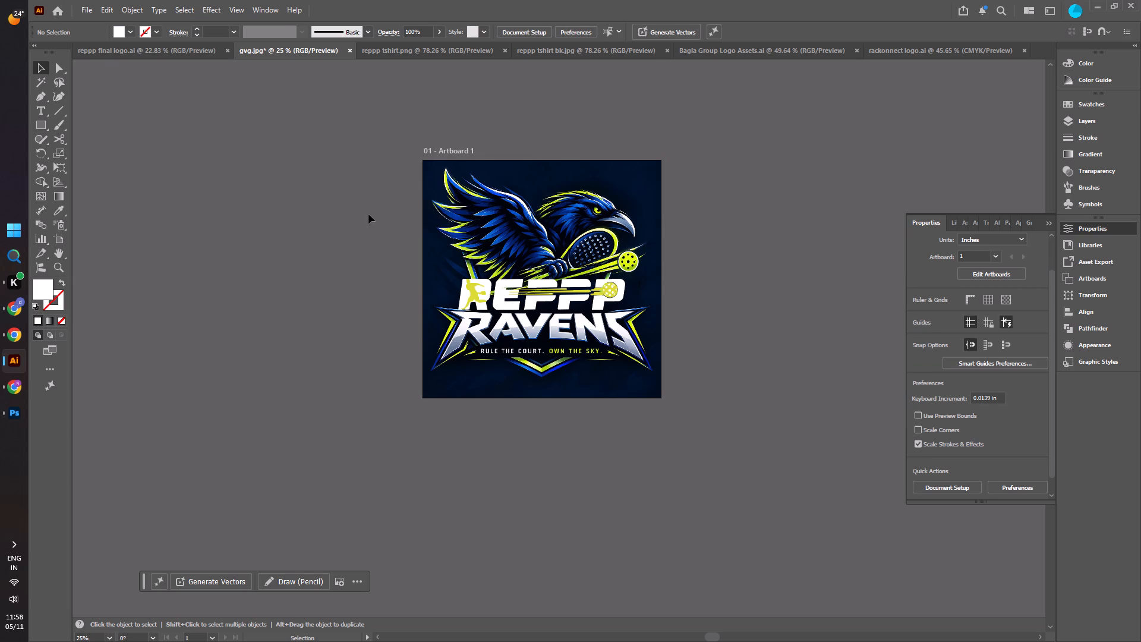
Group the Ravens image and the REPPP lettering on the artboard into one object, and clear the selection.
key(ctrl+a)
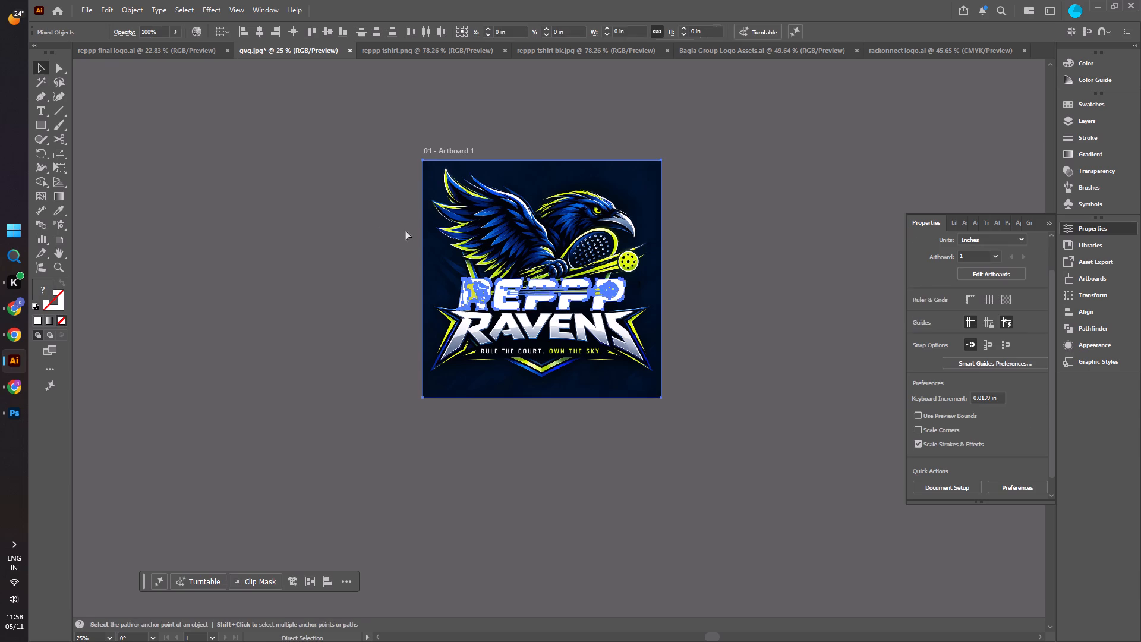
key(ctrl+g)
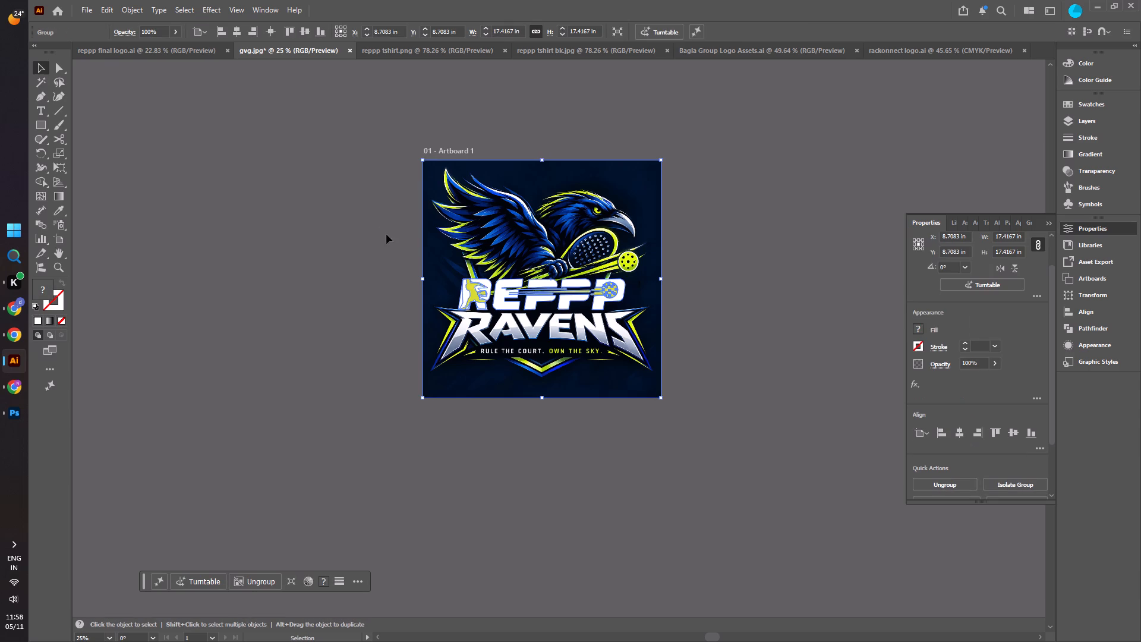
click(374, 234)
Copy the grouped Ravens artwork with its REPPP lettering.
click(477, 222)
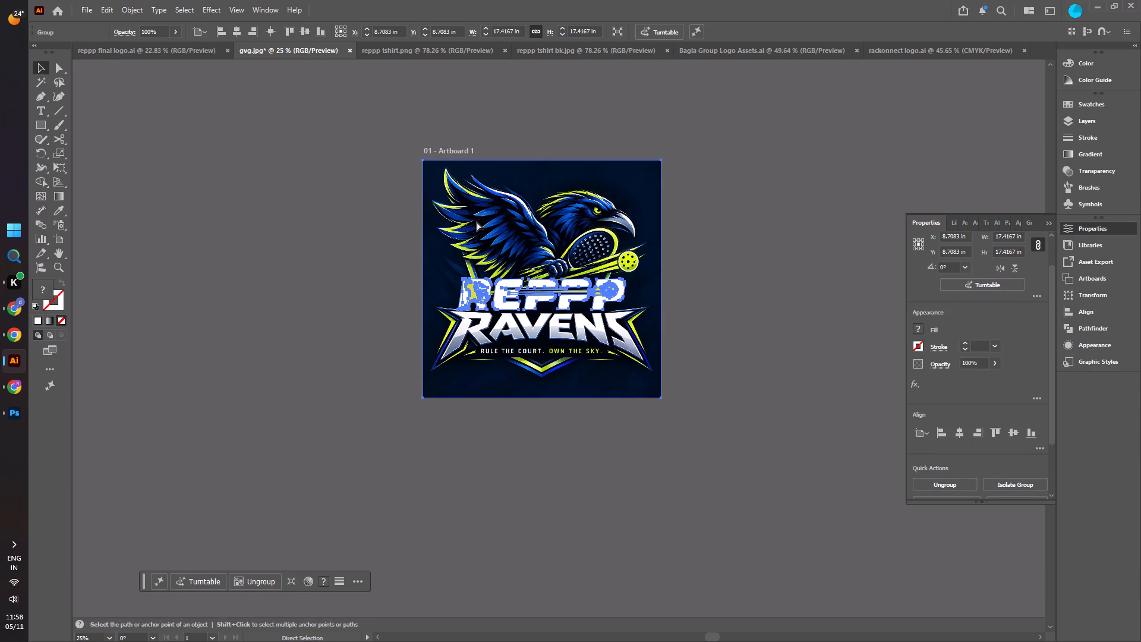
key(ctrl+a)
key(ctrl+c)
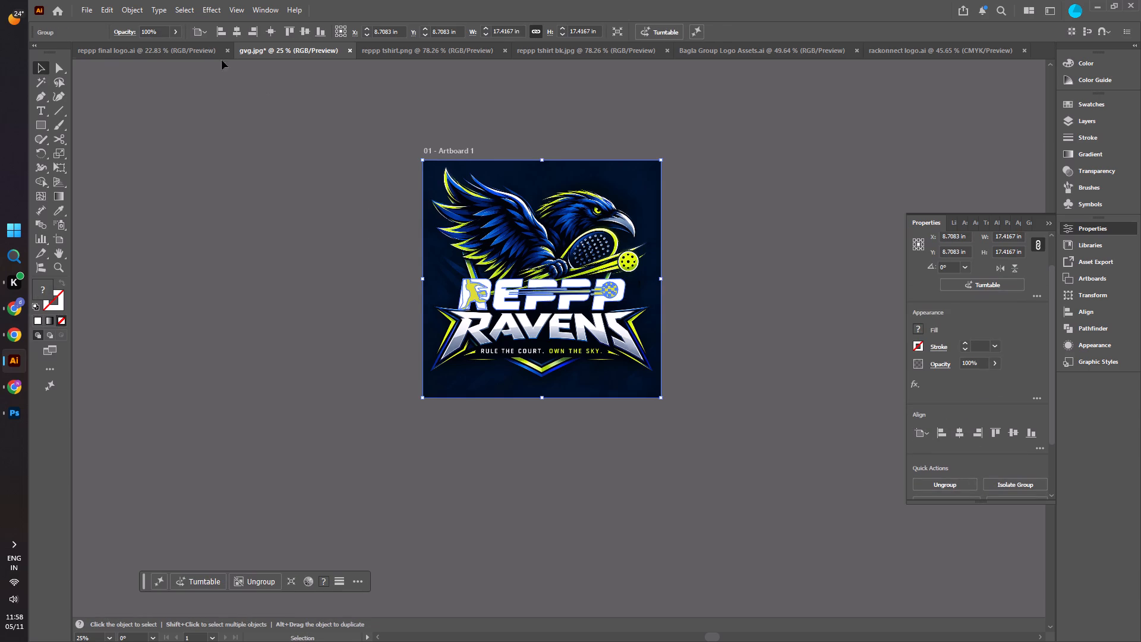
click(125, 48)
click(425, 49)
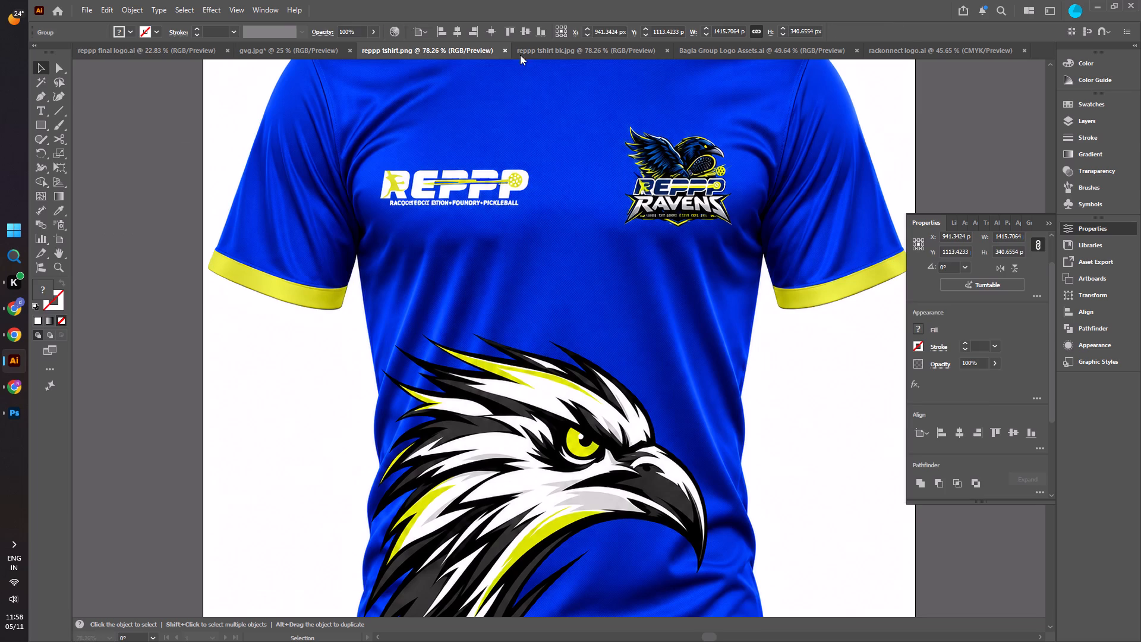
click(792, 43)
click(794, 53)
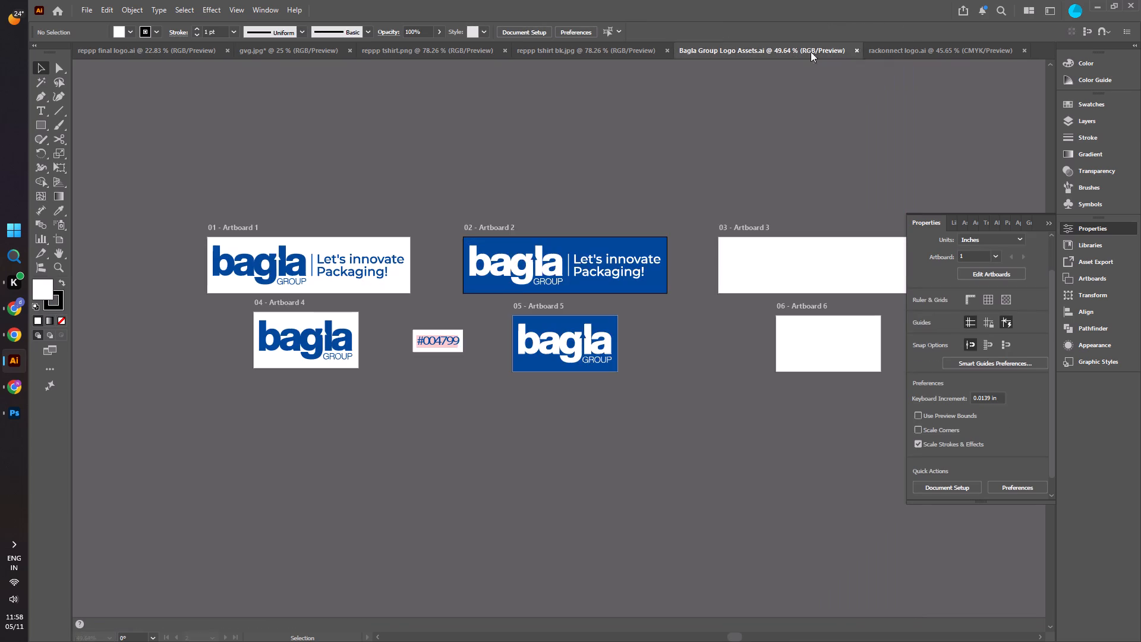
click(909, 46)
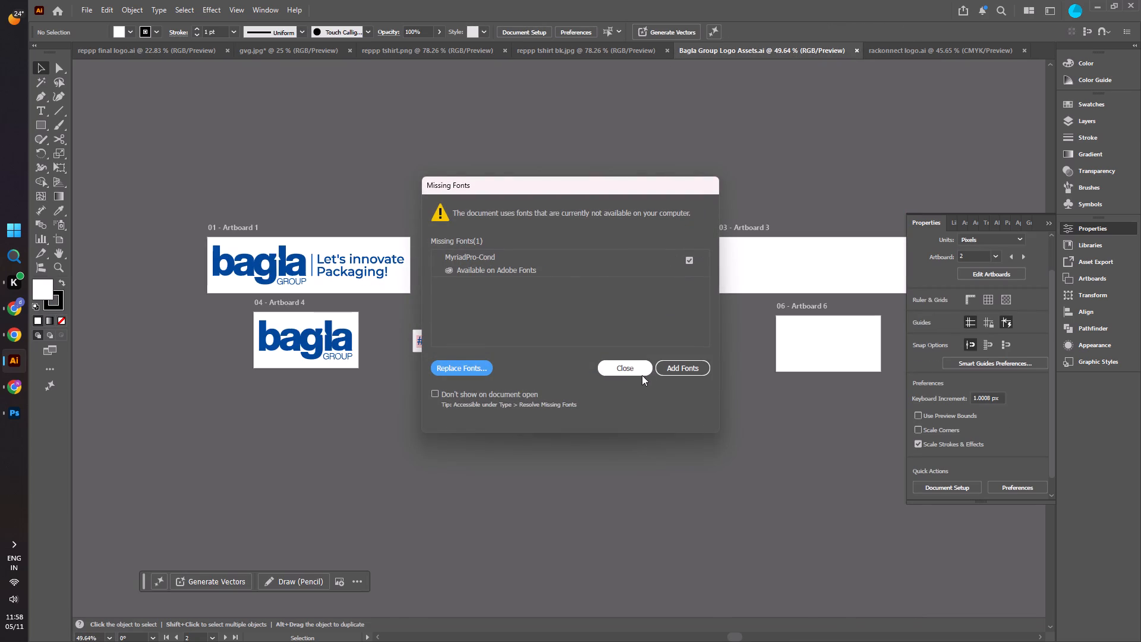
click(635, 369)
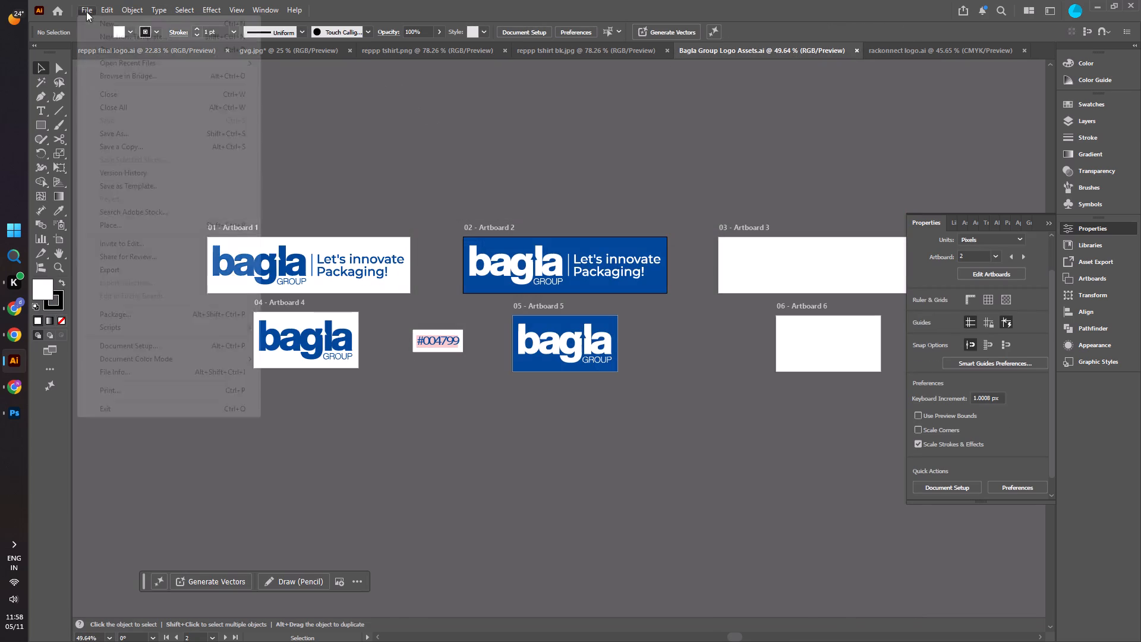
Open the gvg image from the Desktop in another document window and collapse the floating properties panel.
click(86, 11)
click(109, 51)
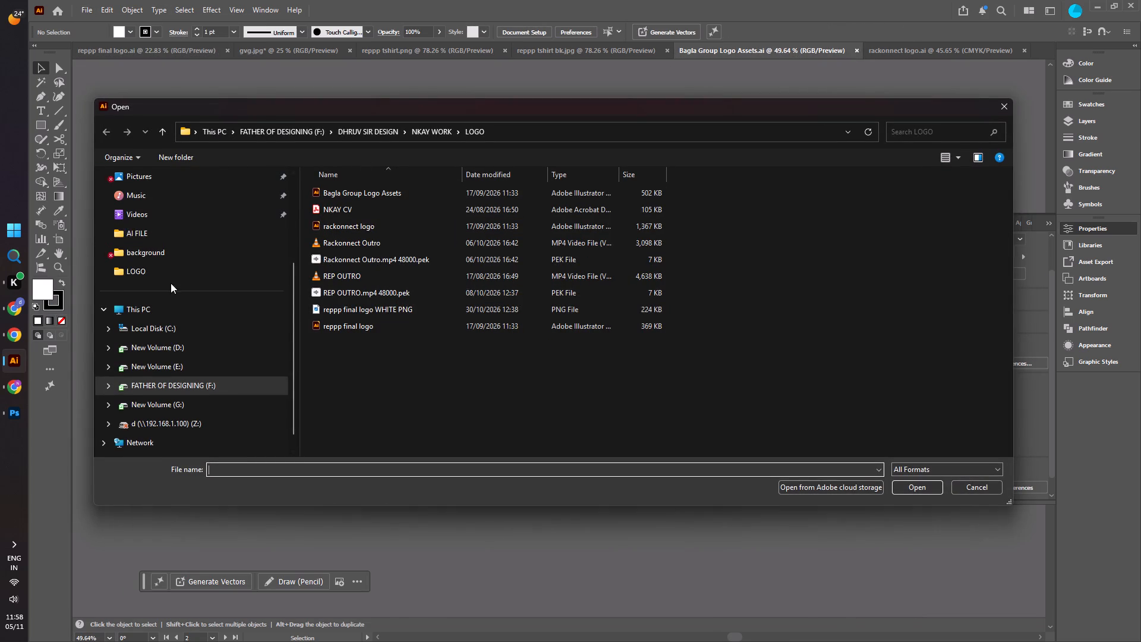
scroll(155, 247, up, 4)
click(153, 262)
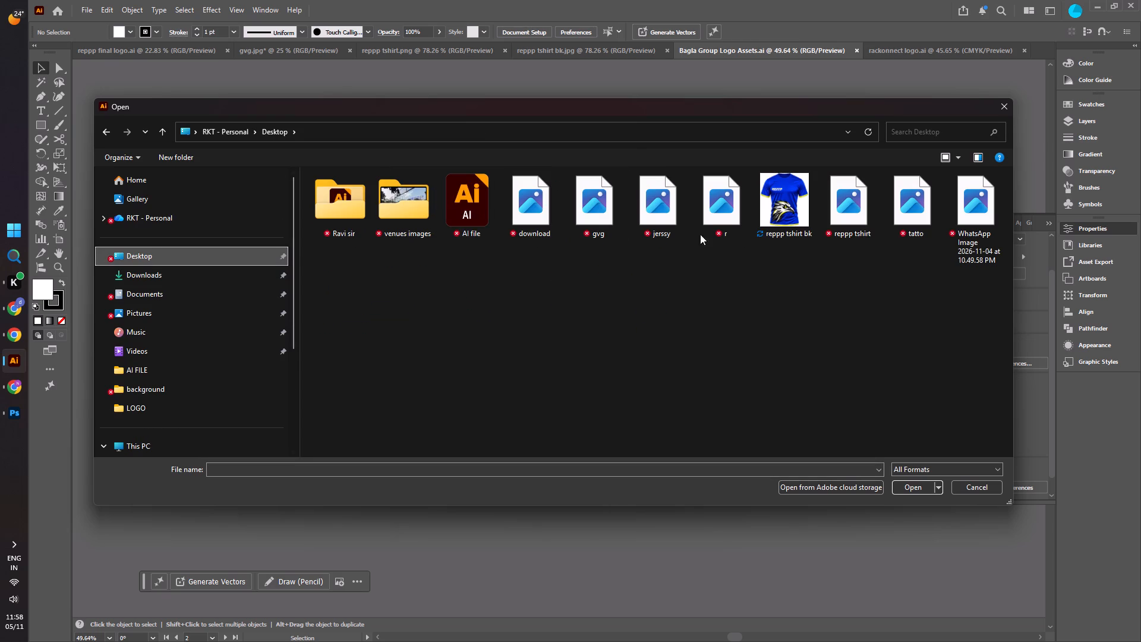
click(581, 210)
click(913, 487)
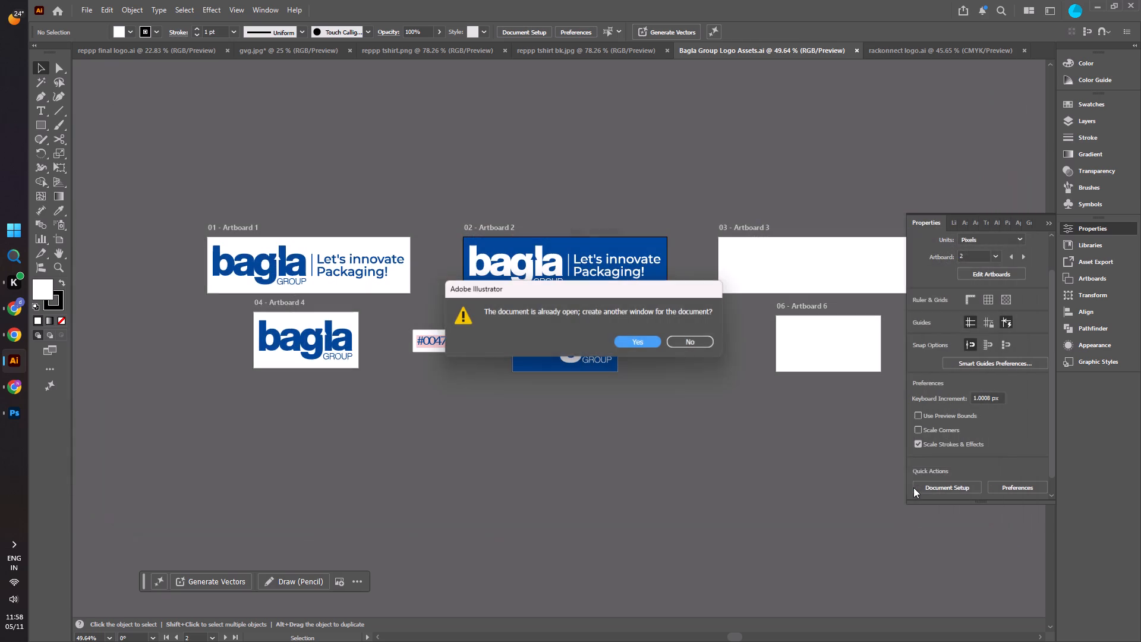
click(636, 338)
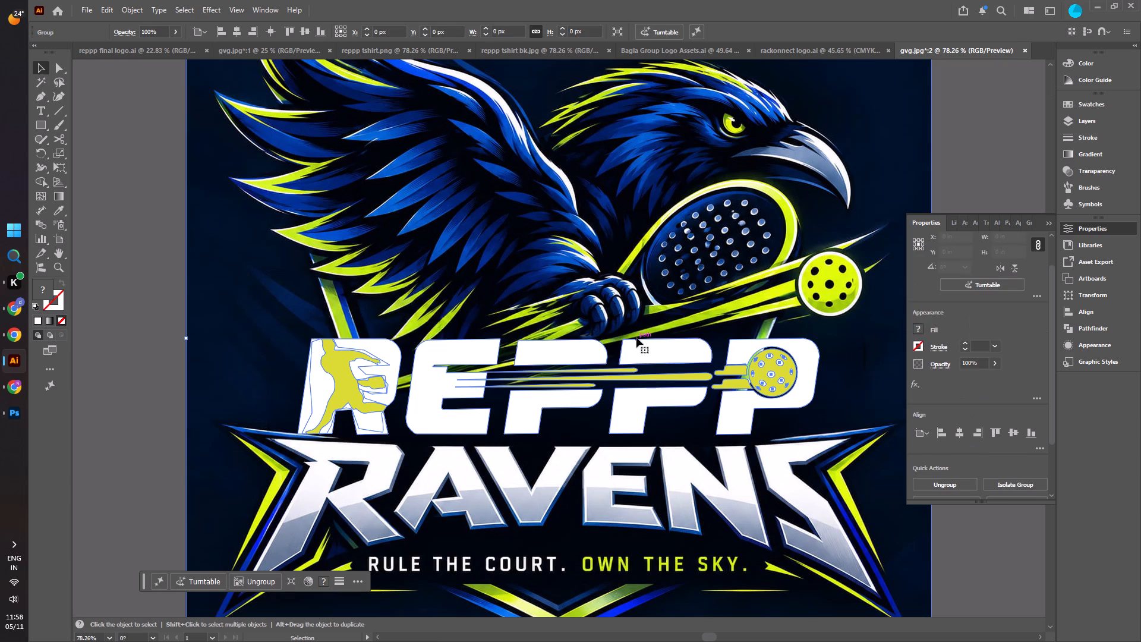
click(1047, 221)
ctrl+scroll(718, 345, down, 2)
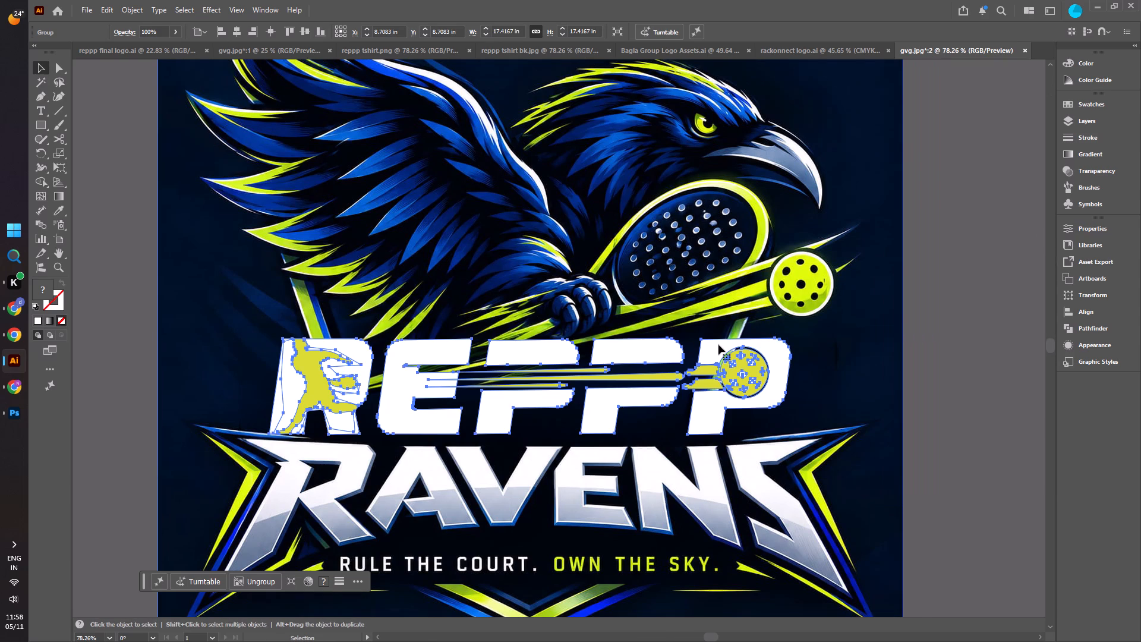
alt+scroll(716, 344, down, 3)
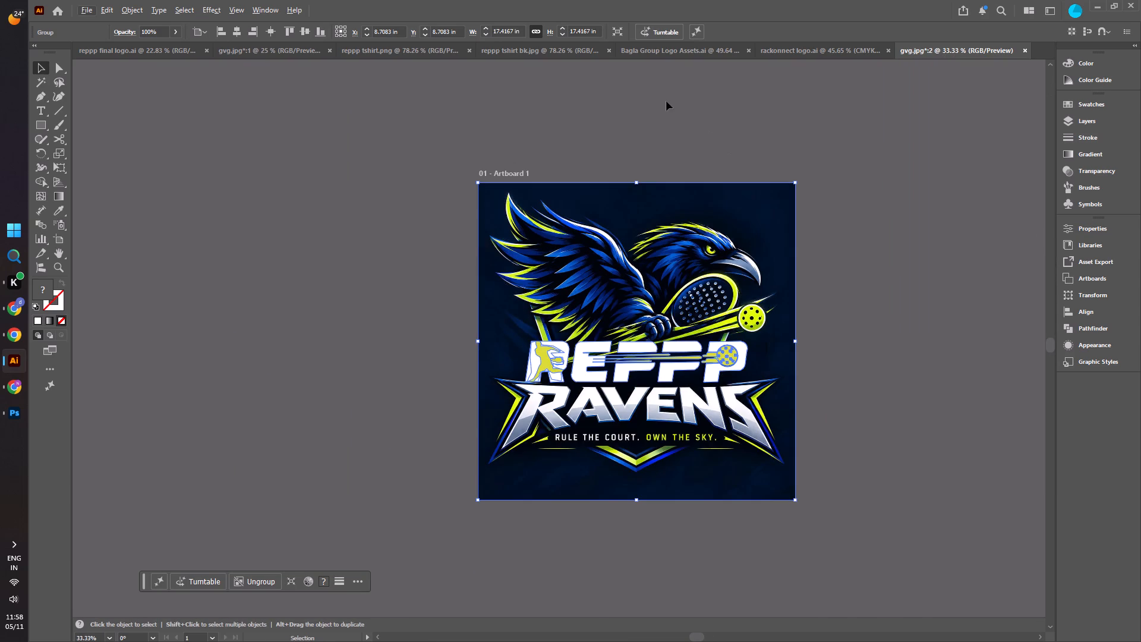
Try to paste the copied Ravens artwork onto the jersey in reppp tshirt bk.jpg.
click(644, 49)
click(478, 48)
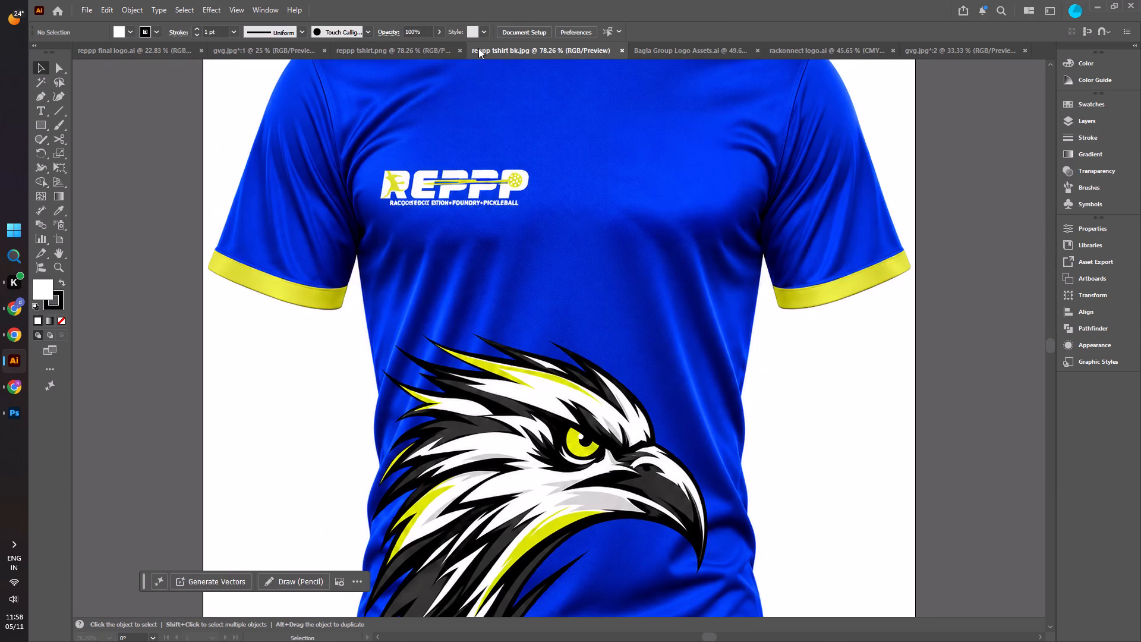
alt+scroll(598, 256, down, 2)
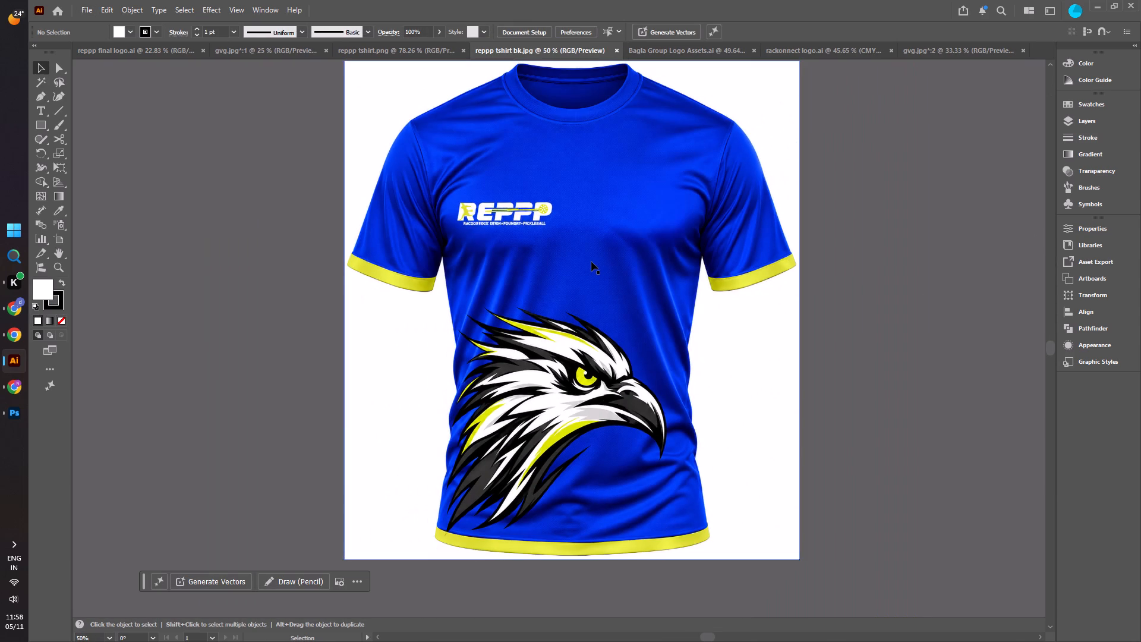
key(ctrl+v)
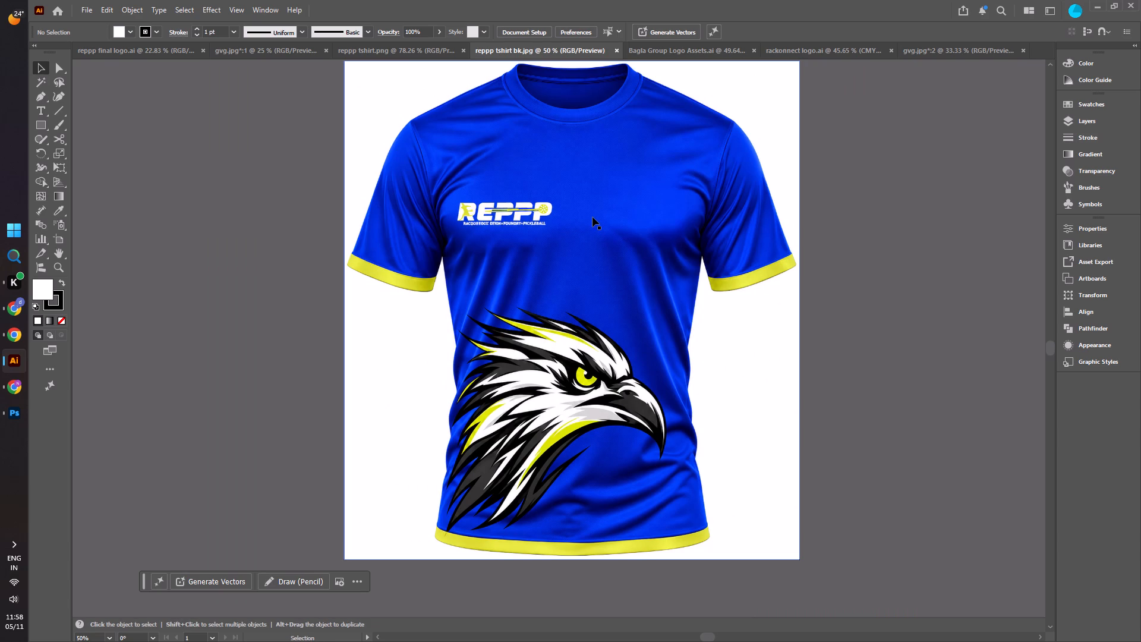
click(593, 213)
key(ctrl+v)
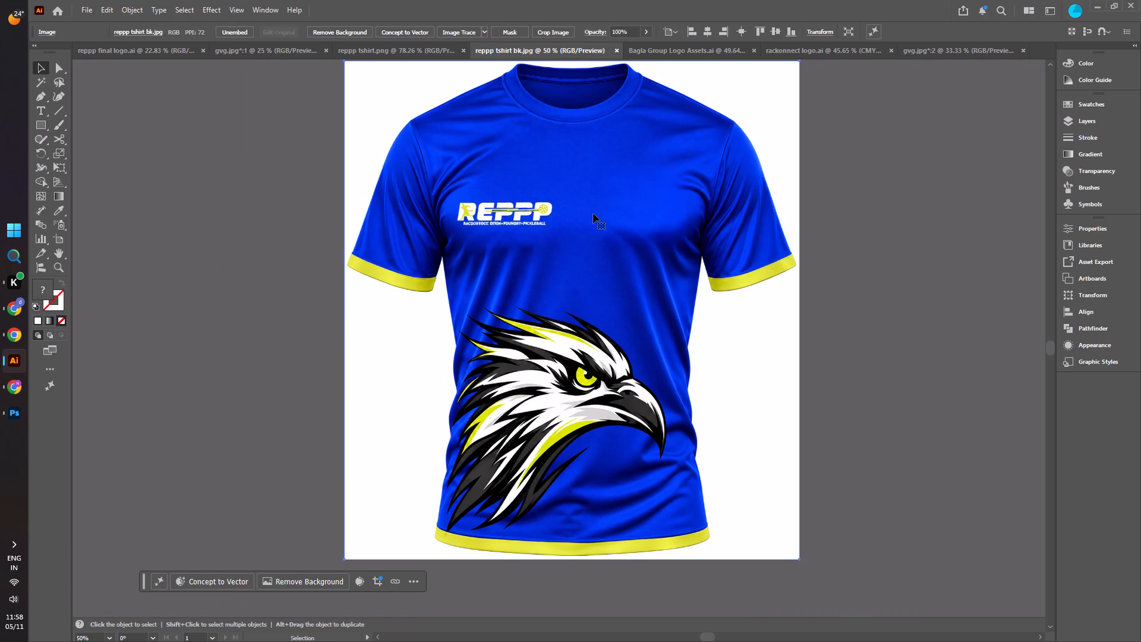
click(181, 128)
Copy the grouped Ravens artwork from the second gvg.jpg window and paste it into reppp tshirt bk.jpg.
click(845, 48)
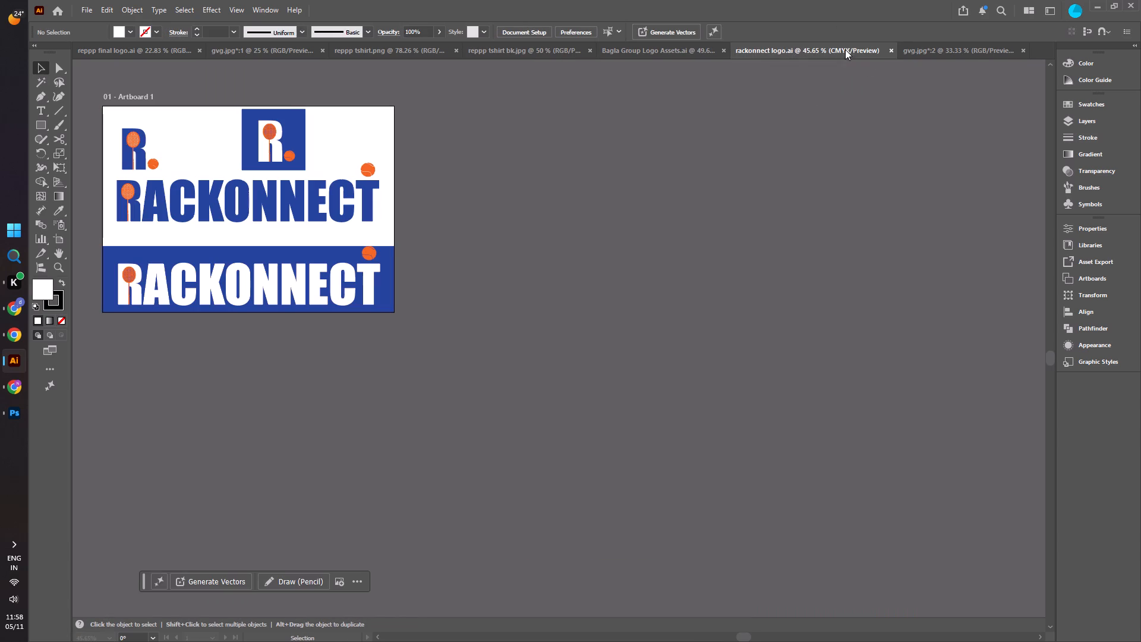
click(974, 49)
right_click(641, 272)
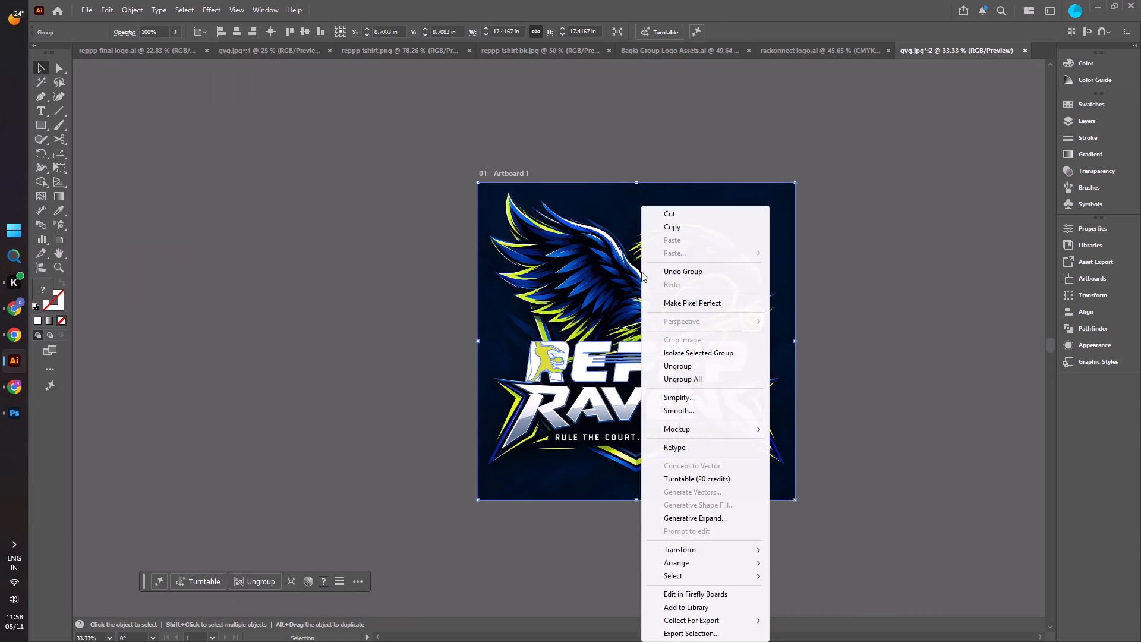
click(672, 231)
click(384, 196)
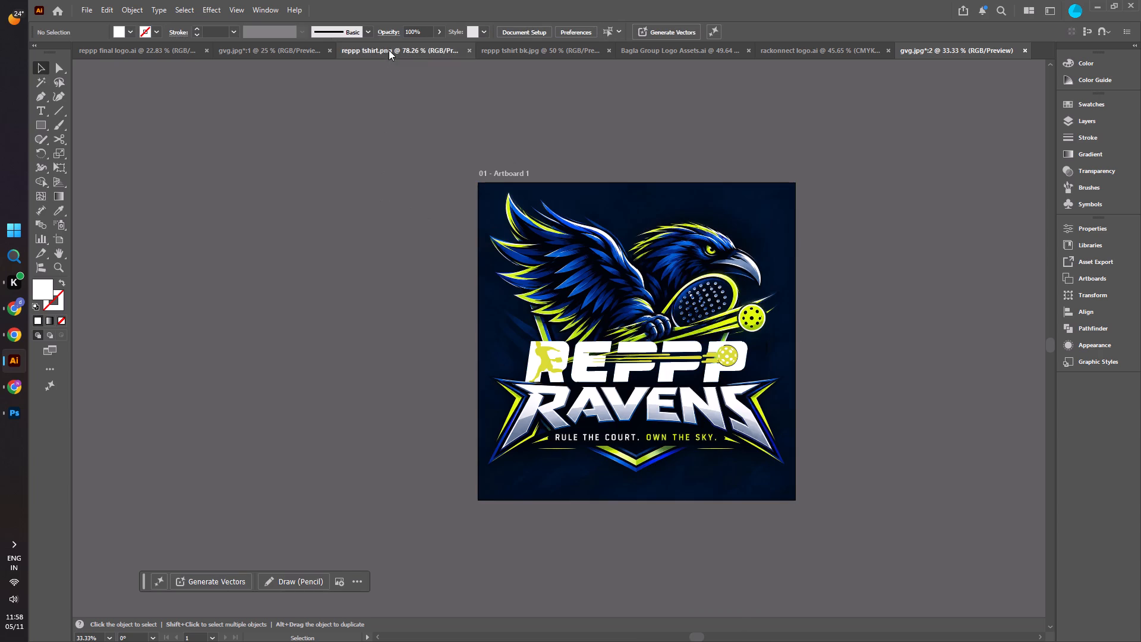
click(562, 50)
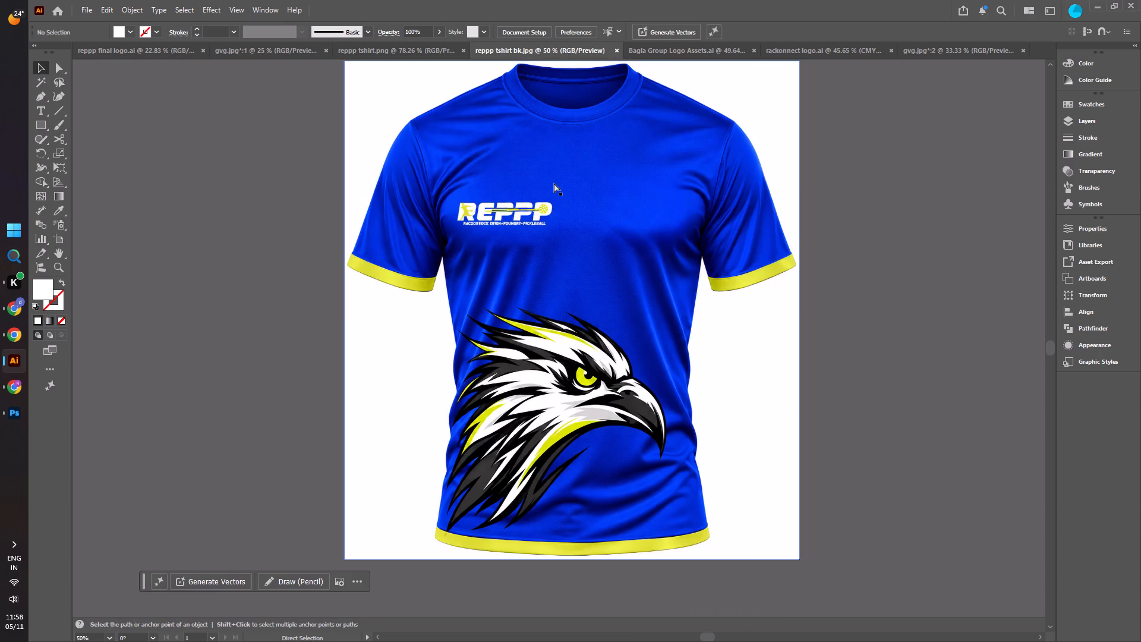
key(ctrl+v)
Scale the pasted Ravens artwork to about 4.58 in square and place it on the jersey's chest beside the REPPP logo.
shift+drag(795, 99, 536, 451)
drag(389, 502, 622, 203)
Ungroup the Ravens artwork on the jersey so its image is separate from the REPPP lettering, and clear the selection.
click(261, 588)
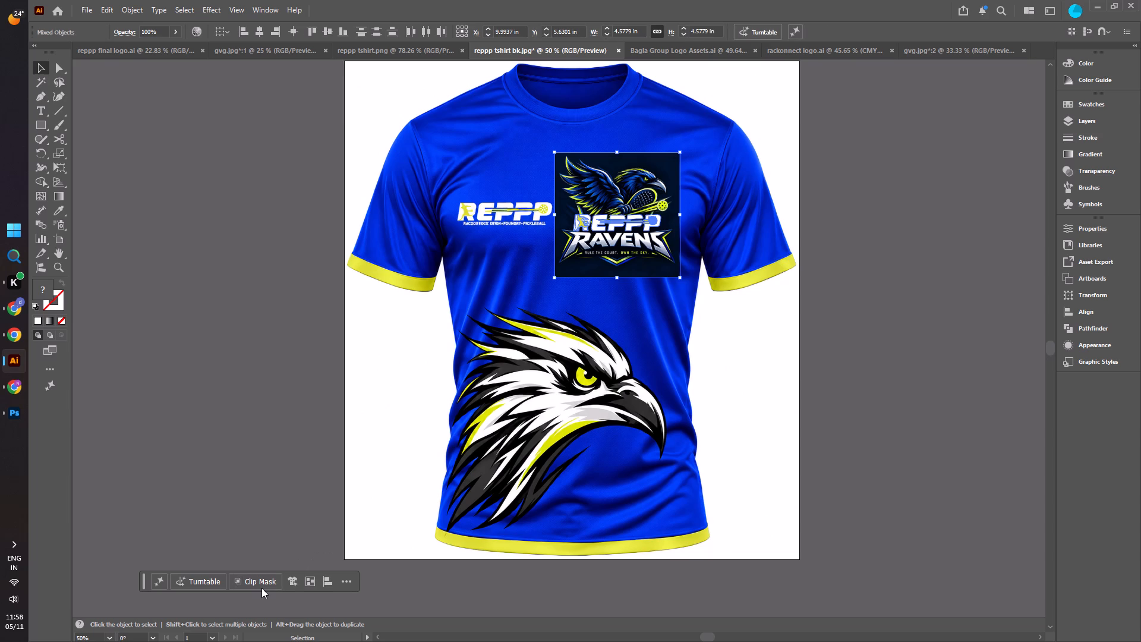
click(239, 456)
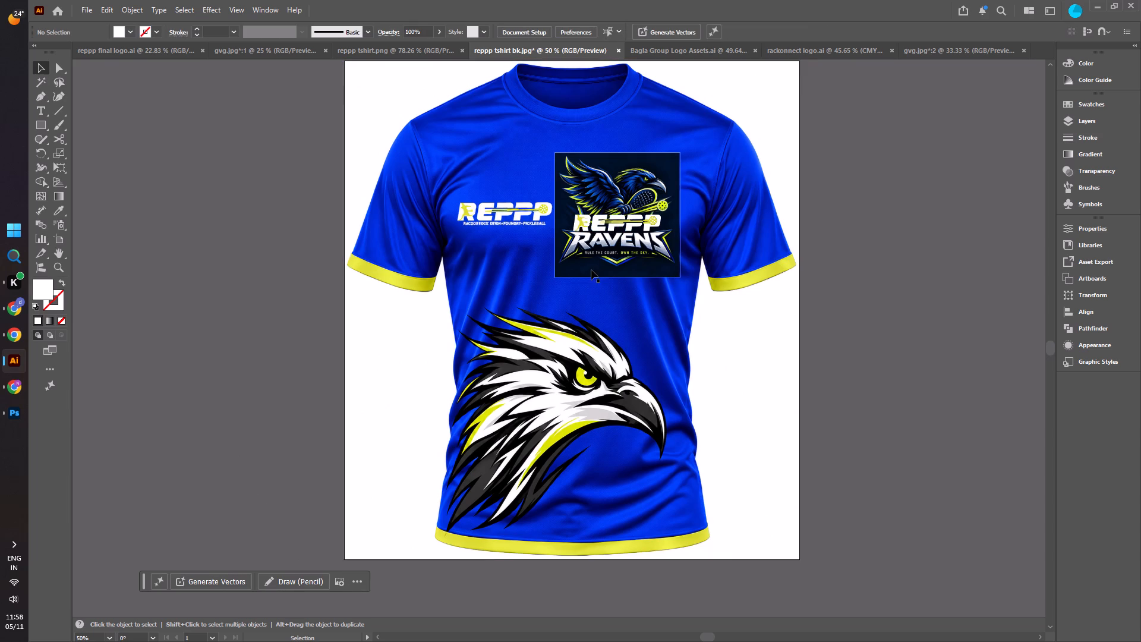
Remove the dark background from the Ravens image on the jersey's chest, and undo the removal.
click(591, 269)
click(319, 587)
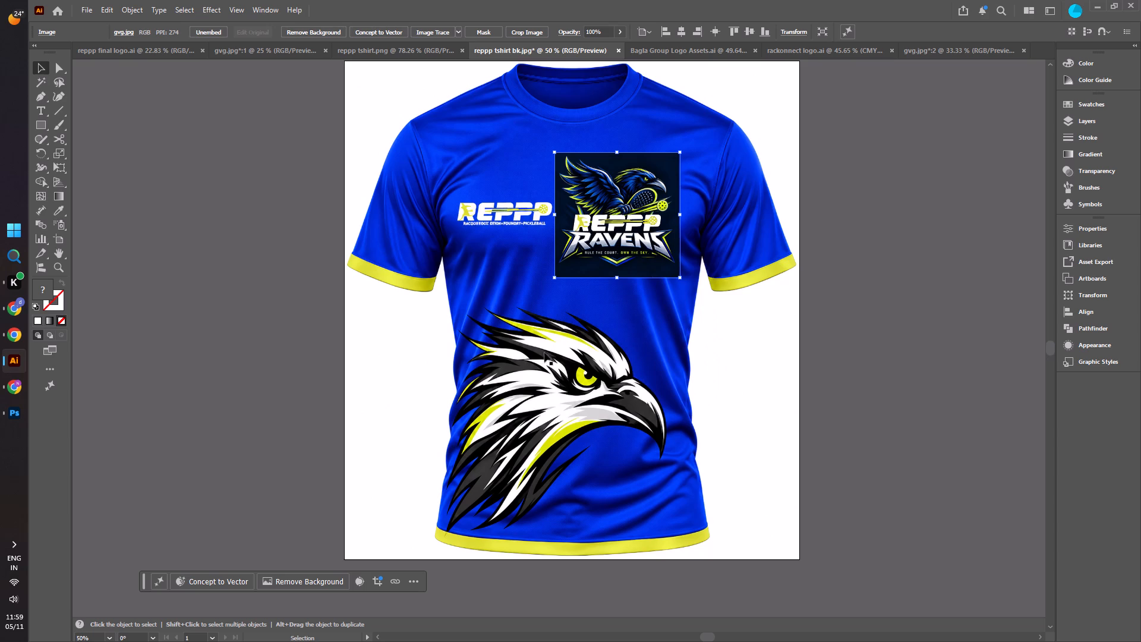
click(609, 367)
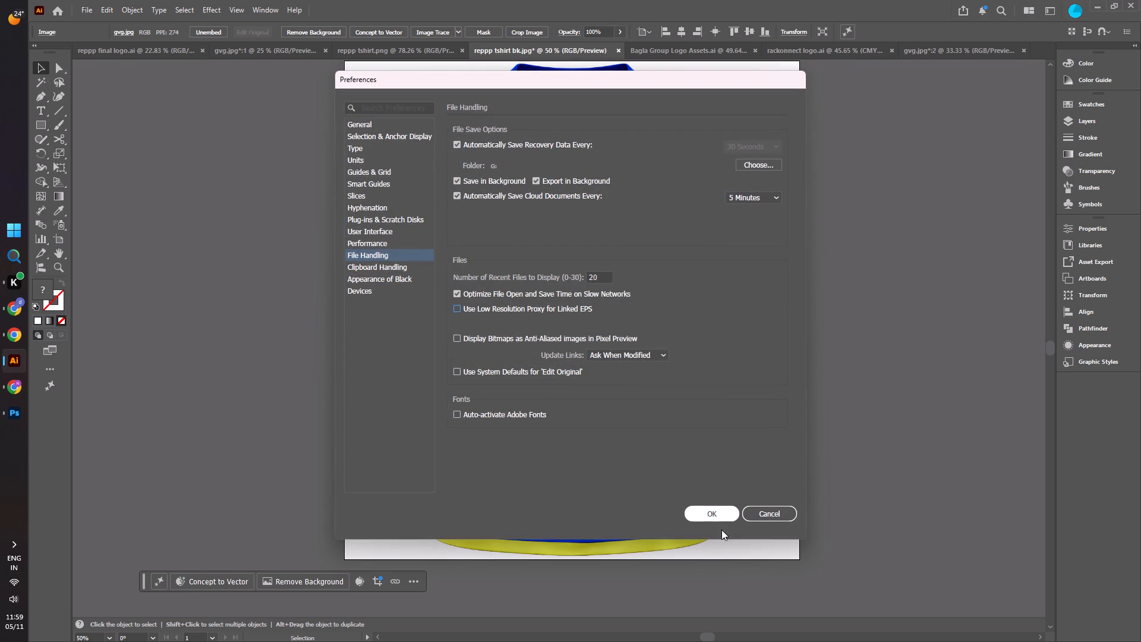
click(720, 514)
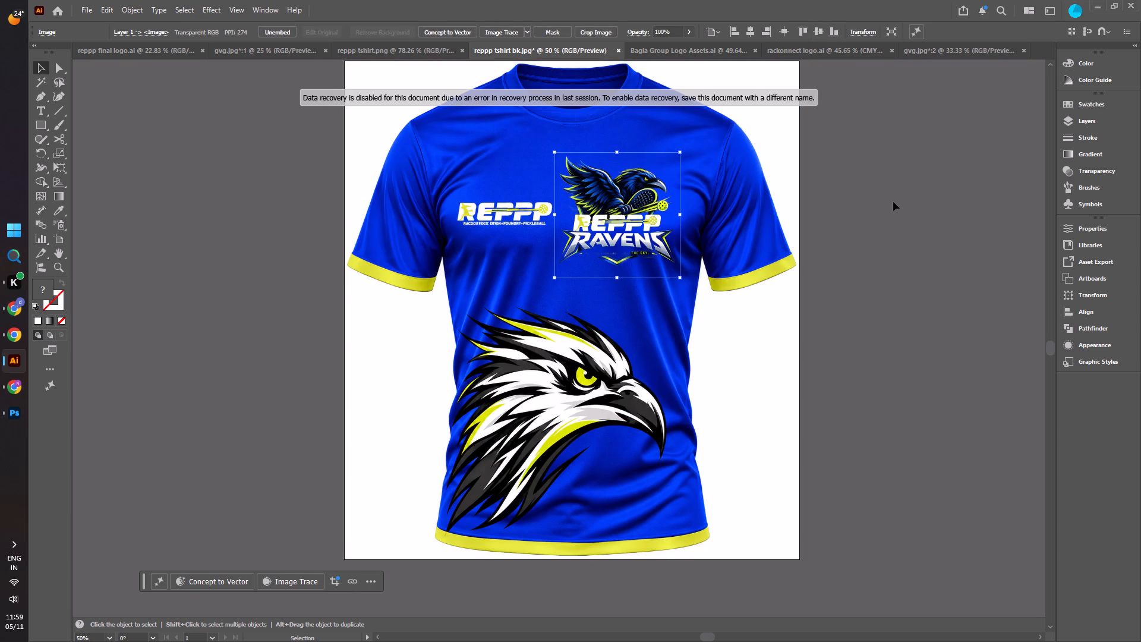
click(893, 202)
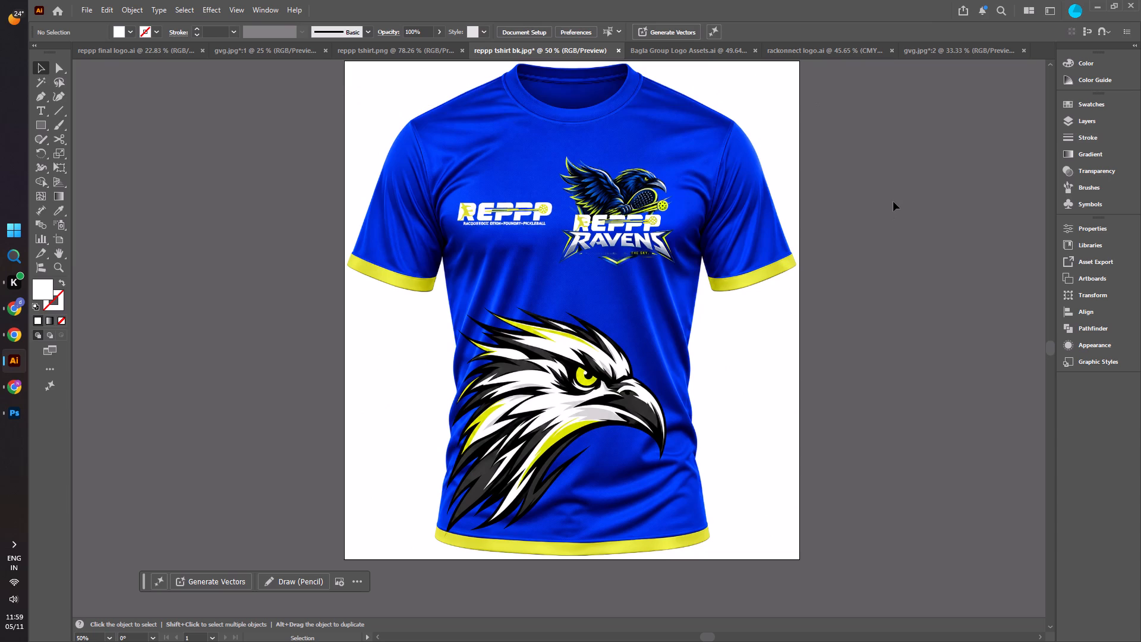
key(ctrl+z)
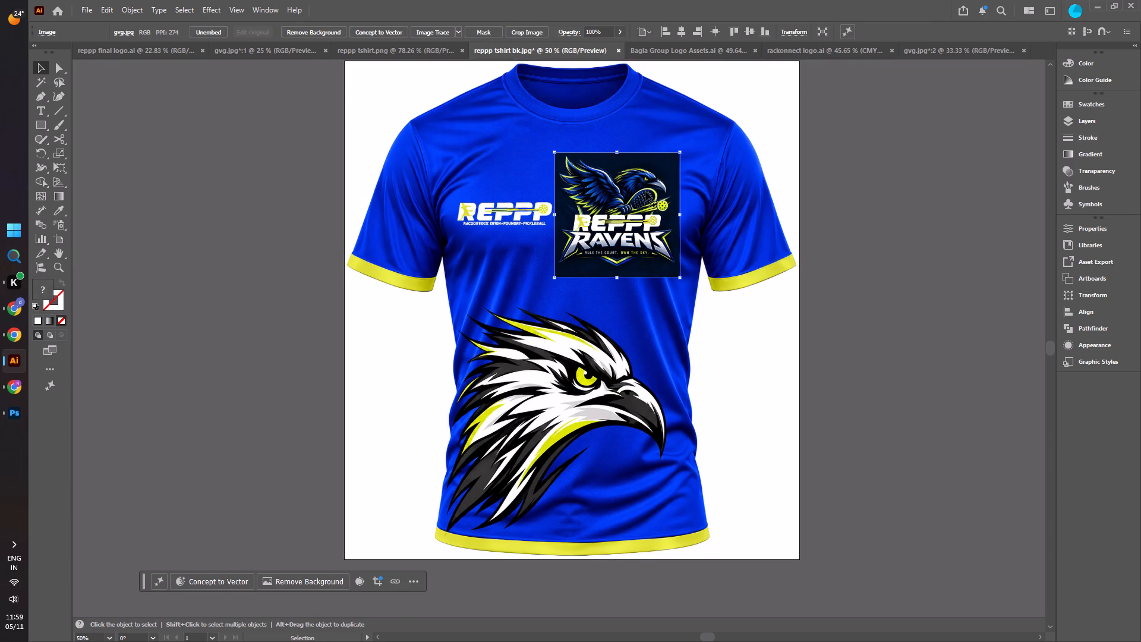
Undo the recent moves, ungrouping and scaling of the Ravens artwork on the jersey, and delete the pasted artwork.
drag(645, 191, 663, 192)
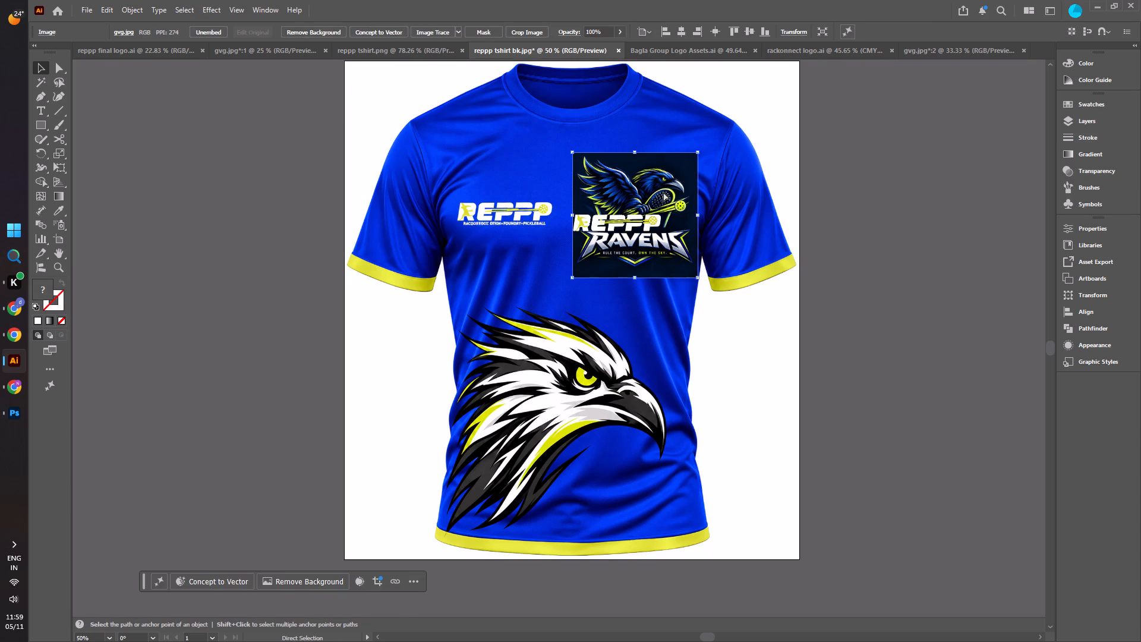
key(ctrl+z)
key(ctrl+z)
key(ctrl+z)
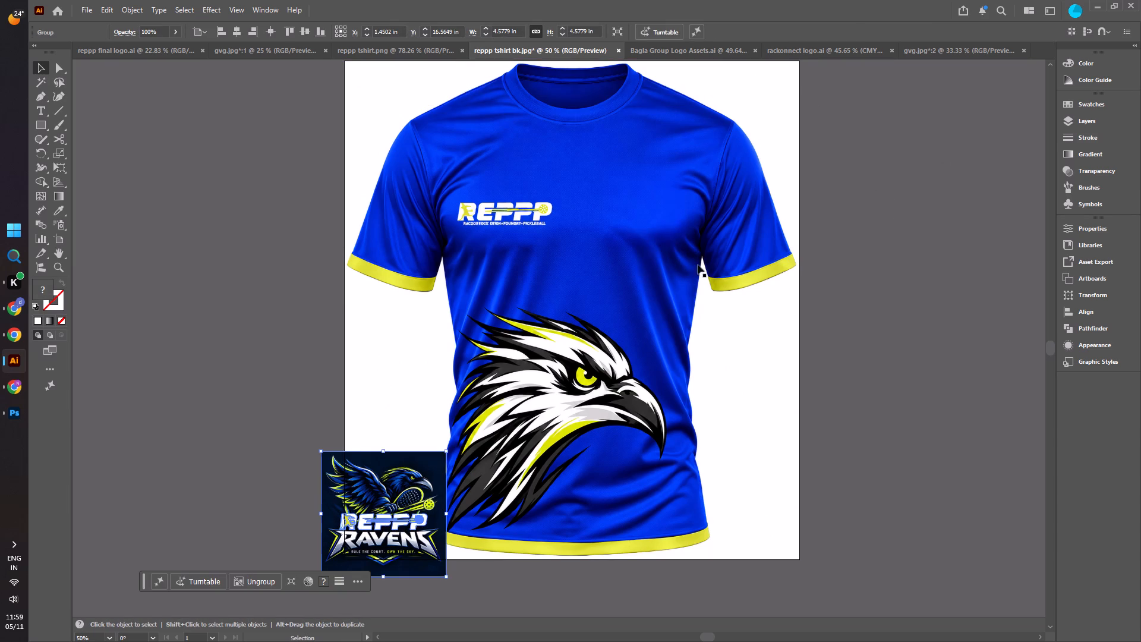
key(ctrl+z)
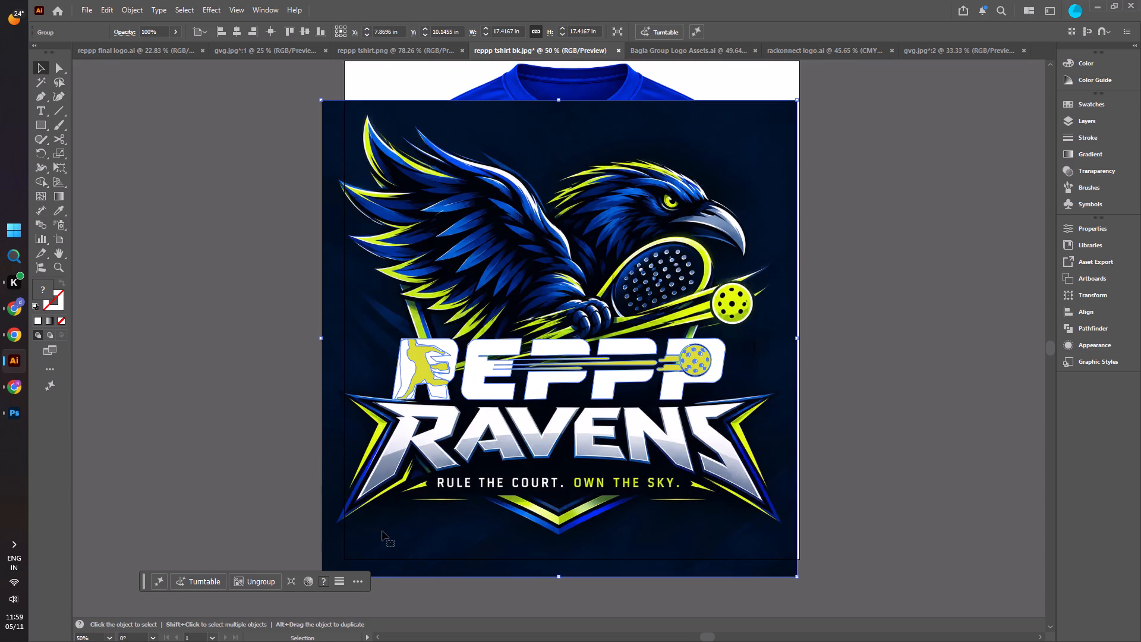
click(503, 234)
key(Delete)
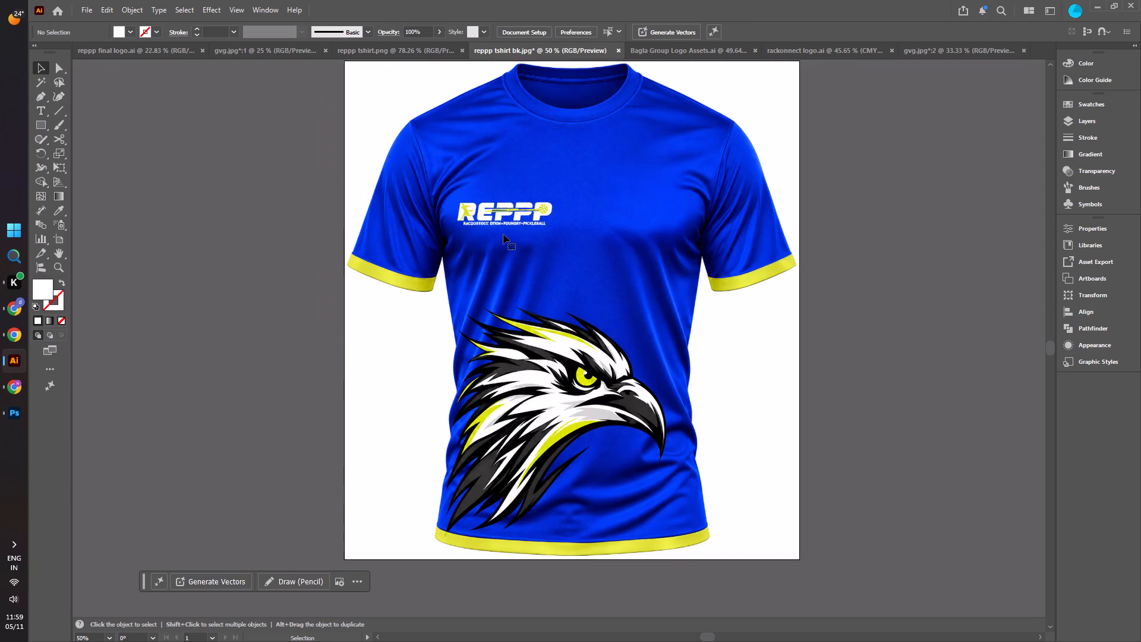
In the second gvg.jpg window, undo the grouping and recent edits until the REPPP lettering has its tagline back, and clear the selection.
click(966, 53)
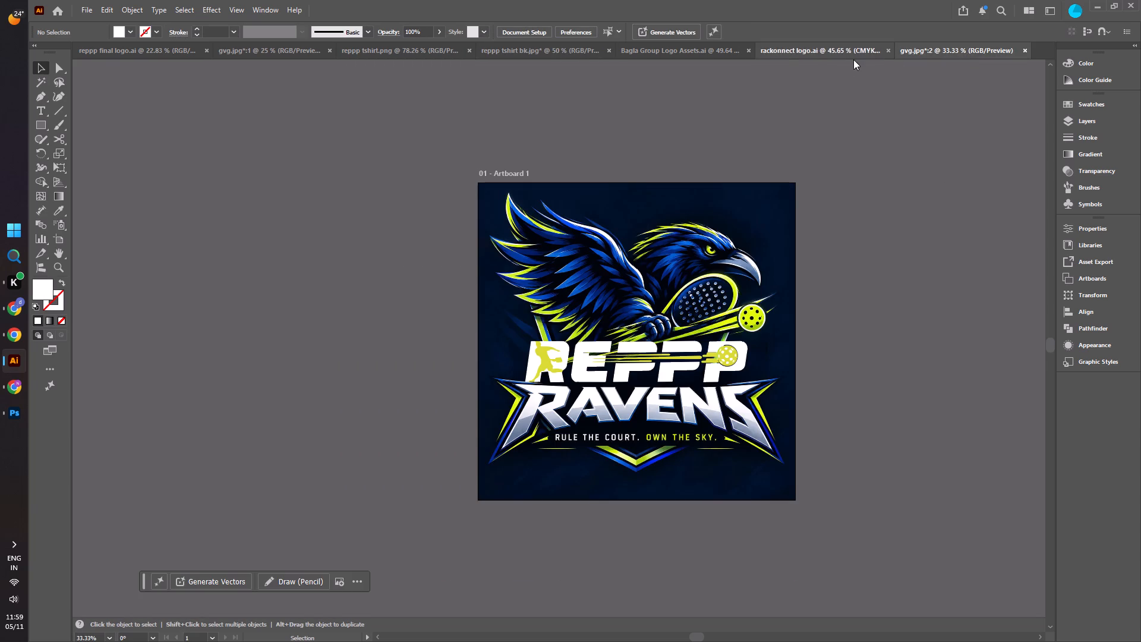
click(649, 363)
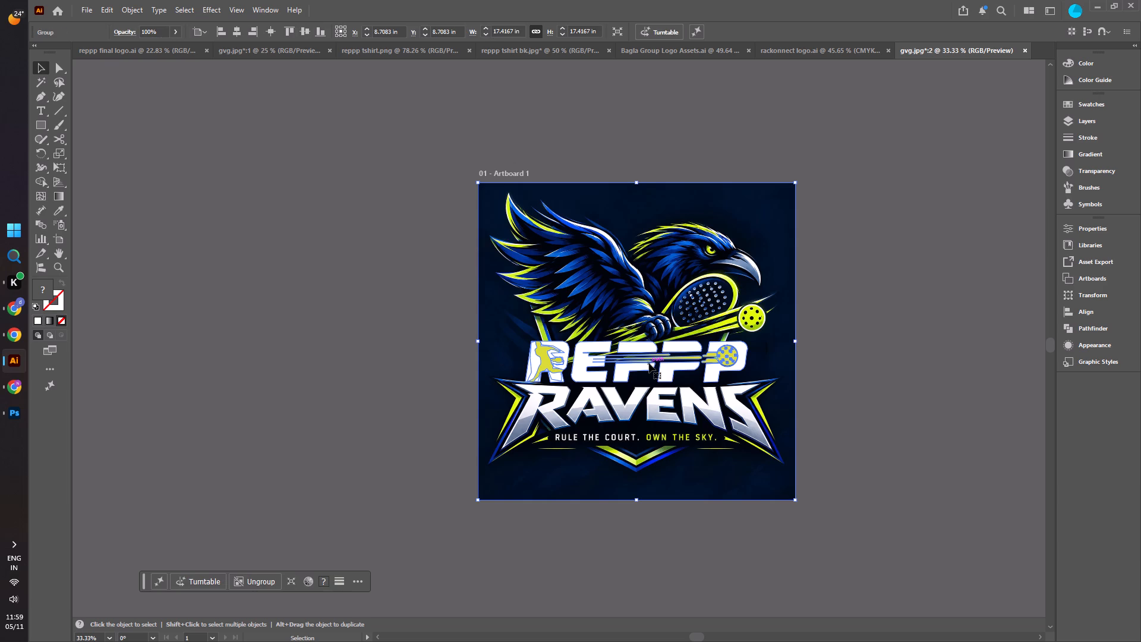
key(ctrl+z)
key(ctrl+z)
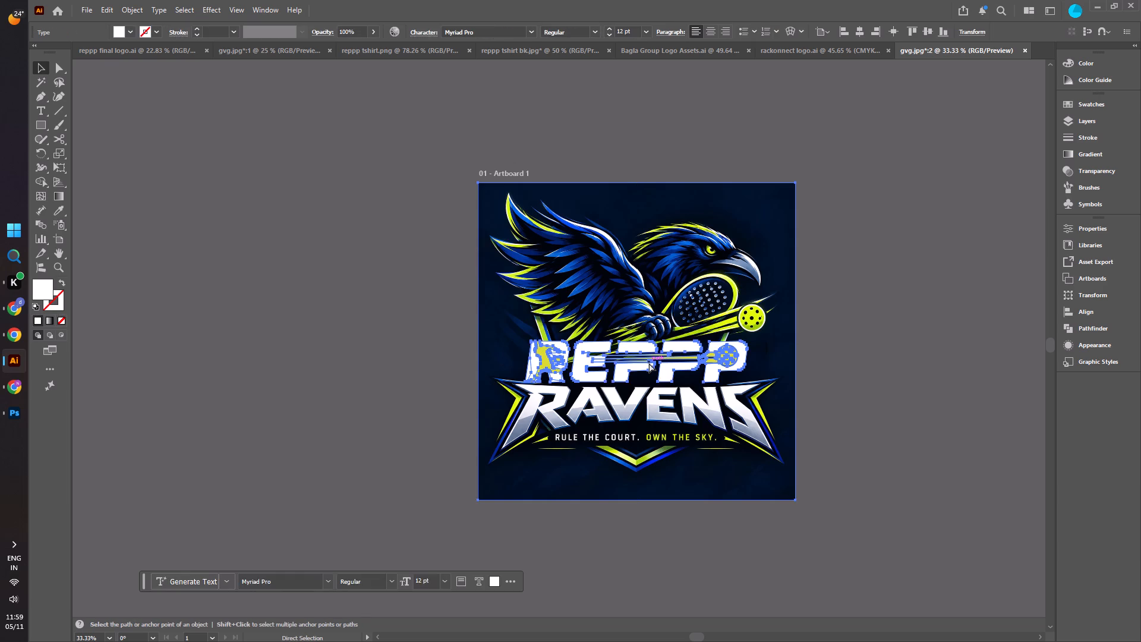
click(428, 351)
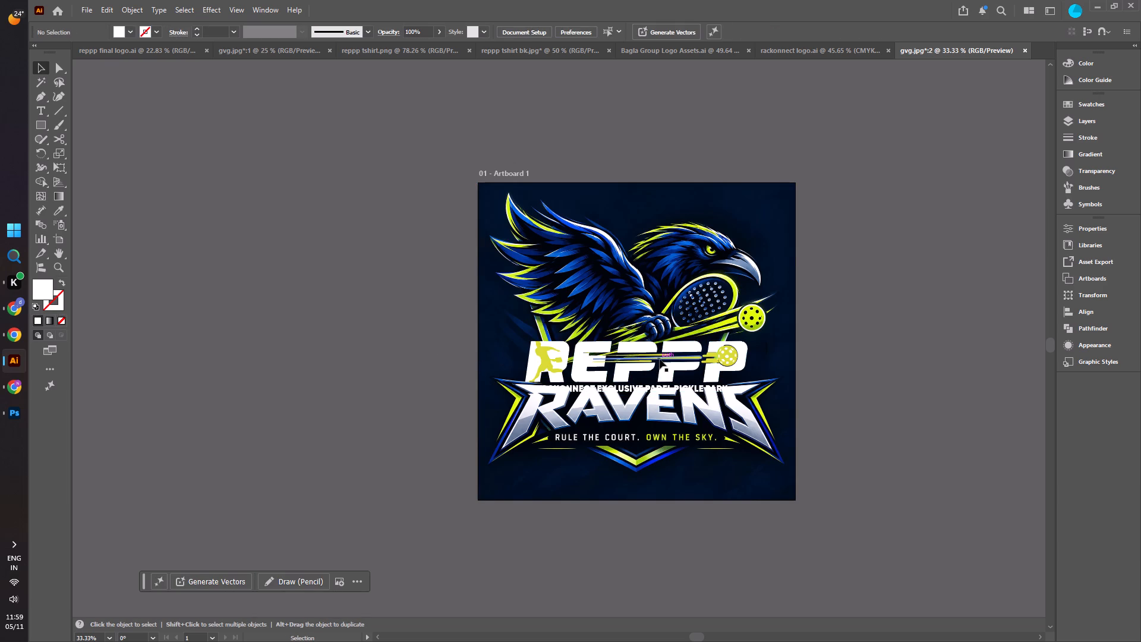
key(ctrl+z)
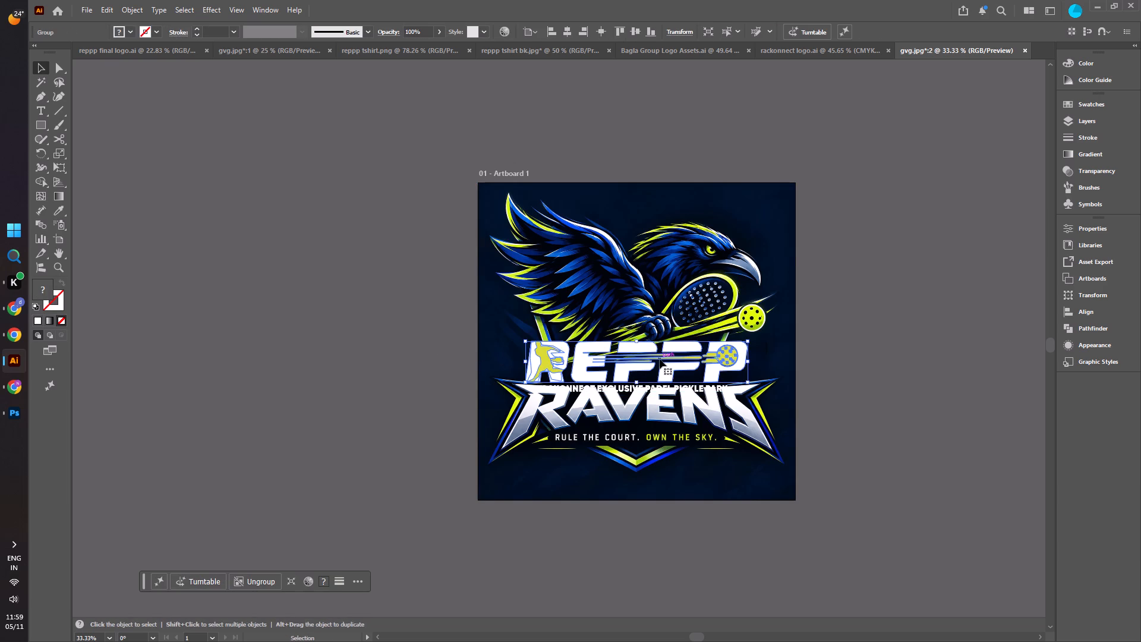
key(z)
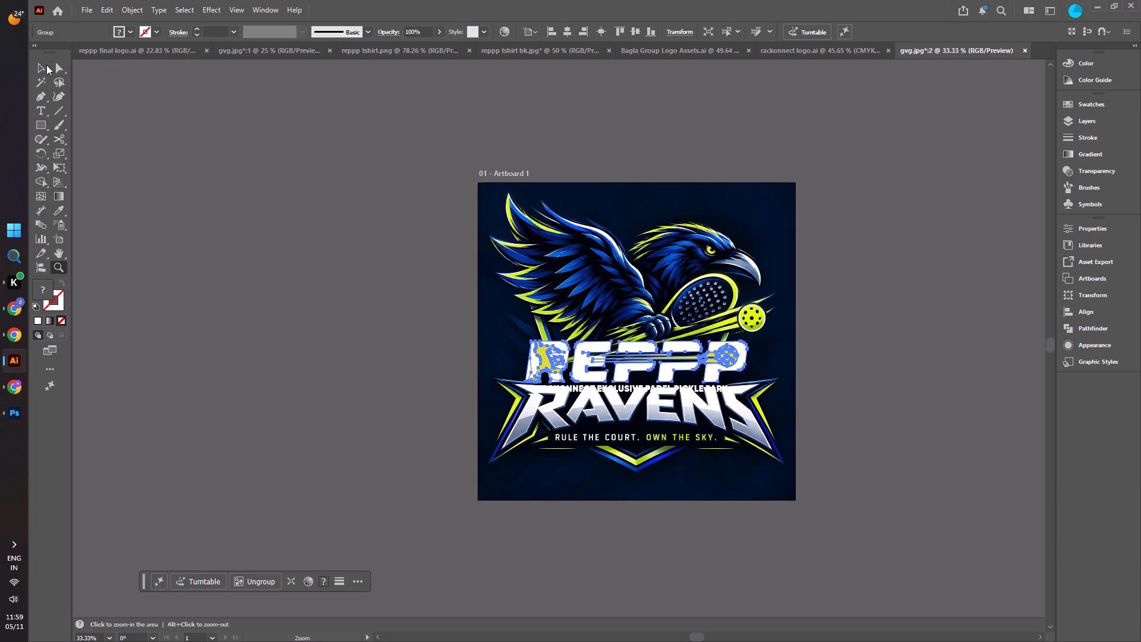
click(46, 65)
click(208, 178)
key(ctrl+z)
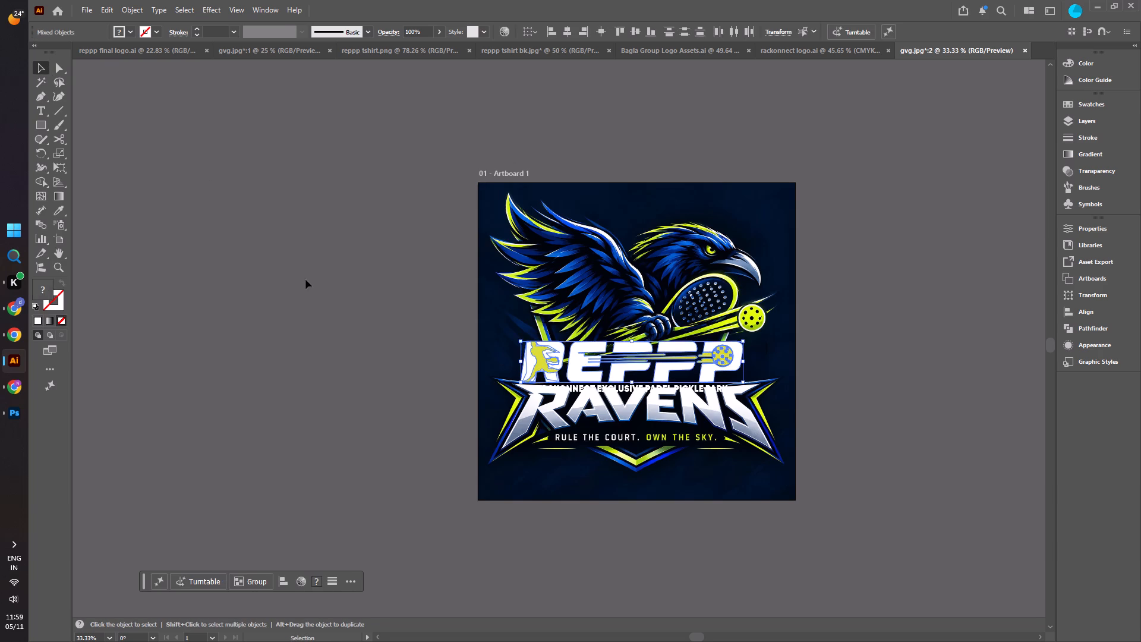
click(305, 279)
Move the REPPP logo group to the artboard's vertical midline just above RAVENS, at about X 8.71 in, Y 10.34 in.
click(632, 373)
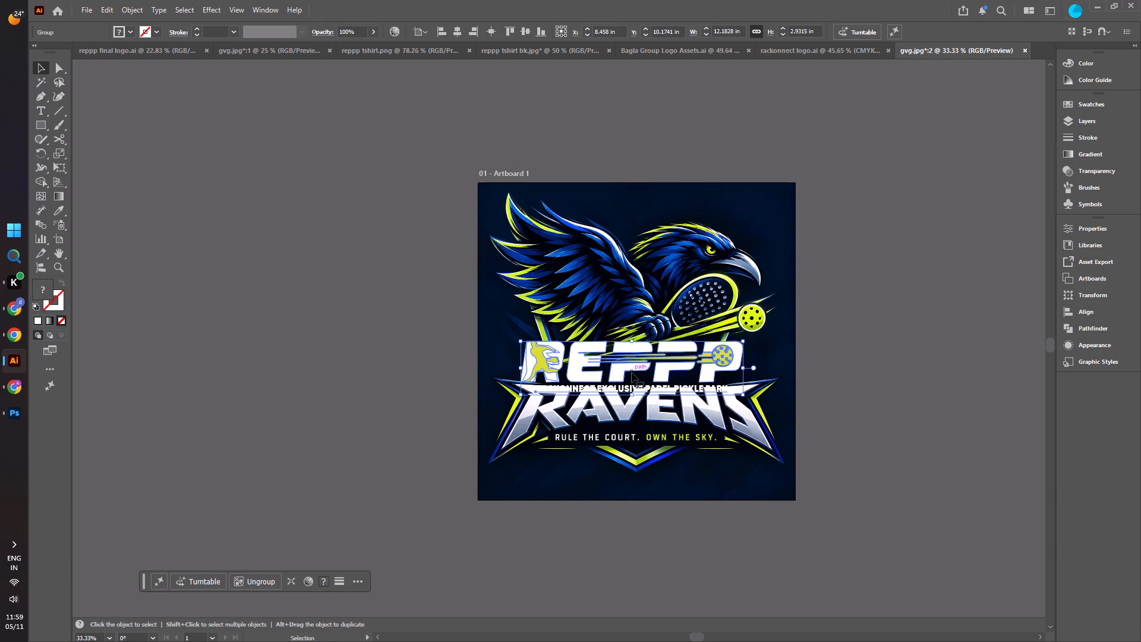
click(632, 373)
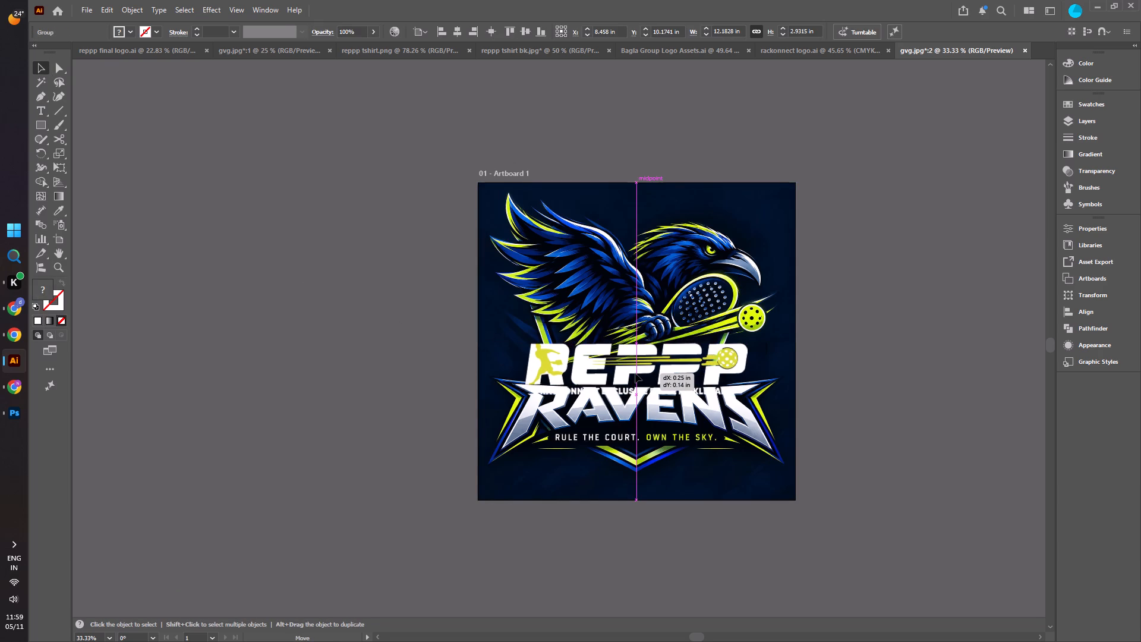
key(Down)
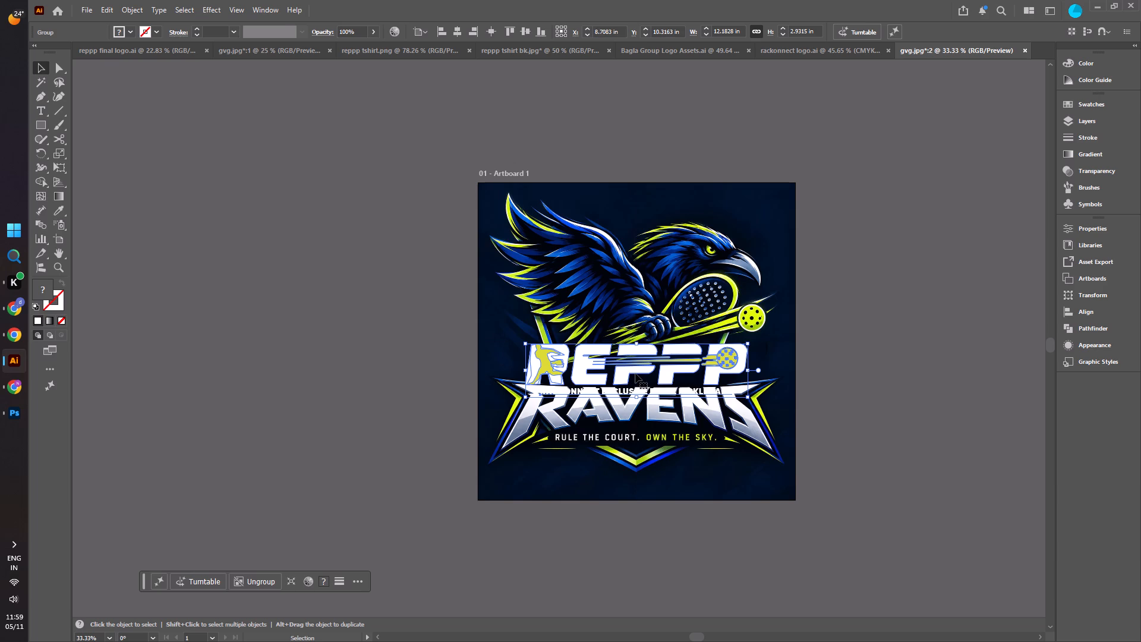
key(Down)
key(Down)
key(Down)
key(Down)
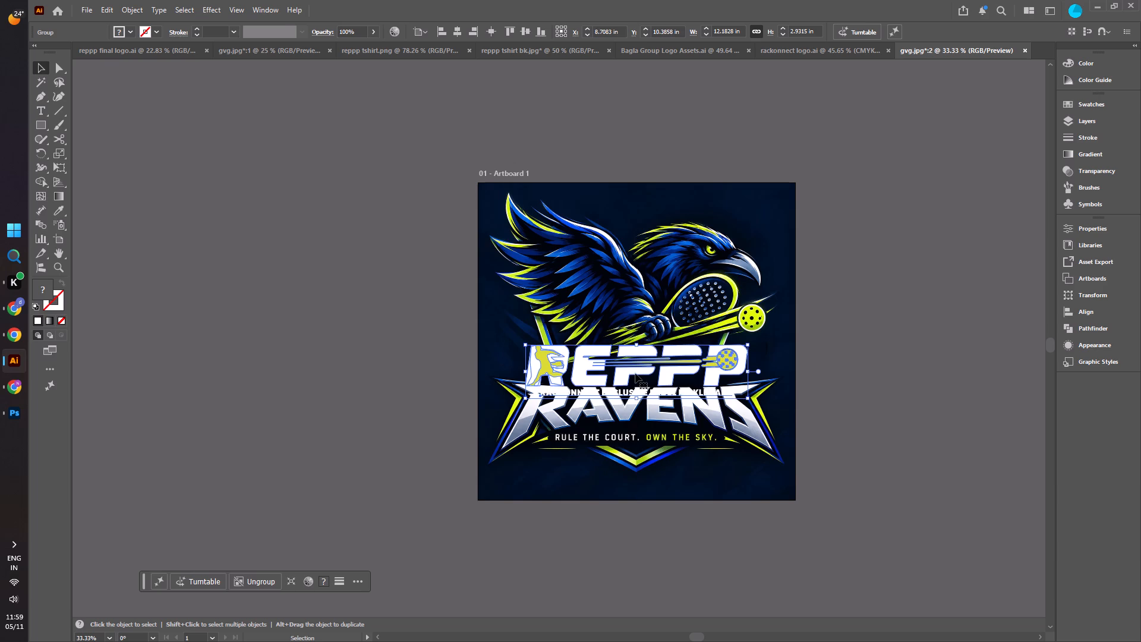
key(Up)
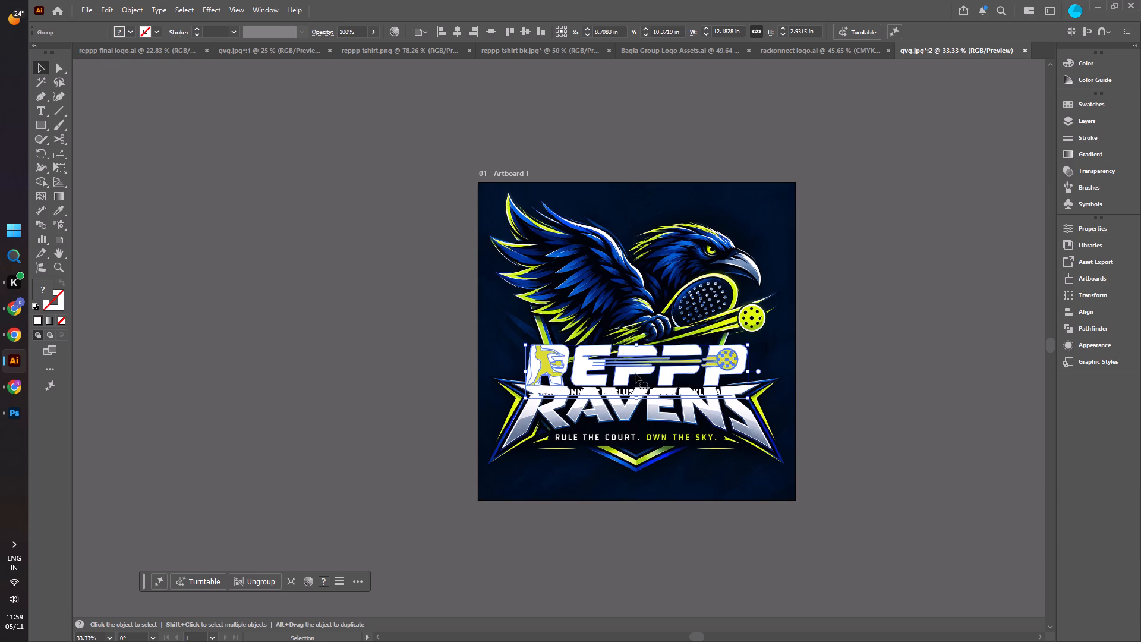
key(Up)
key(Up)
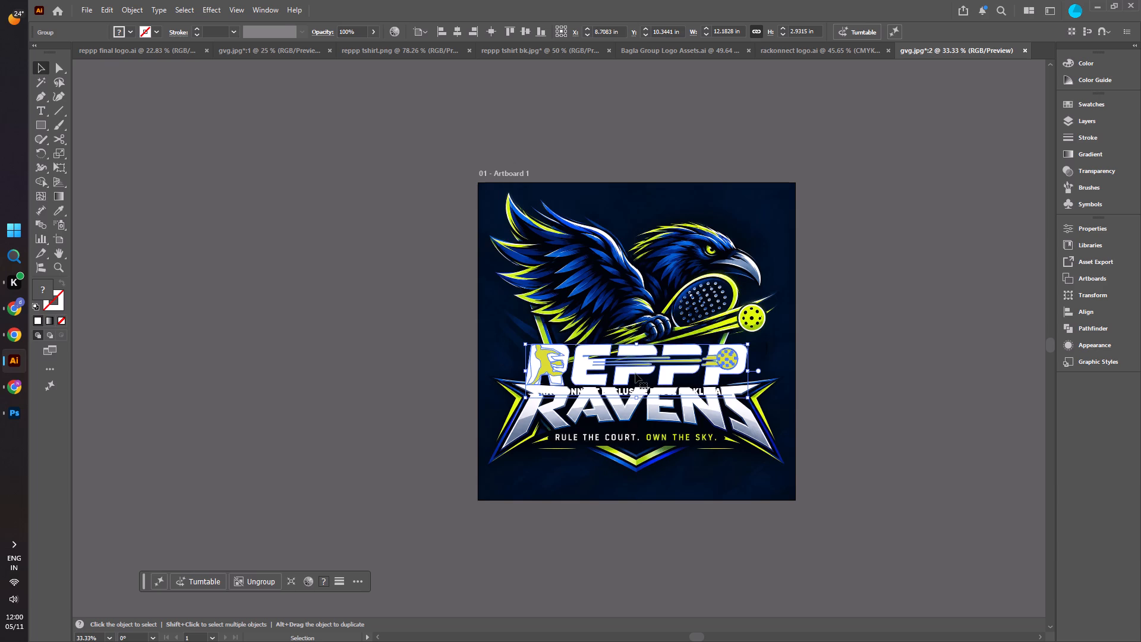
Ungroup the REPPP logo and delete the tagline text beneath its lettering.
click(245, 586)
click(286, 339)
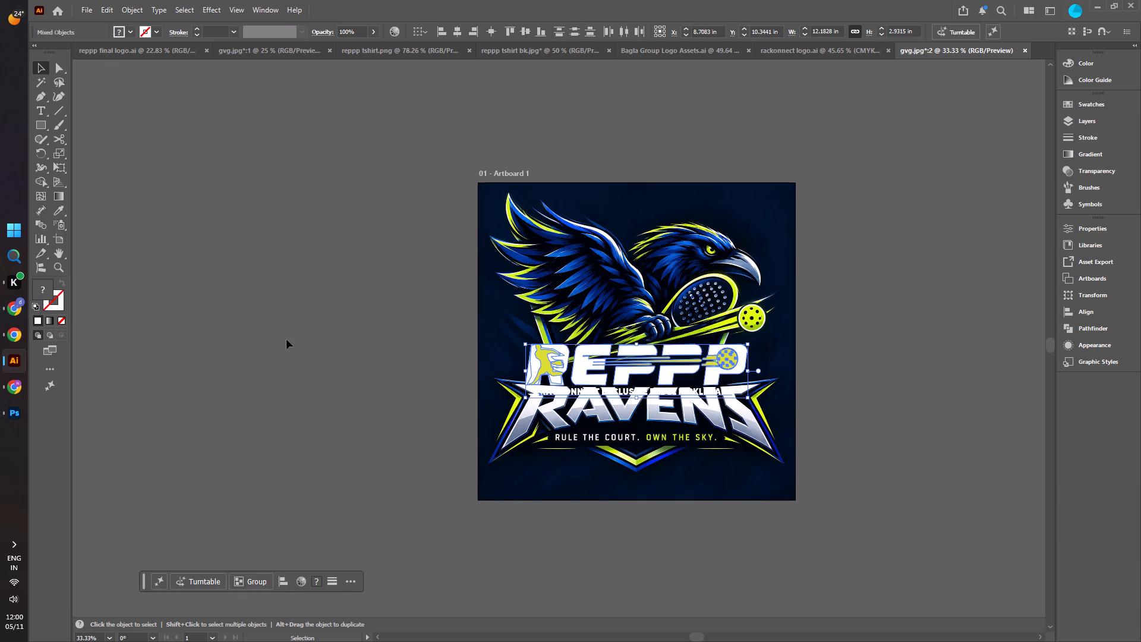
click(623, 394)
key(Up)
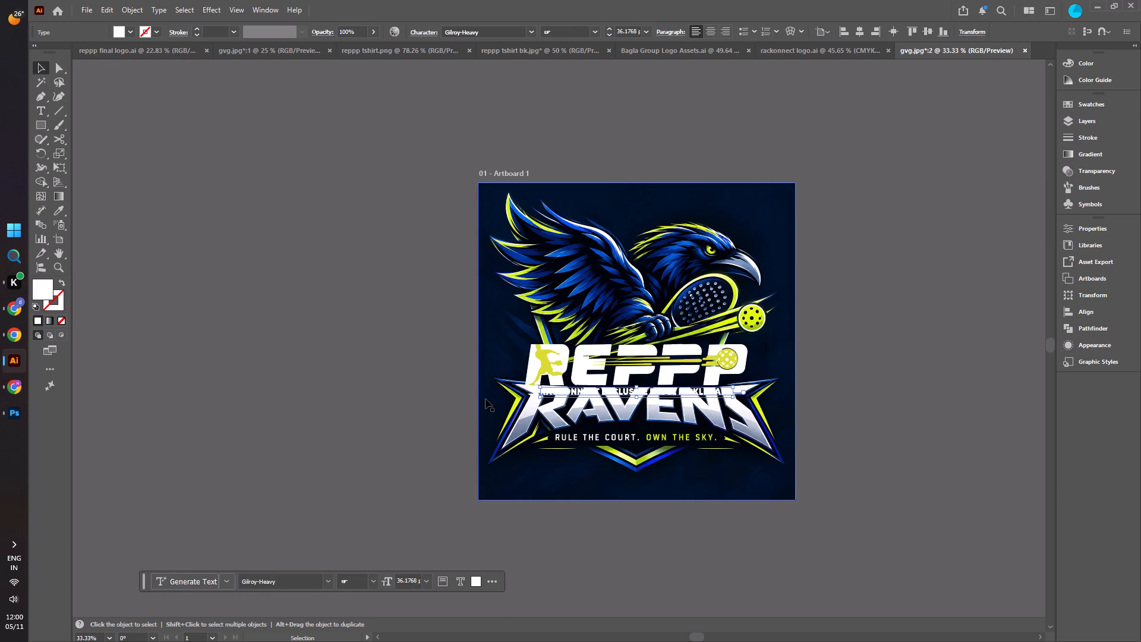
key(Delete)
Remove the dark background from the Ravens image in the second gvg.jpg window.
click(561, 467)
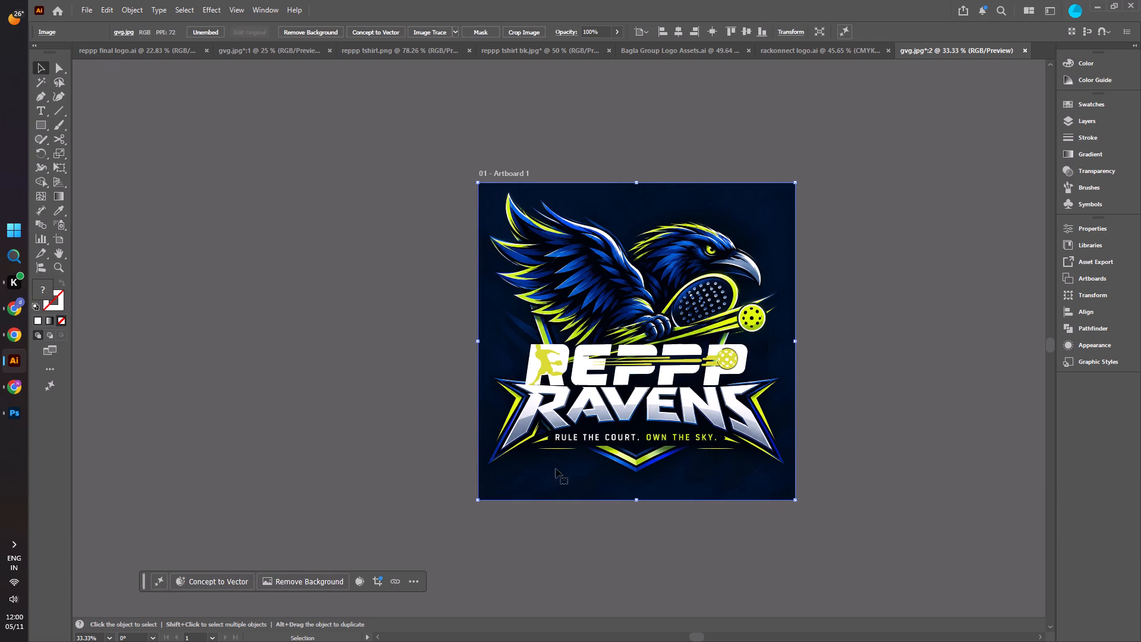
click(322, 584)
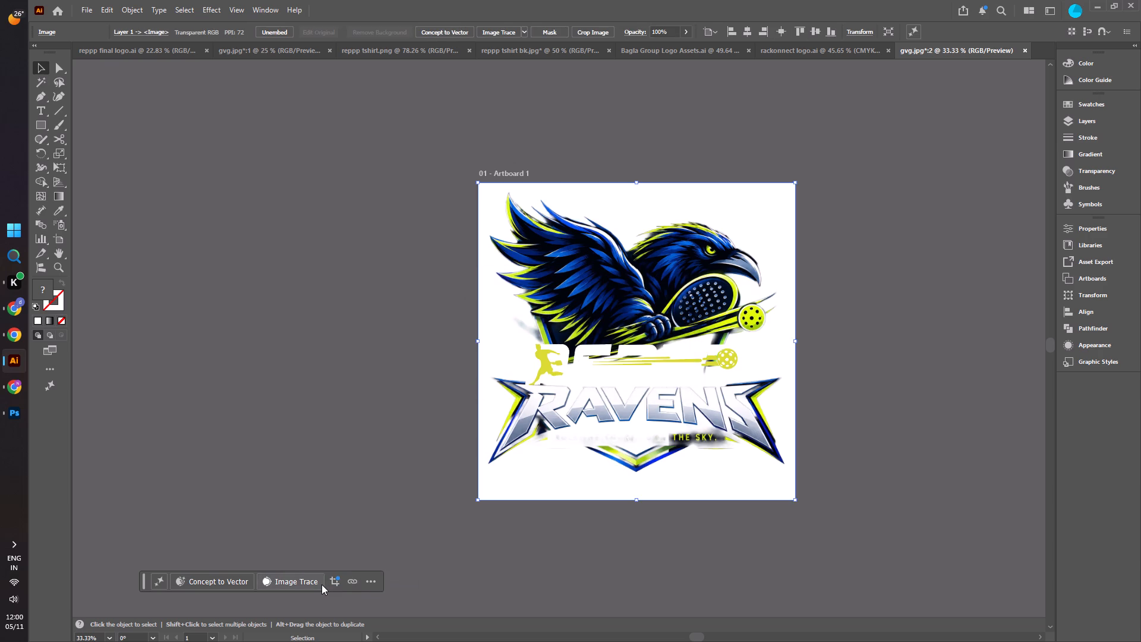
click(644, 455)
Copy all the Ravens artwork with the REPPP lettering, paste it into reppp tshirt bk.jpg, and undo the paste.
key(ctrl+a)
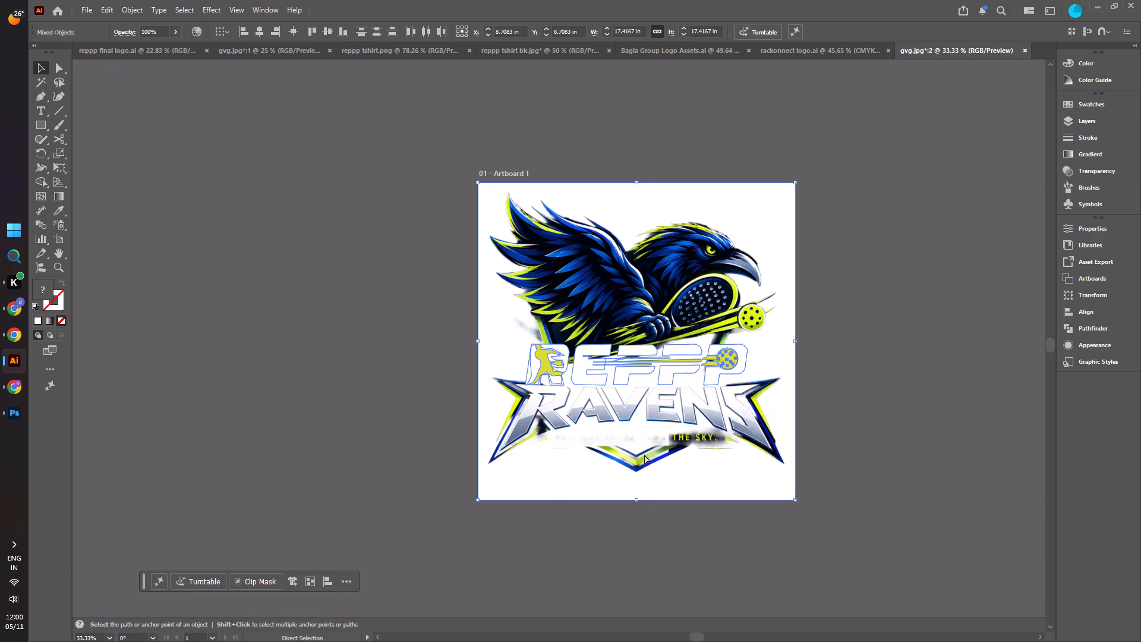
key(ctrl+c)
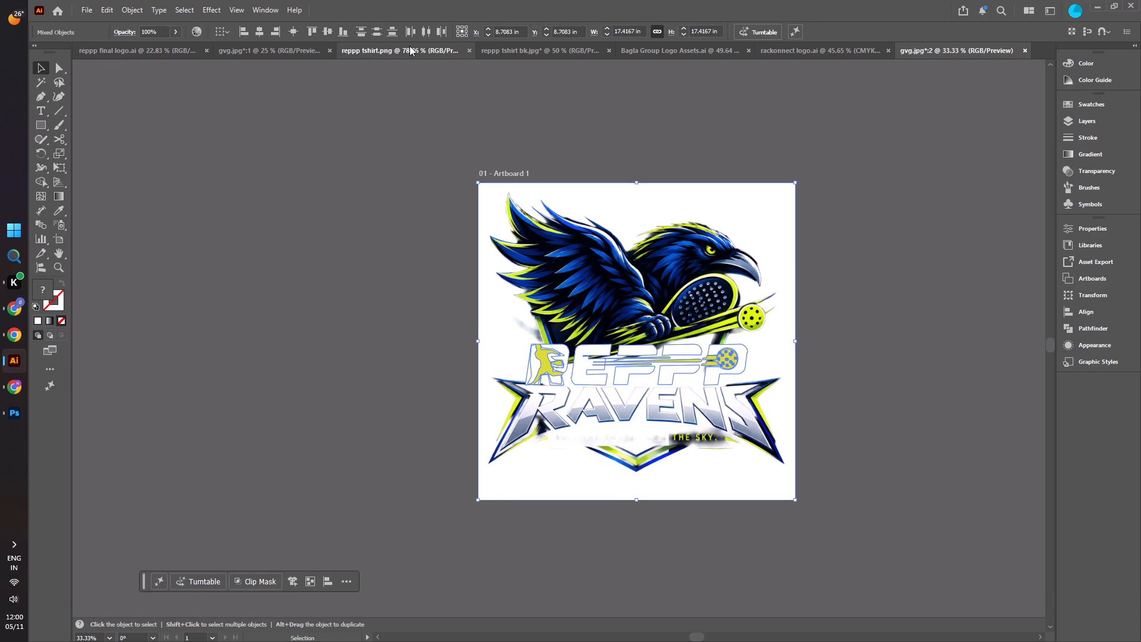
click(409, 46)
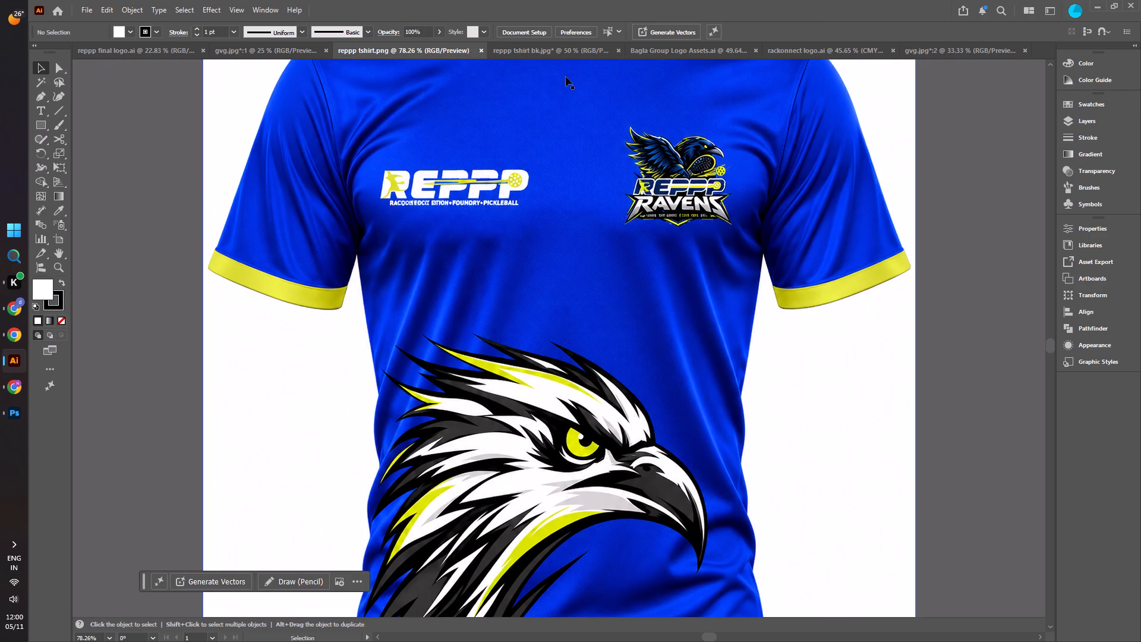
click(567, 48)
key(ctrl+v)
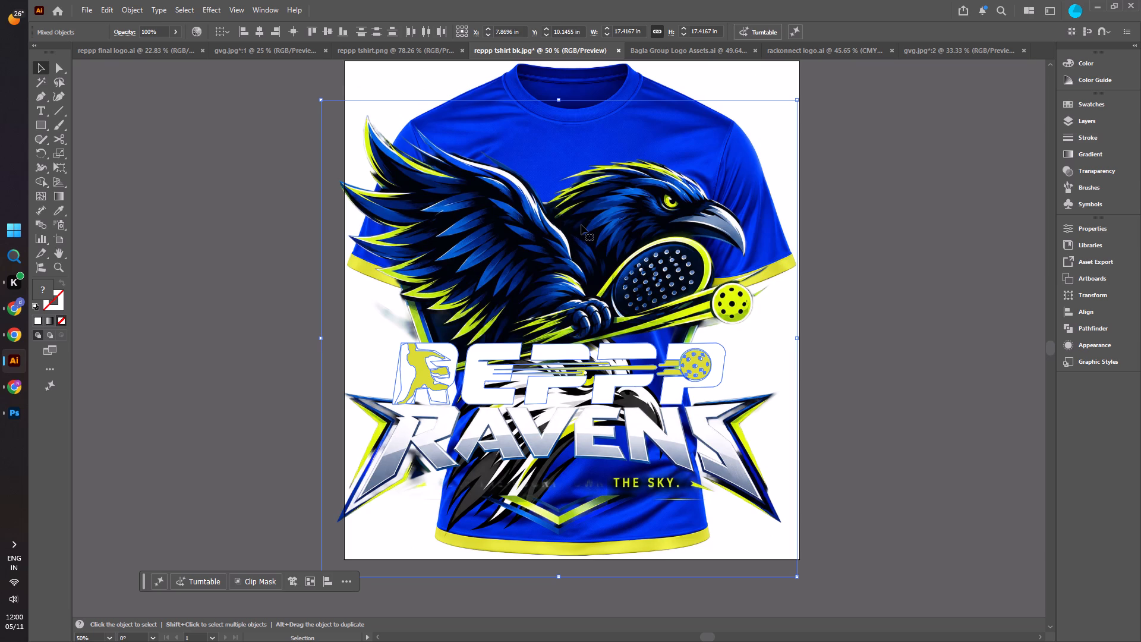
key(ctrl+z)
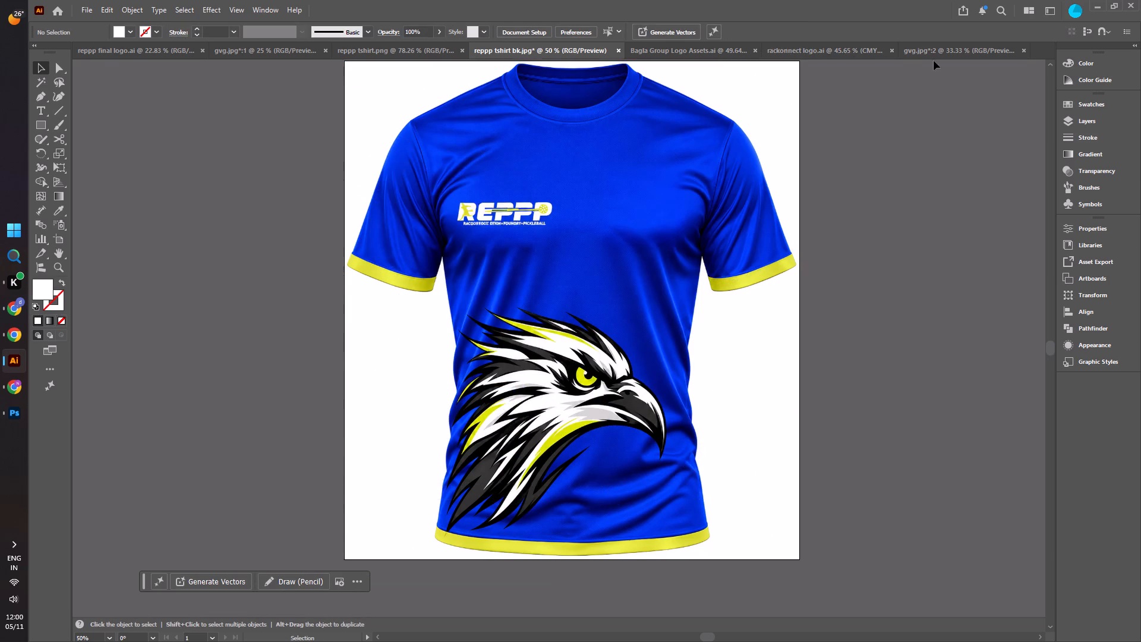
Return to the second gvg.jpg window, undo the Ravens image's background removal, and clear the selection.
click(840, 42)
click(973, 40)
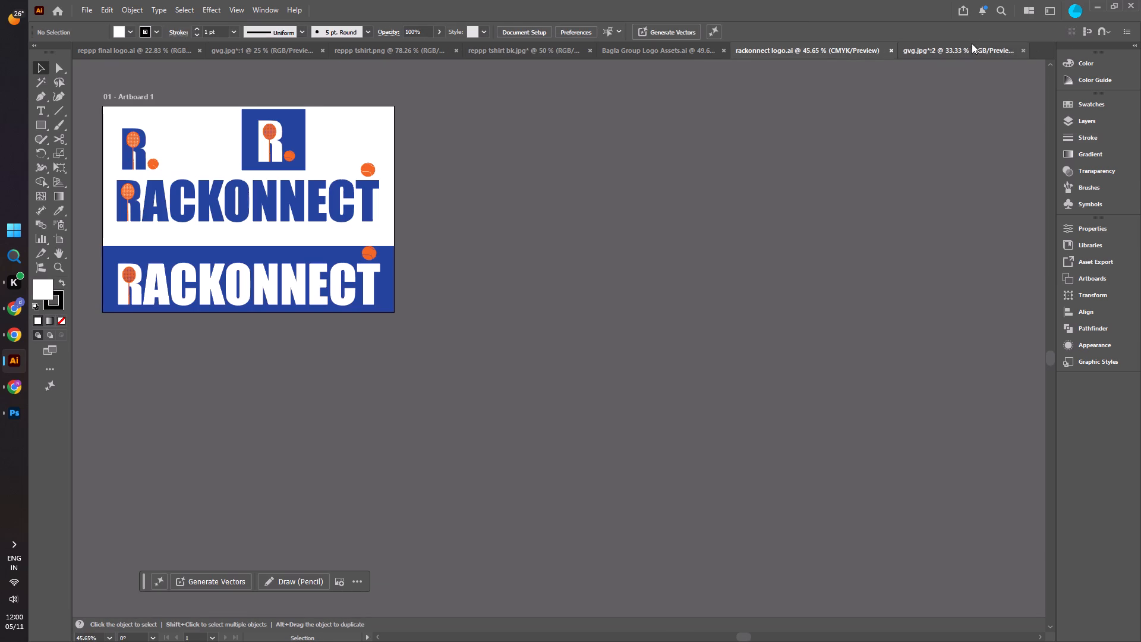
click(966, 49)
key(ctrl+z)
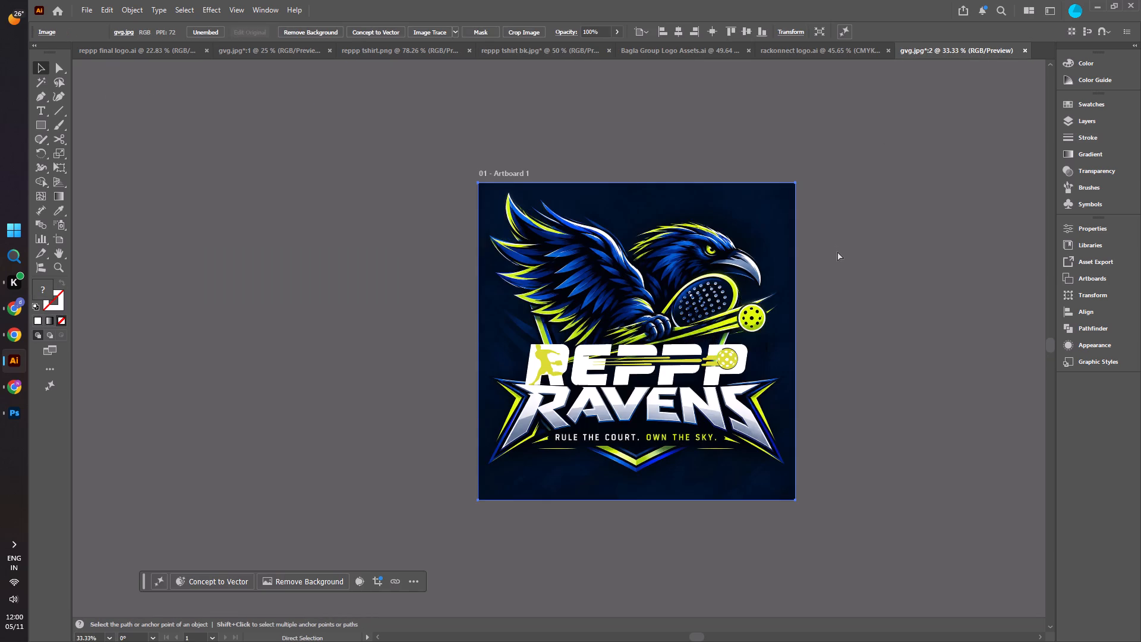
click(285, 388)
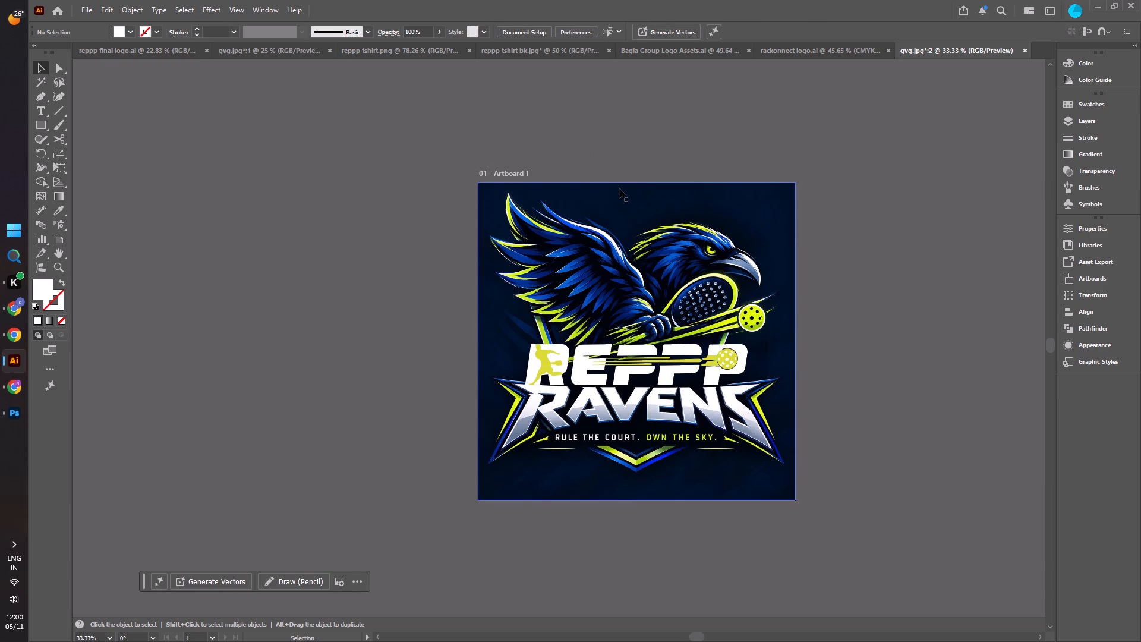
Image Trace the Ravens image with the High Fidelity Photo preset, and reselect the traced image.
click(623, 206)
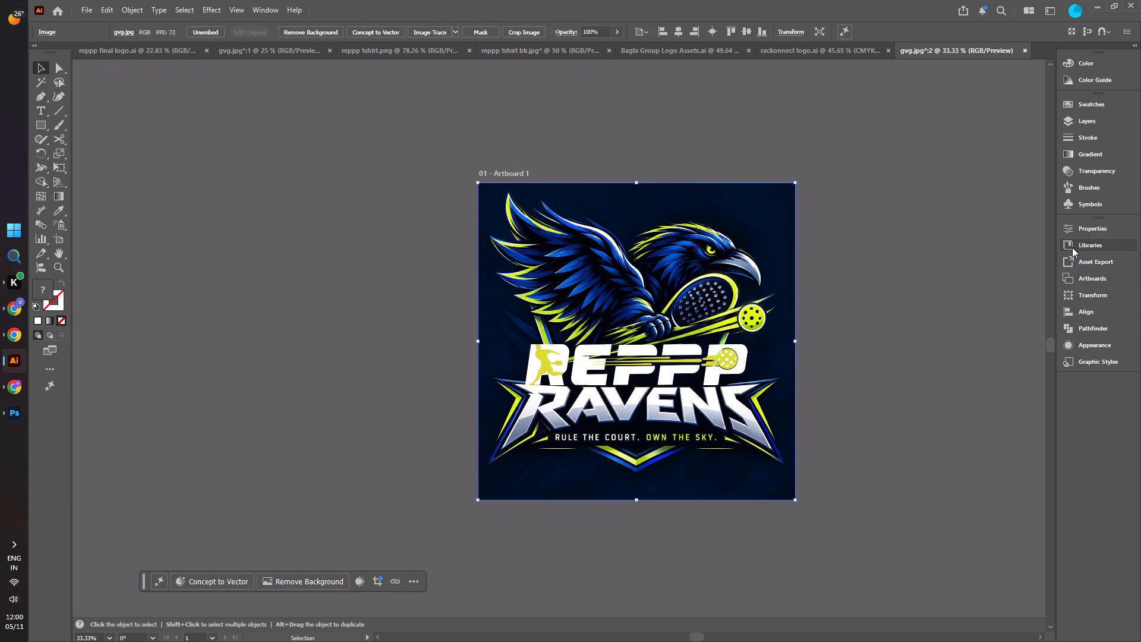
click(1073, 230)
scroll(973, 401, down, 5)
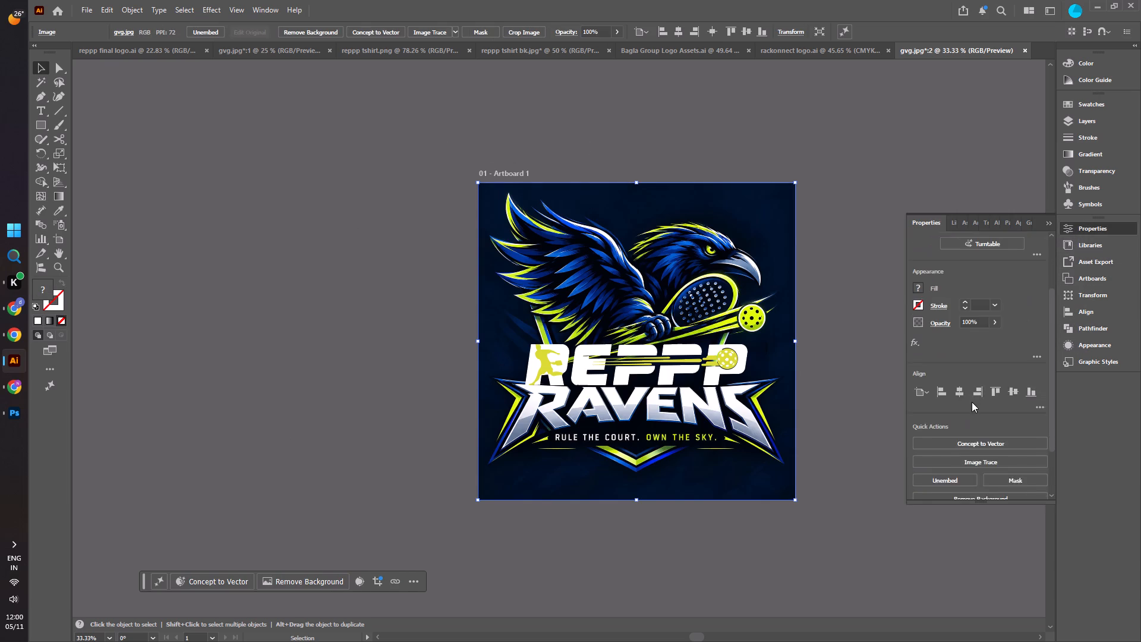
scroll(972, 402, down, 3)
click(992, 436)
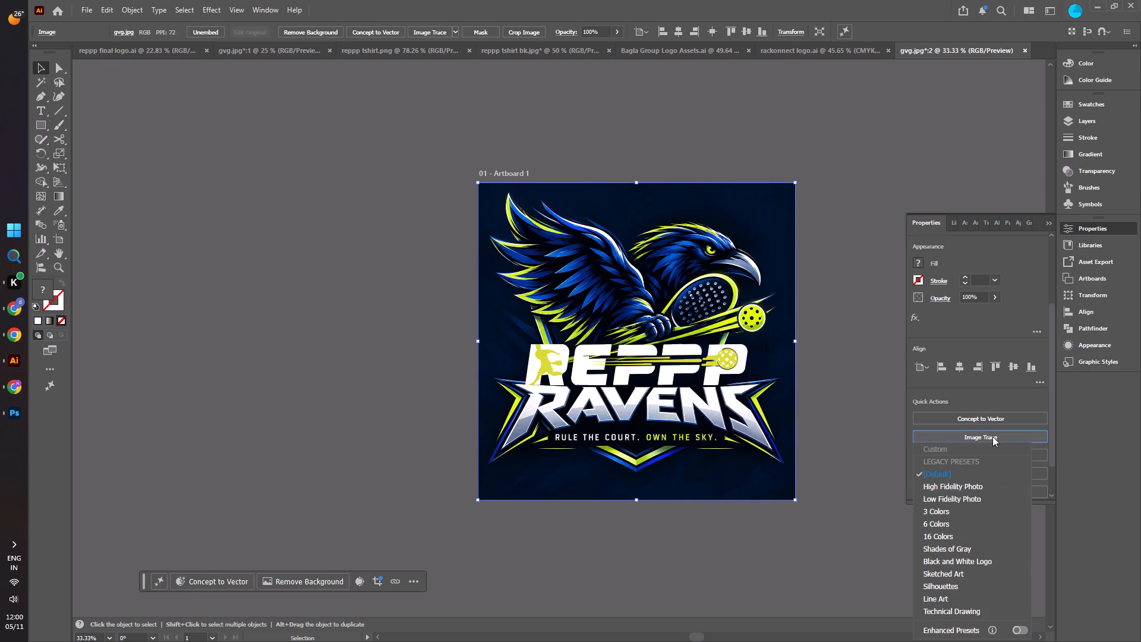
click(968, 484)
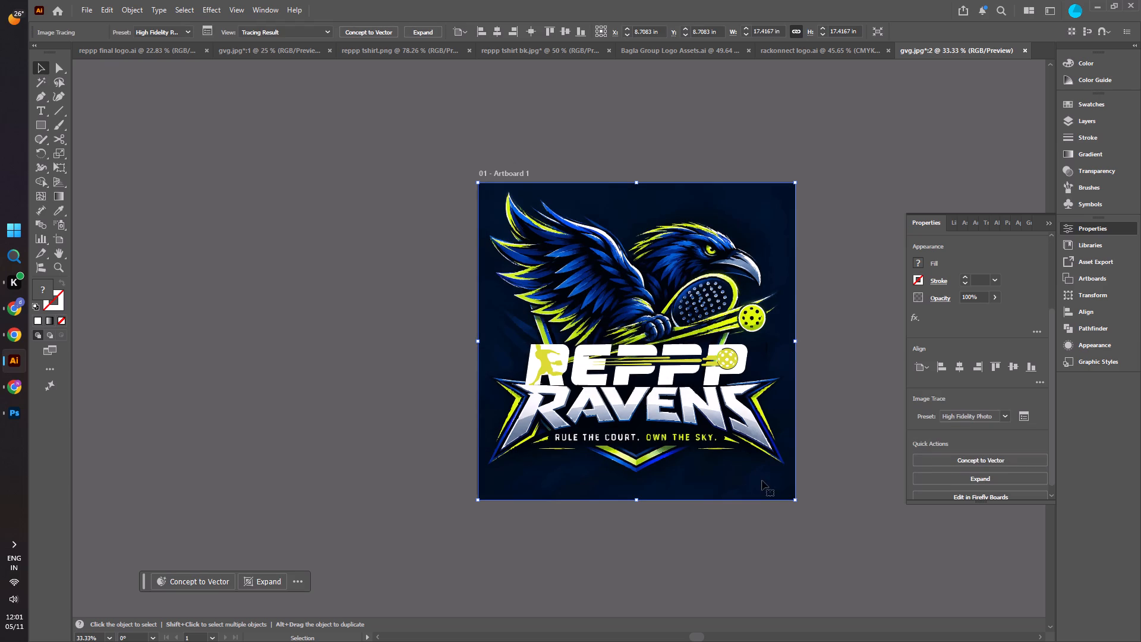
click(832, 399)
click(693, 479)
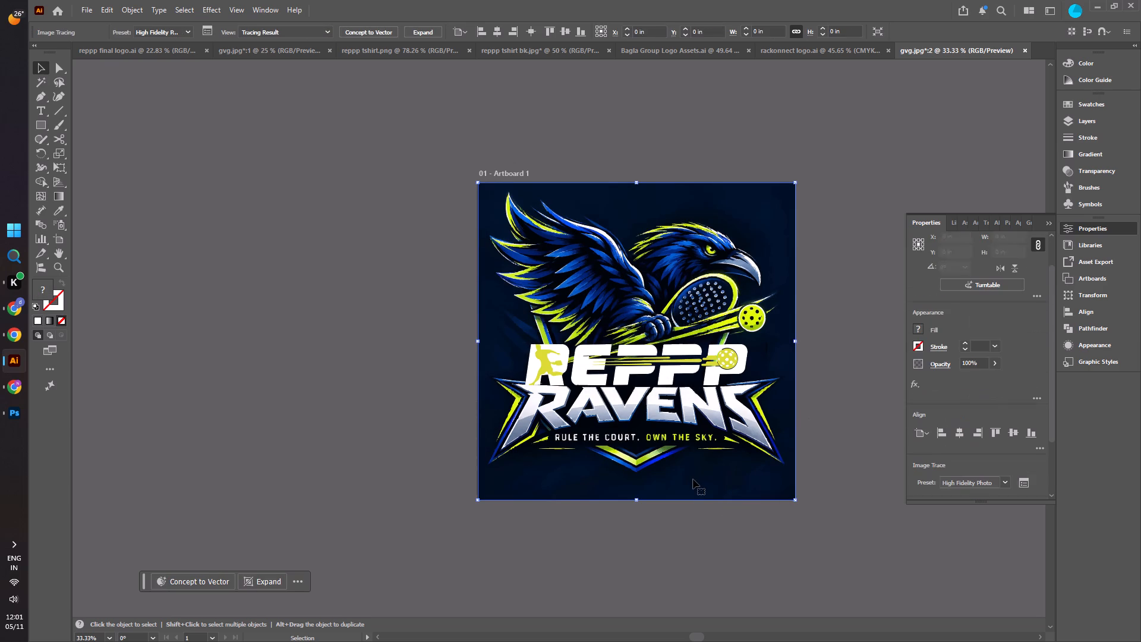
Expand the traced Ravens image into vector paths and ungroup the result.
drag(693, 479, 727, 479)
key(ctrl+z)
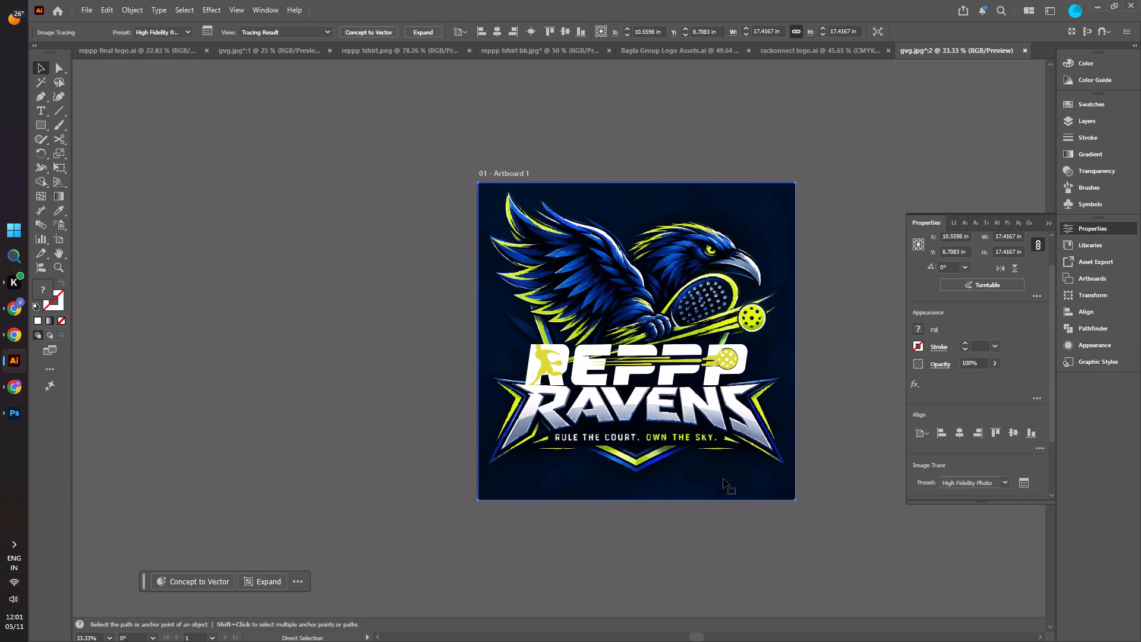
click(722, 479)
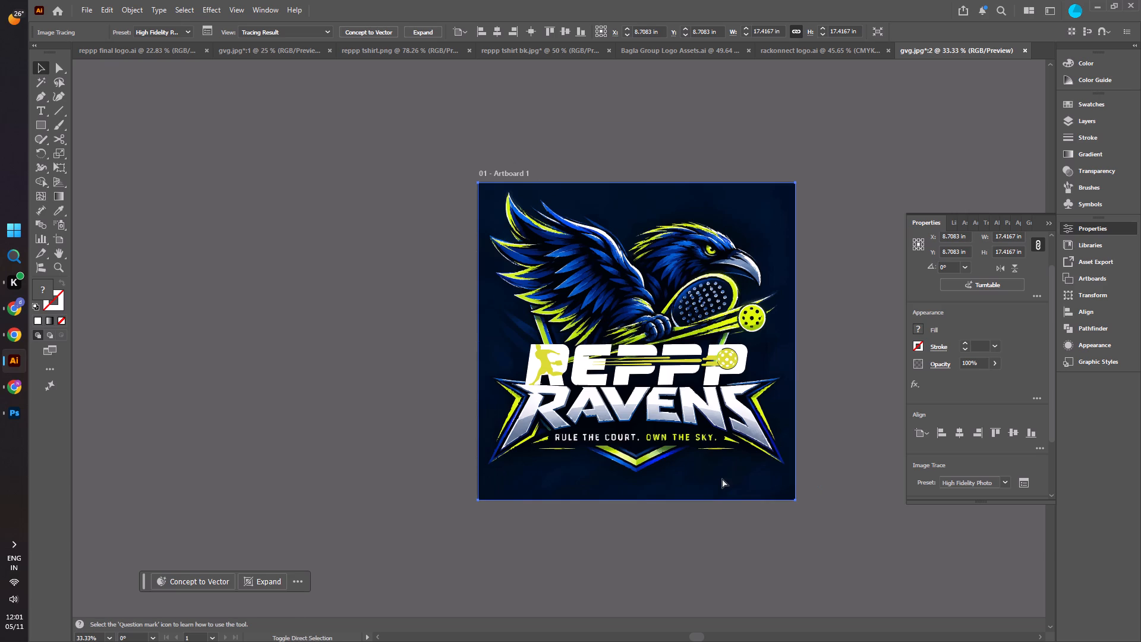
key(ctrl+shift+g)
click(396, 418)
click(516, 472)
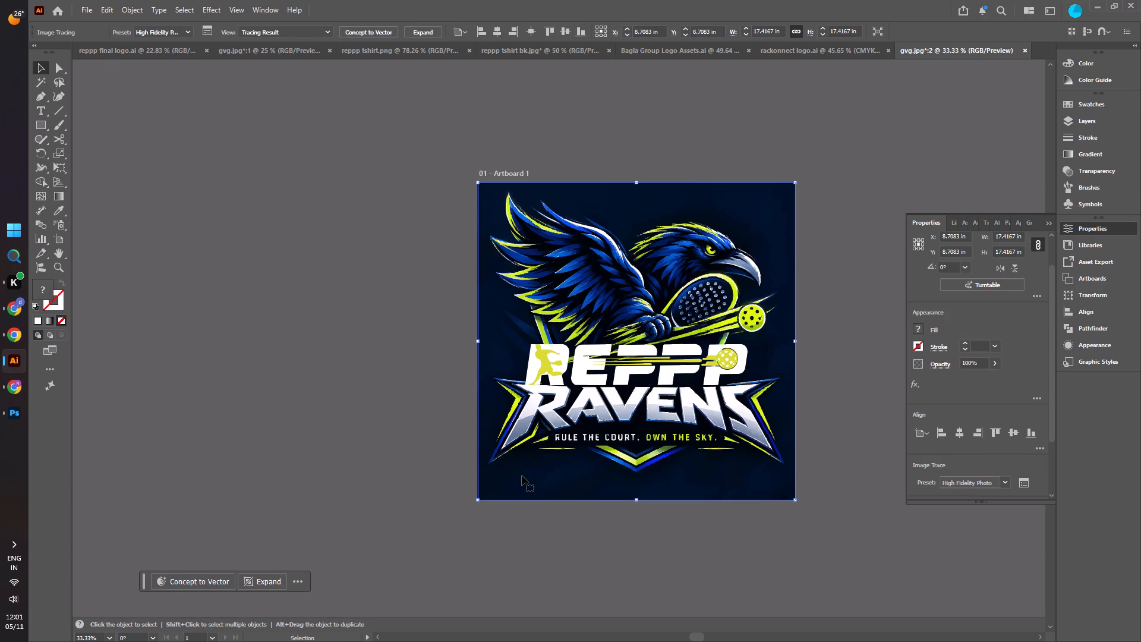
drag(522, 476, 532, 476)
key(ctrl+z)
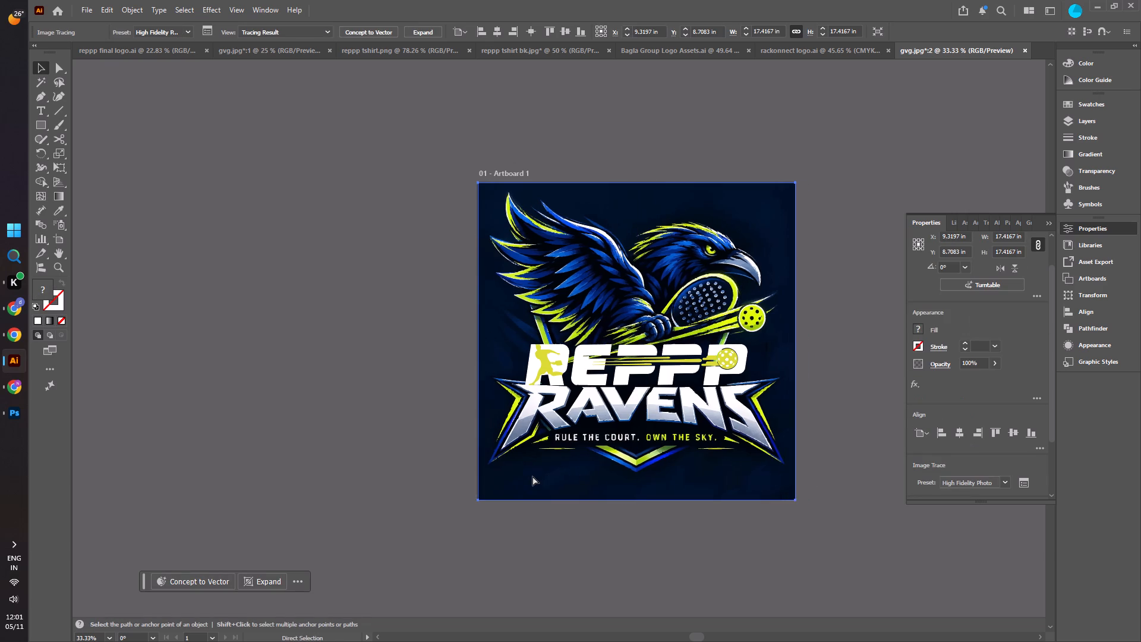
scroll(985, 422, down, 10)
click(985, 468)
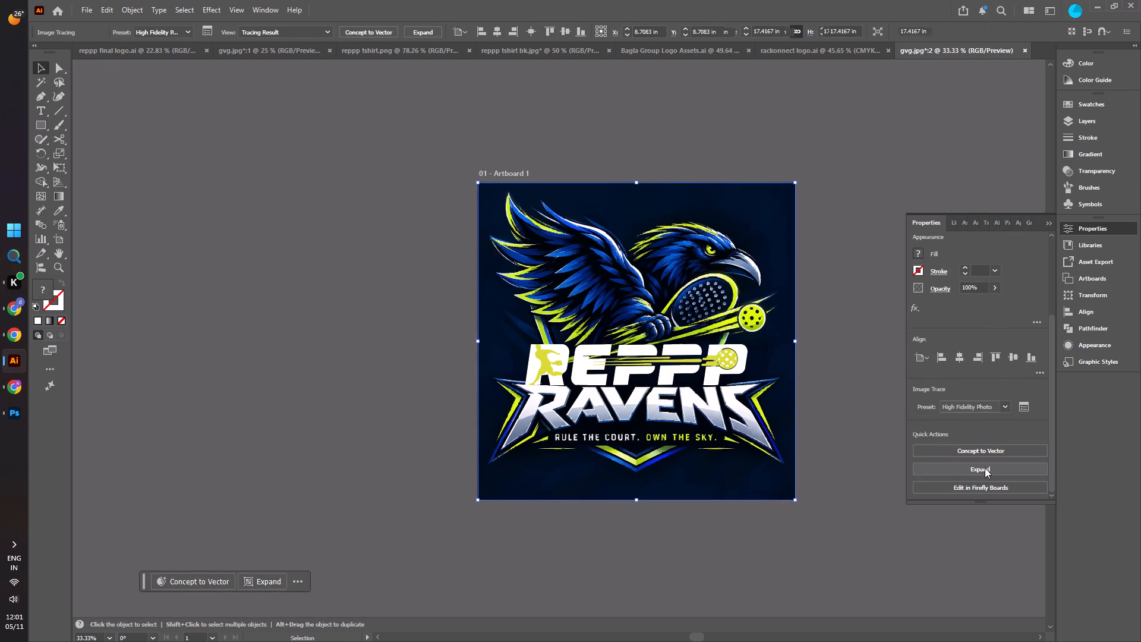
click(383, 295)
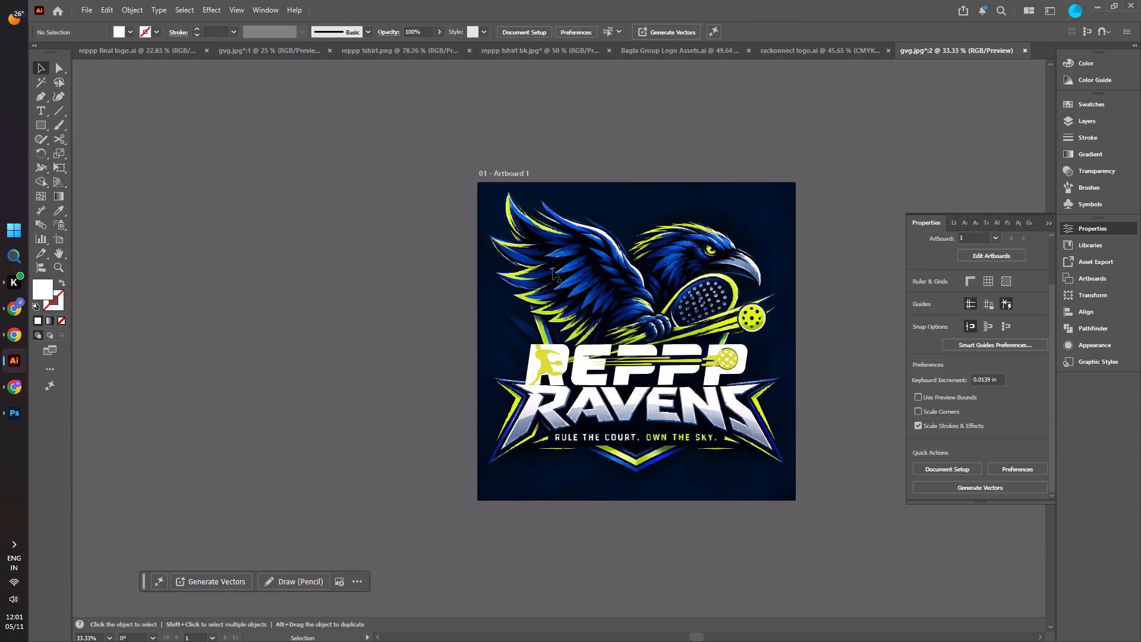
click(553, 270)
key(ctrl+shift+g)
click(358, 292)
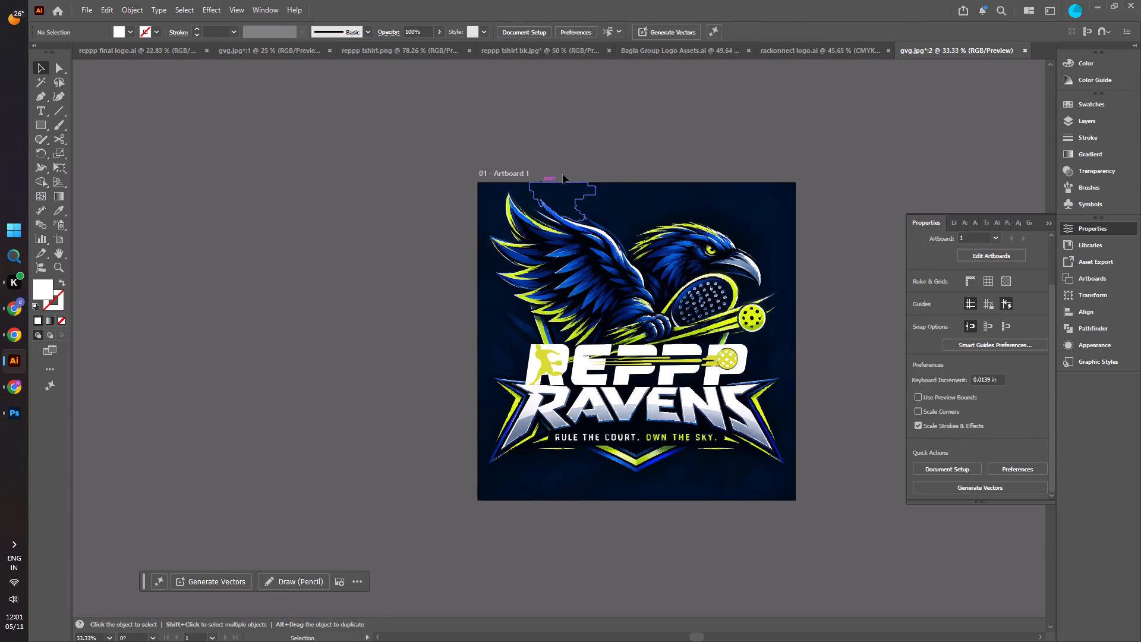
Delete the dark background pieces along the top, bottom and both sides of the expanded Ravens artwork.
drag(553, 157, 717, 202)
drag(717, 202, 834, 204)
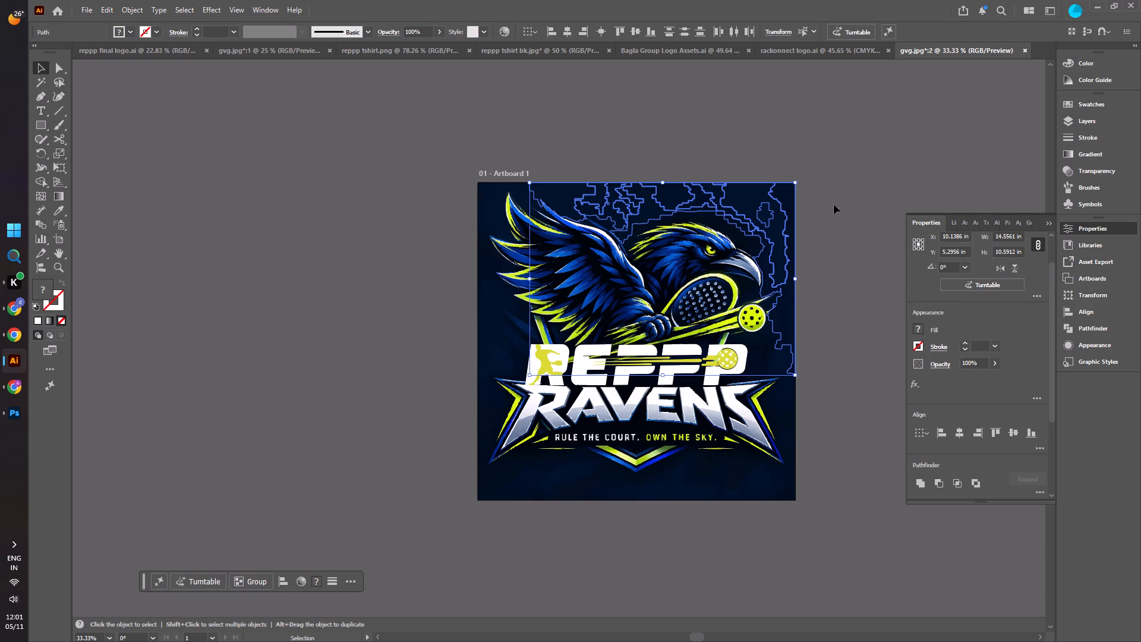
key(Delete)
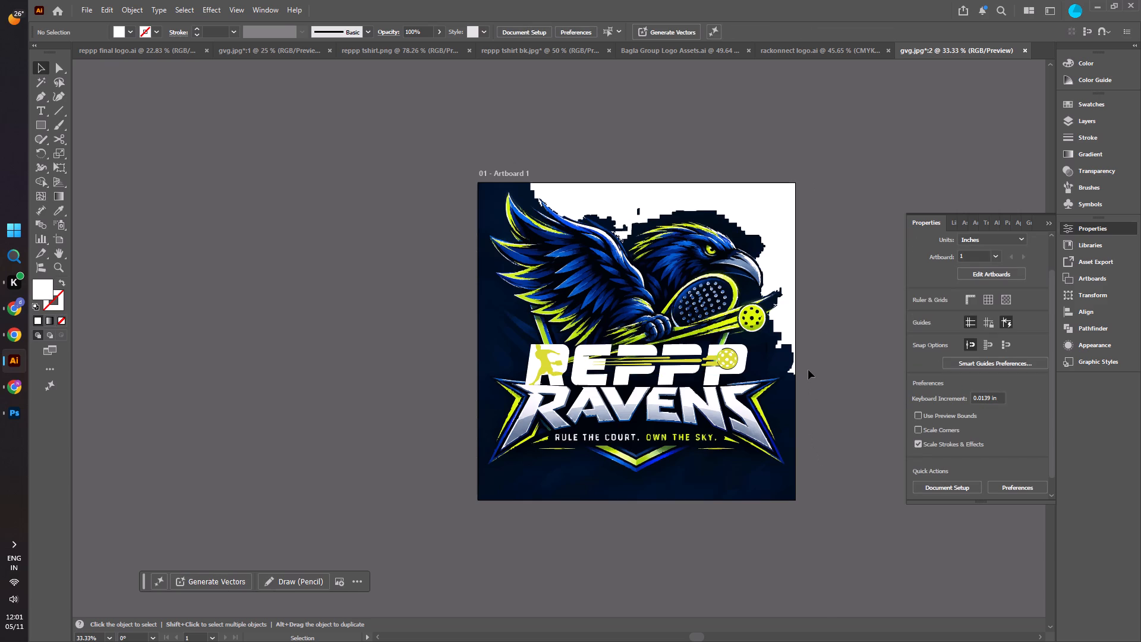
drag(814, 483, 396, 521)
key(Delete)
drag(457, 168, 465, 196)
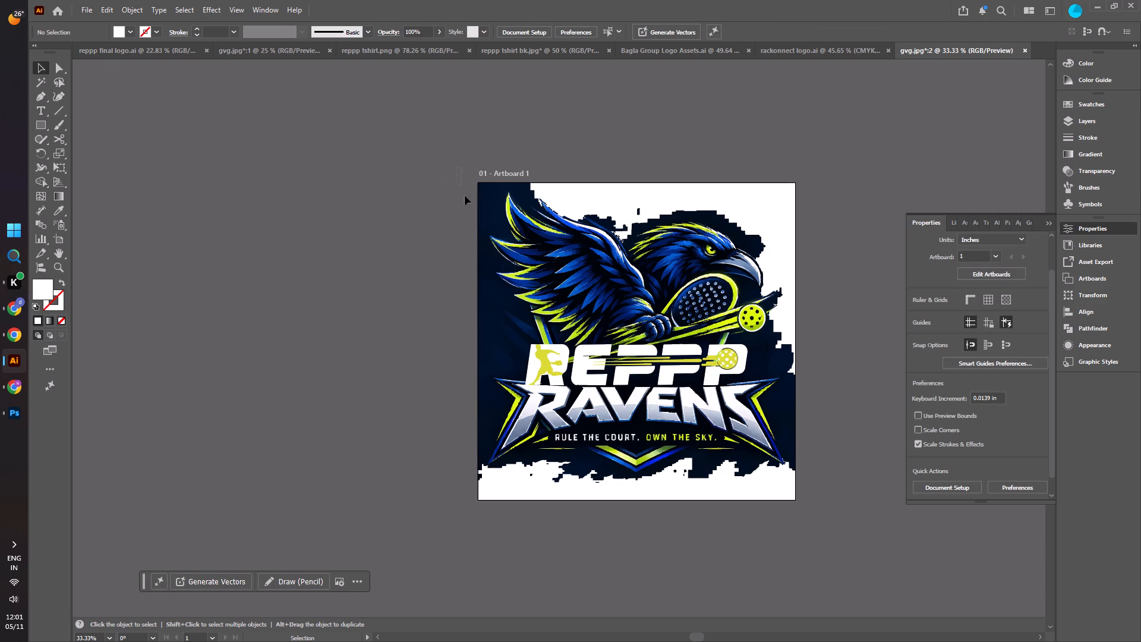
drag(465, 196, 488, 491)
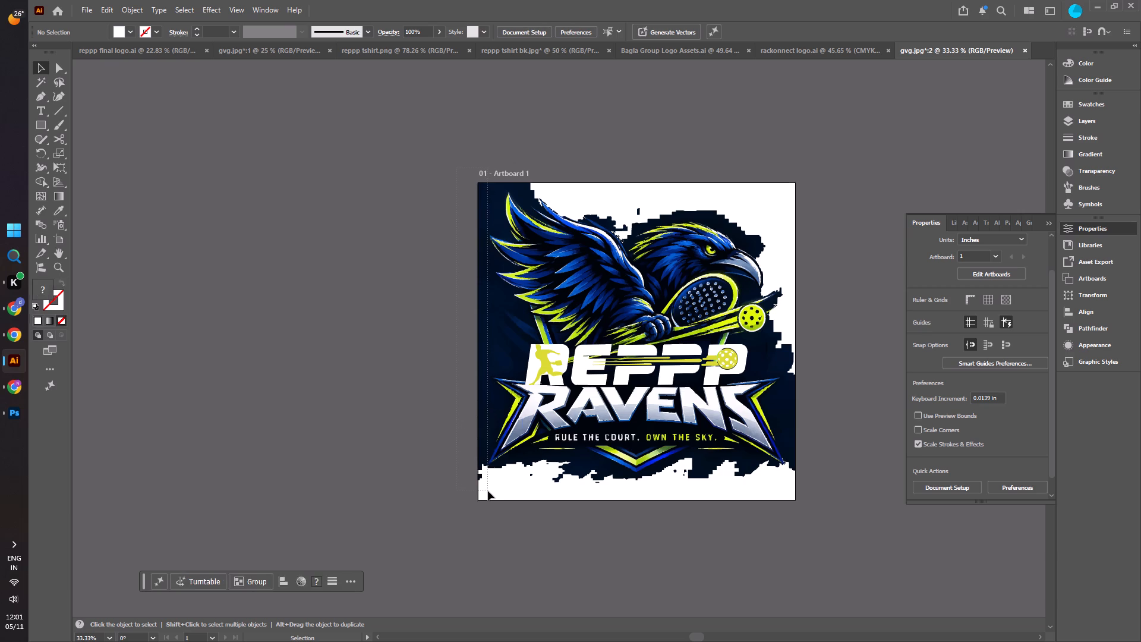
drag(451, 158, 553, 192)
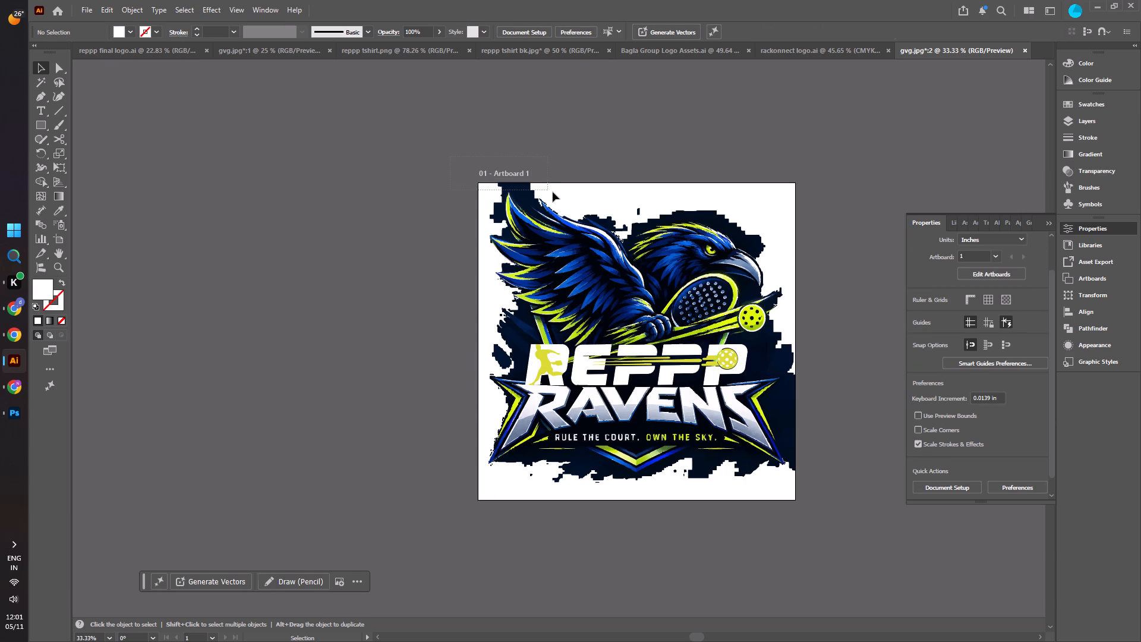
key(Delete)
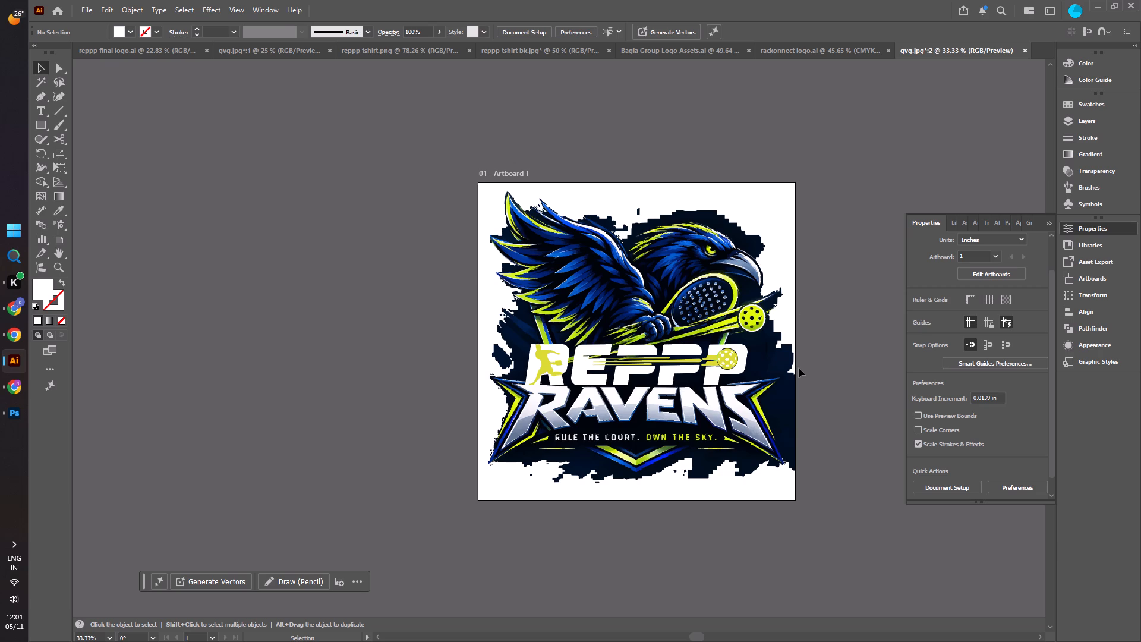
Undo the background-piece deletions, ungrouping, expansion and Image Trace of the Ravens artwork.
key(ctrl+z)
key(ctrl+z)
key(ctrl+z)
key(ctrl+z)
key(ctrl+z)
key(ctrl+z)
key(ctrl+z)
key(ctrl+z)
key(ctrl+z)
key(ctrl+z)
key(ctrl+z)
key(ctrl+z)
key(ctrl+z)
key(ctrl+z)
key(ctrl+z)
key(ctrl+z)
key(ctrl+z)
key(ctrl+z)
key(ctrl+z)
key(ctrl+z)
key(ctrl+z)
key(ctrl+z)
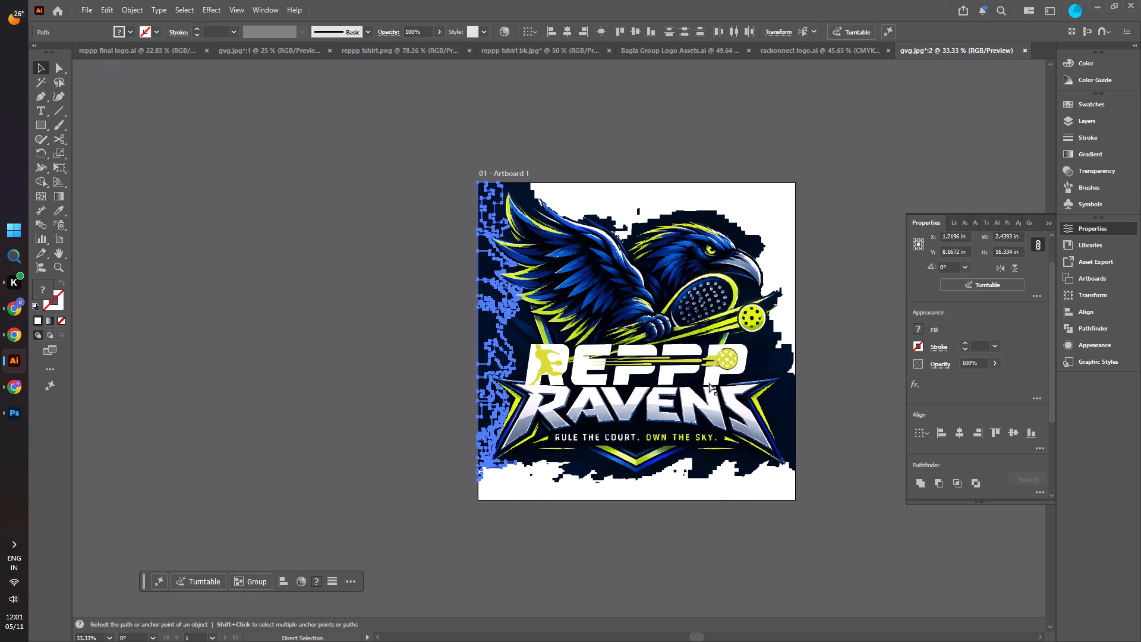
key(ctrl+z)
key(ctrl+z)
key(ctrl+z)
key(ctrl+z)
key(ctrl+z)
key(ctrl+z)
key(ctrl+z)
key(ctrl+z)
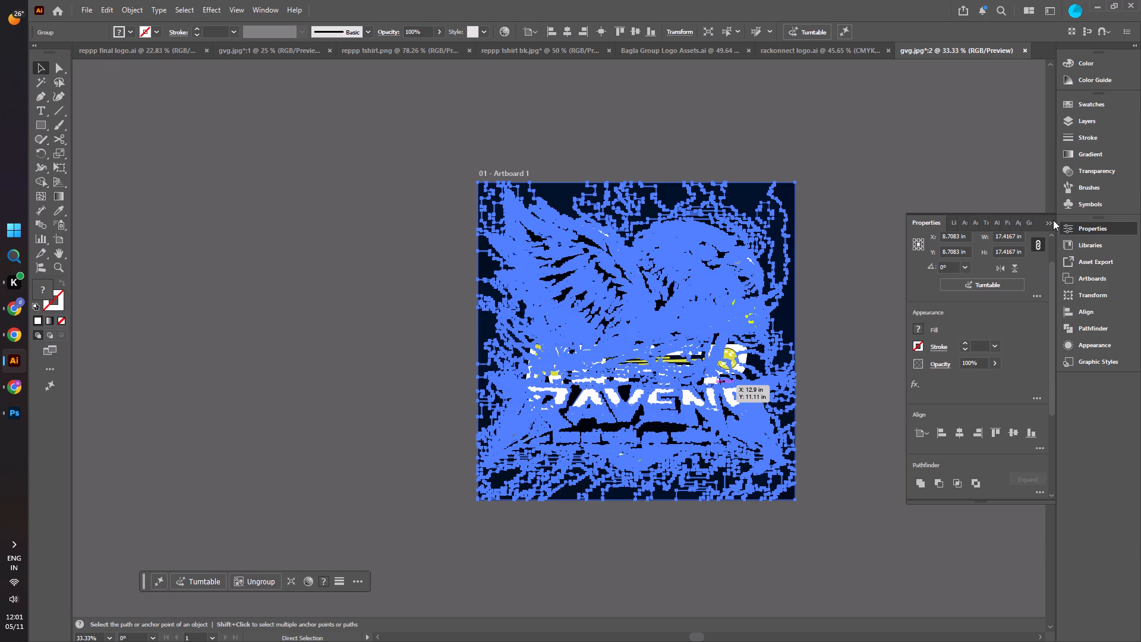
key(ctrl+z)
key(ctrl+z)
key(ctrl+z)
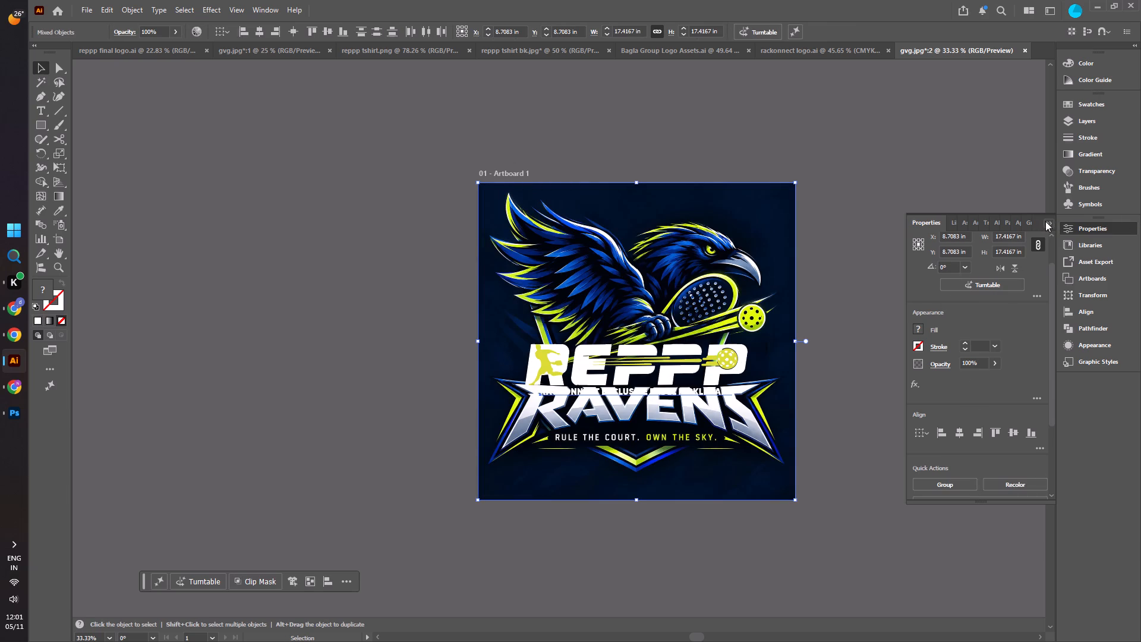
Delete the small tagline between the REPPP lettering and the RAVENS lettering.
click(1047, 222)
click(935, 154)
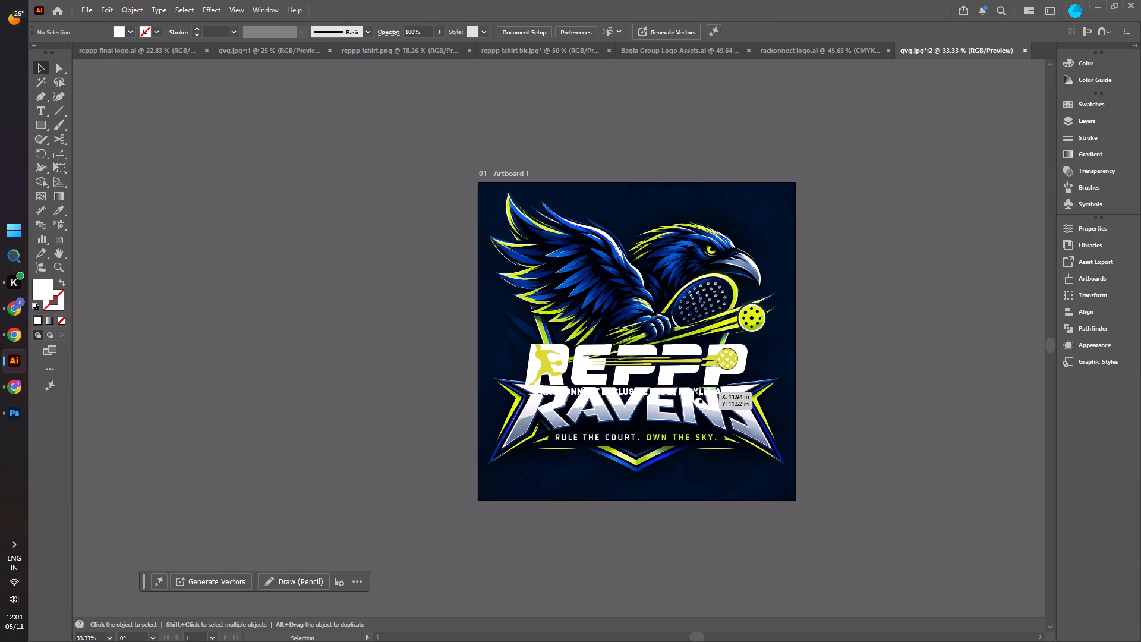
click(694, 391)
key(Delete)
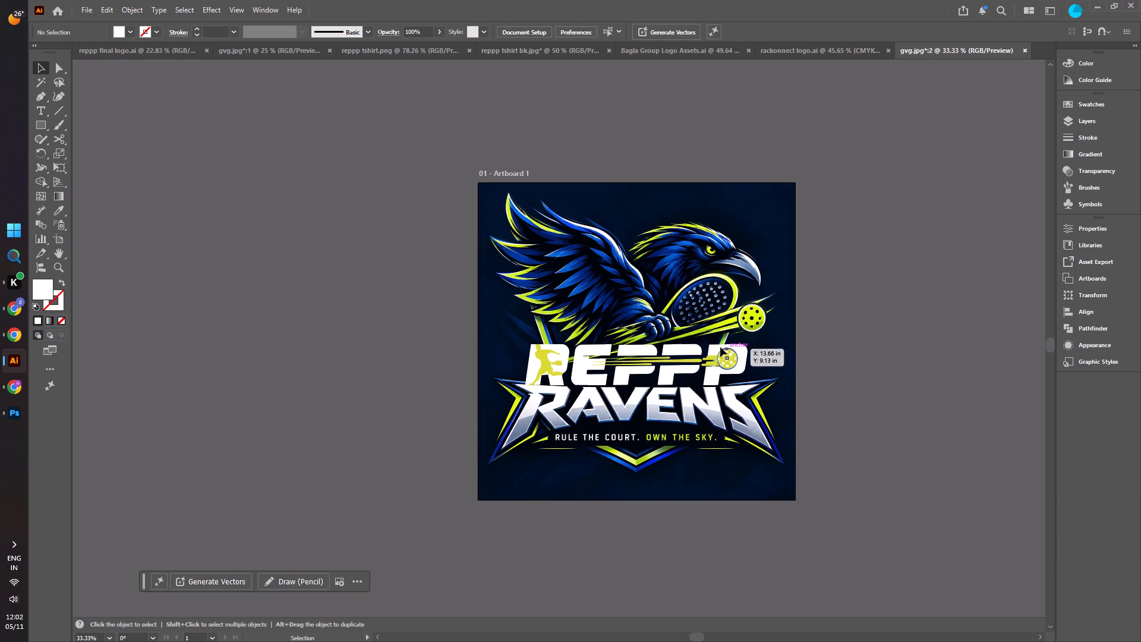
Export the artboard as a JPEG named rks to the Desktop in RGB at medium quality and 72 ppi.
click(81, 10)
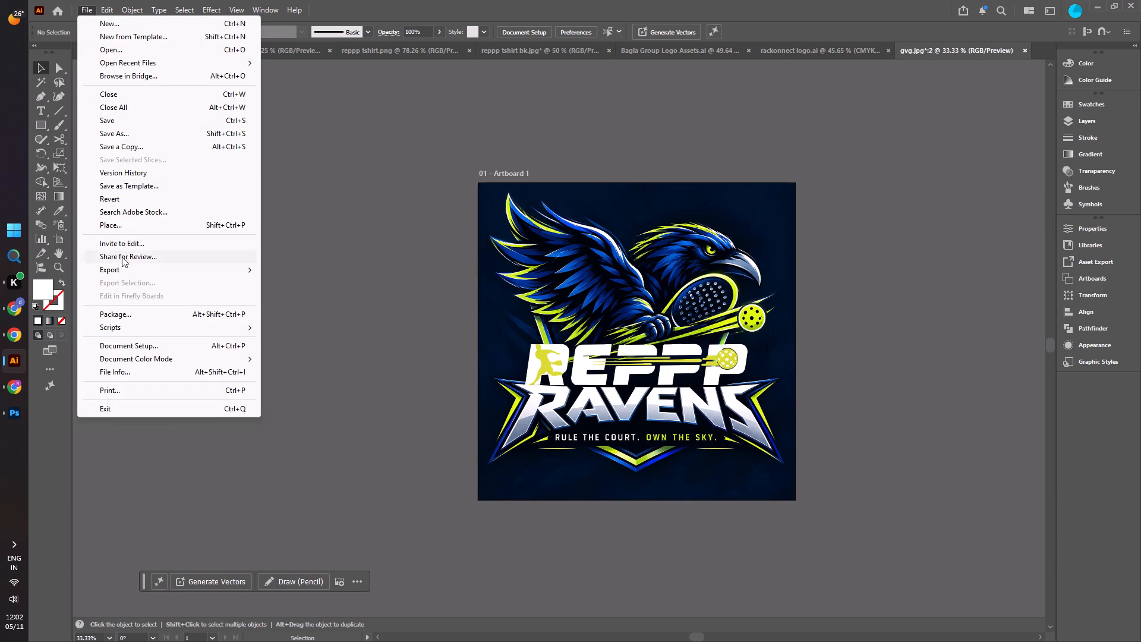
click(125, 266)
click(302, 278)
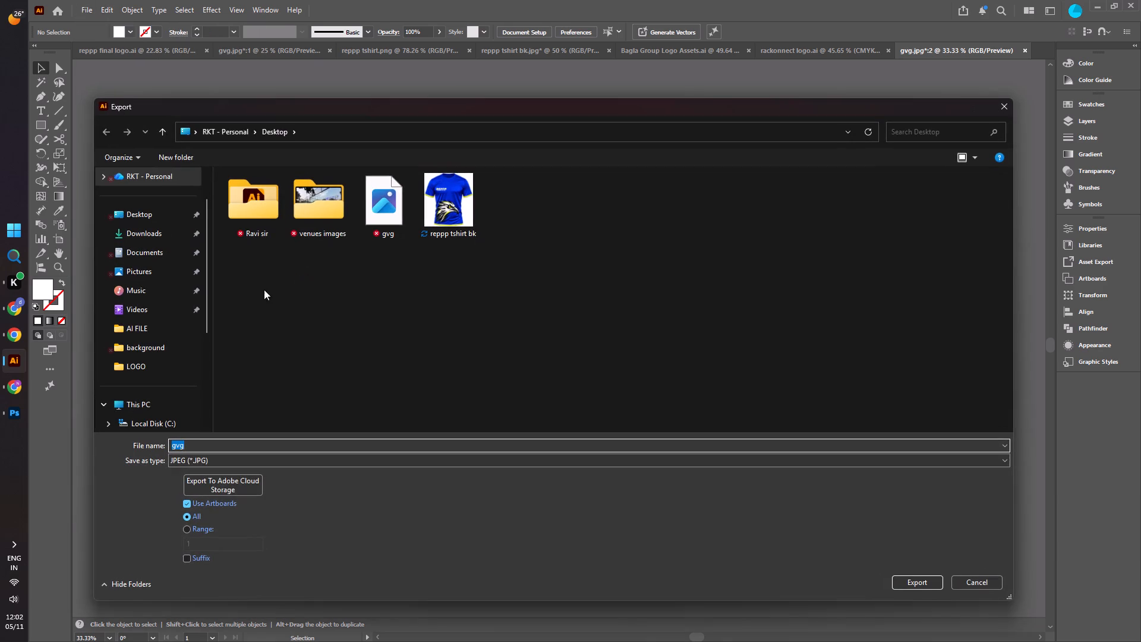
key(r)
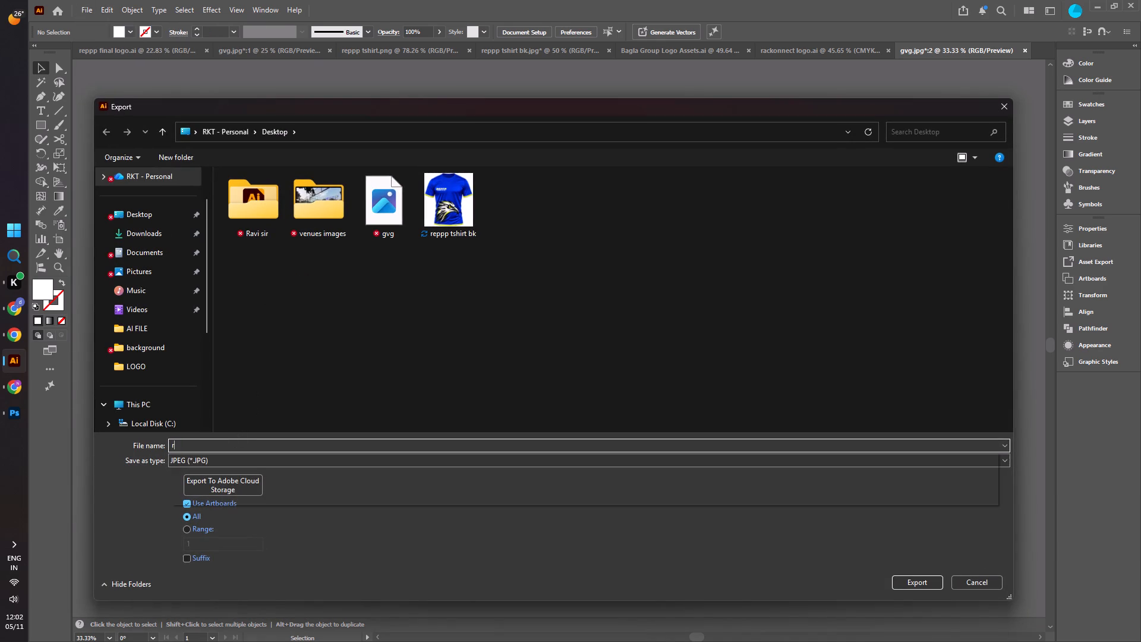
text(ks)
key(Return)
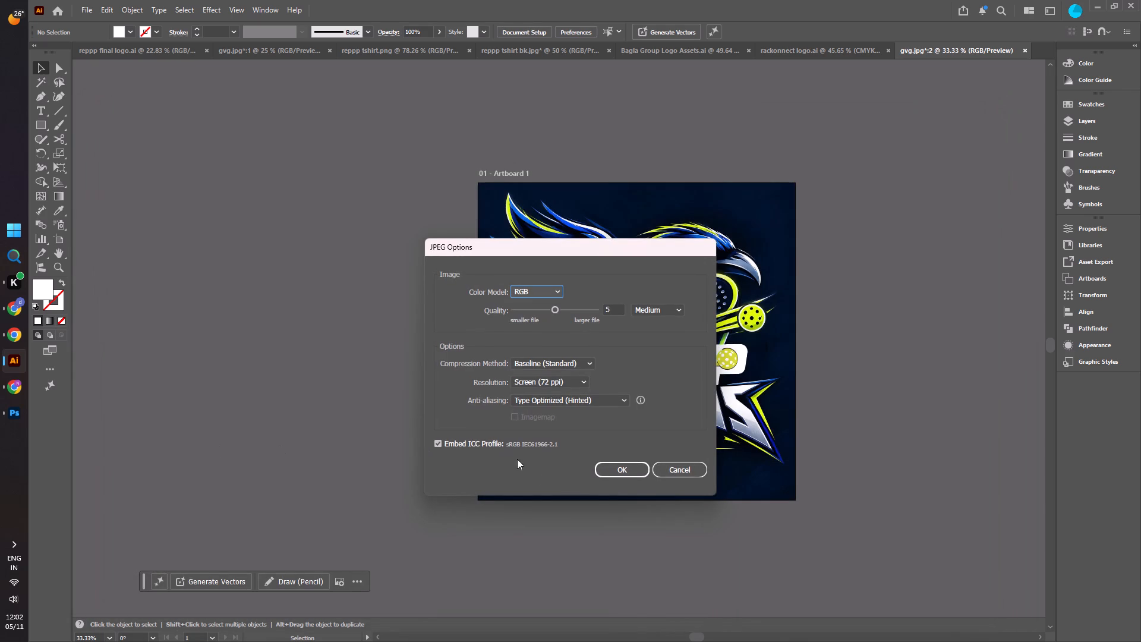
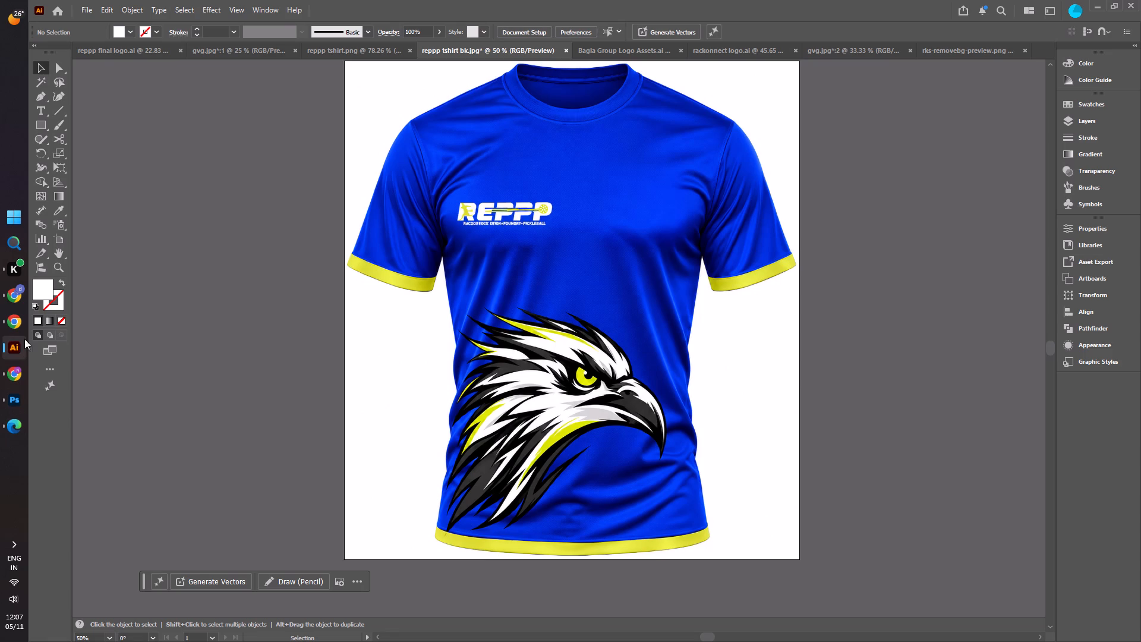
click(86, 8)
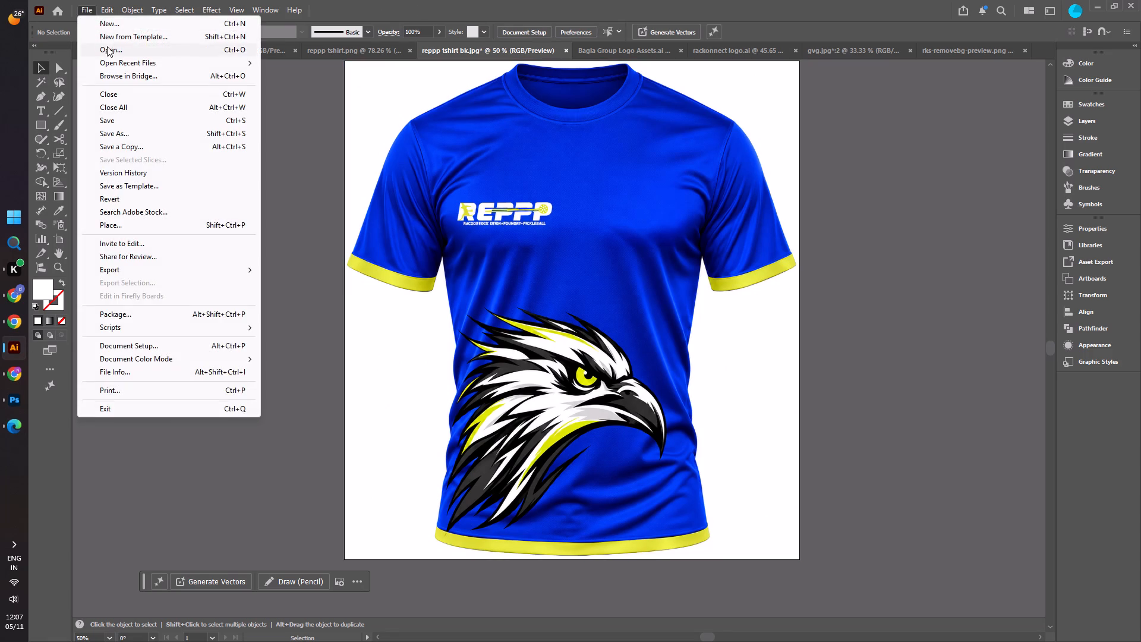
click(109, 49)
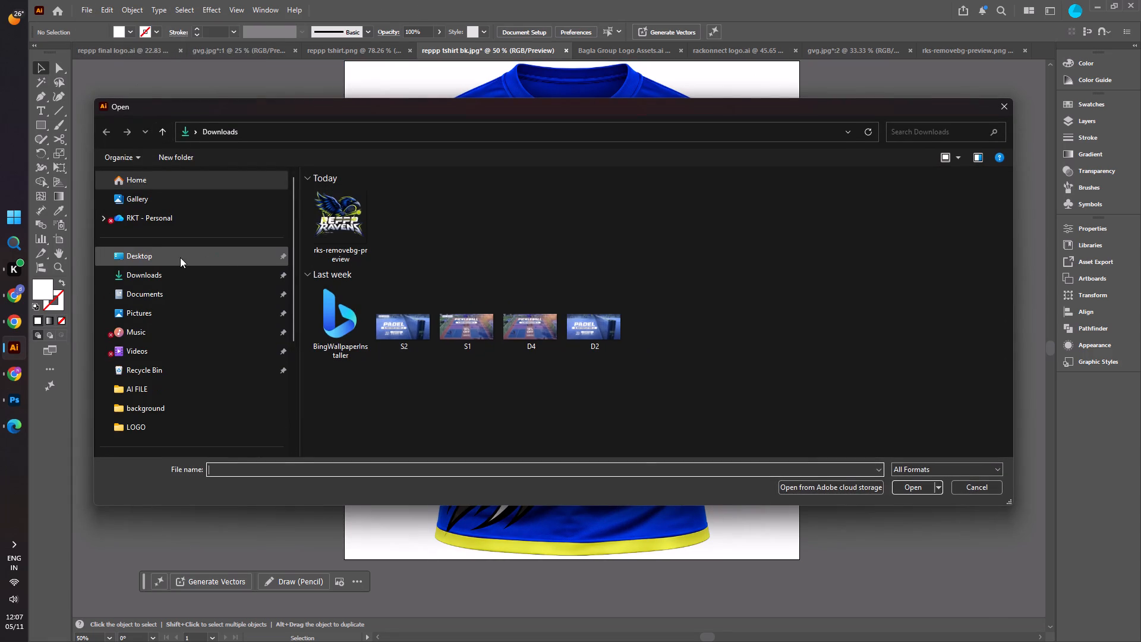
click(180, 257)
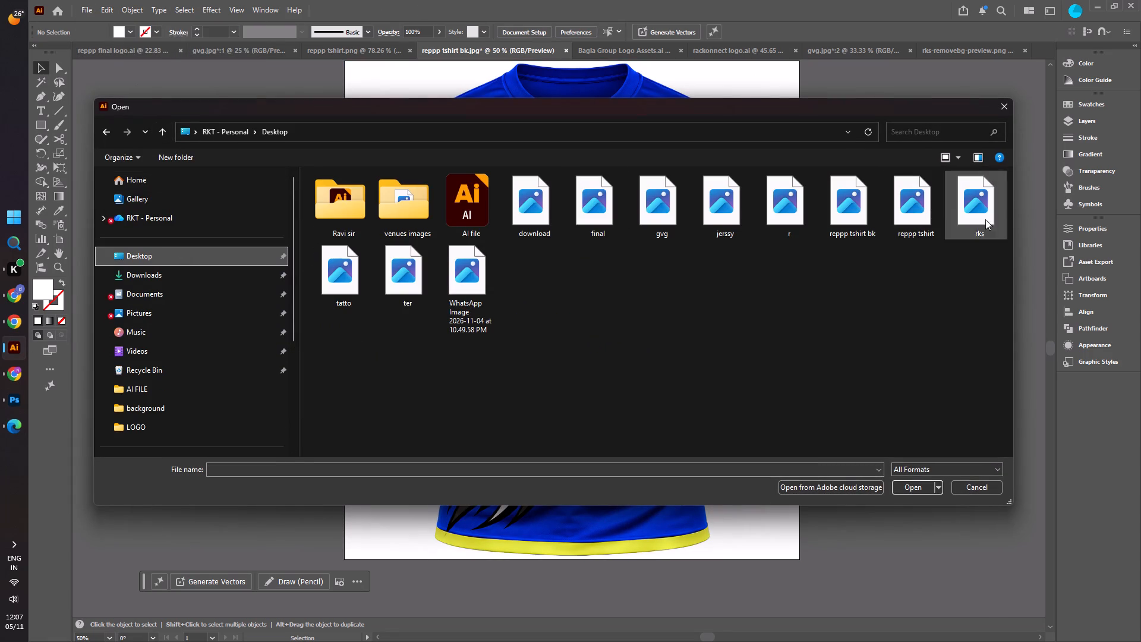
click(603, 215)
click(914, 490)
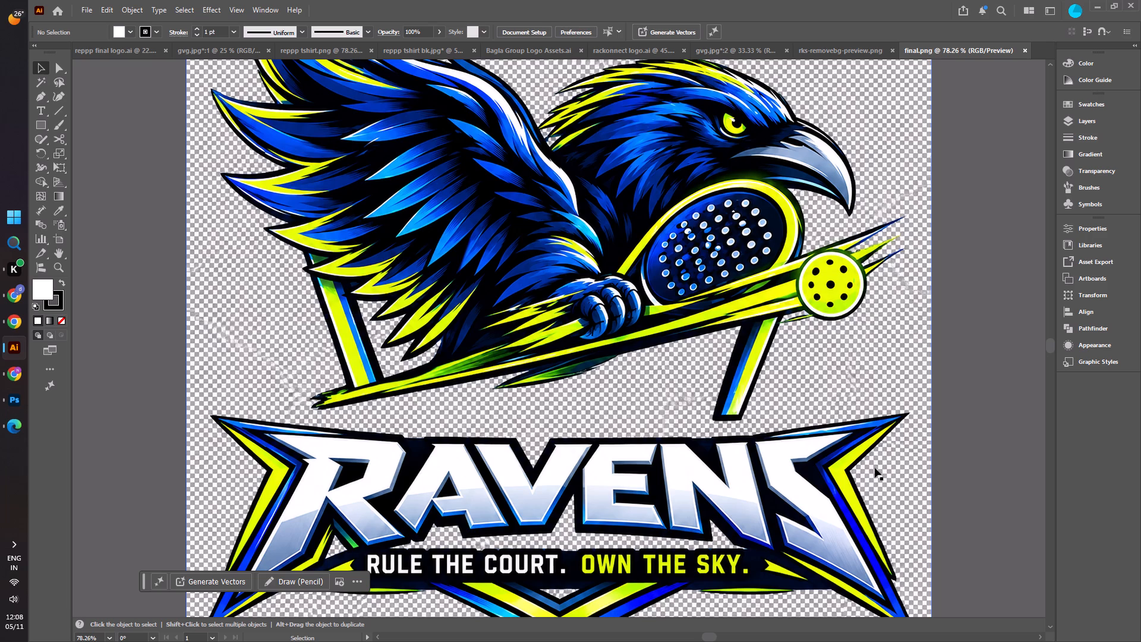
Copy the Ravens logo from final.png and paste it into the reppp tshirt bk document.
right_click(629, 189)
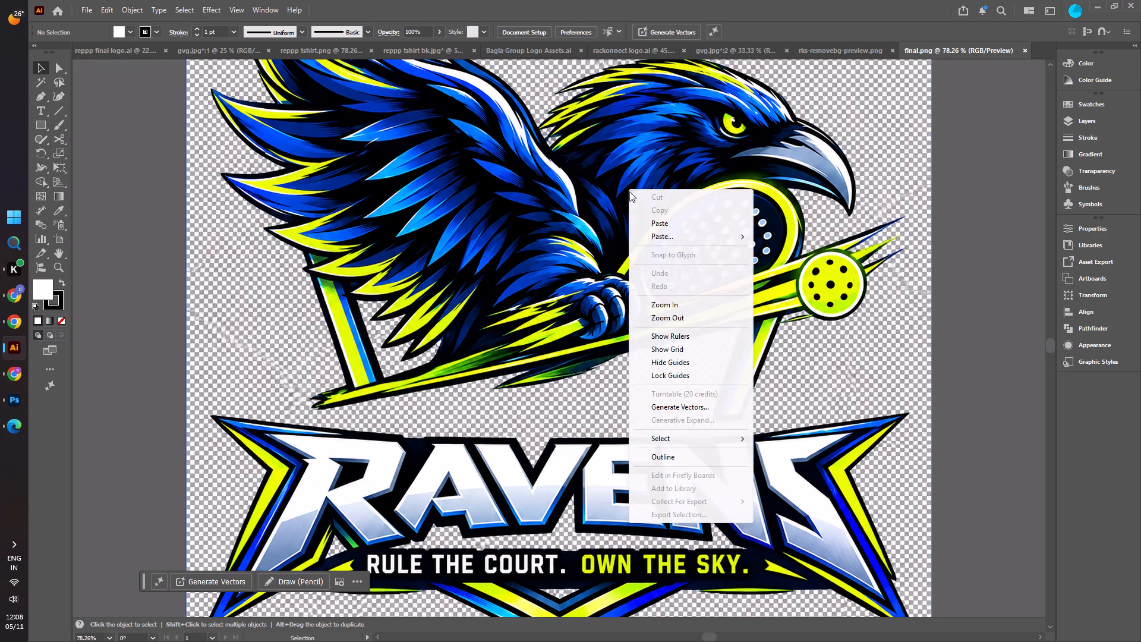
right_click(543, 274)
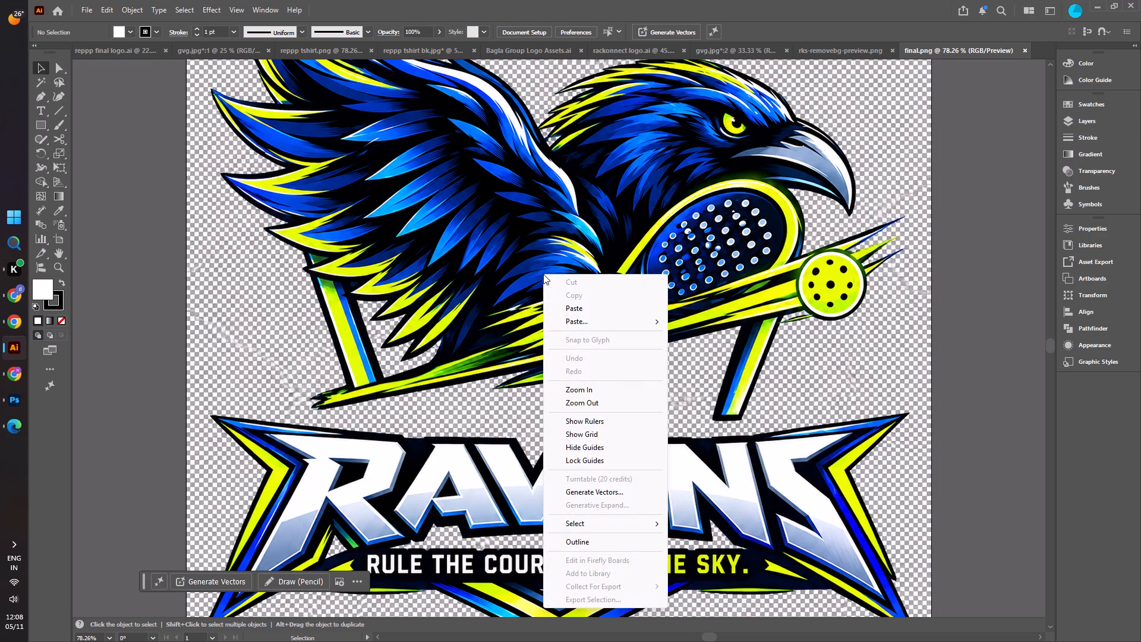
click(430, 234)
right_click(430, 234)
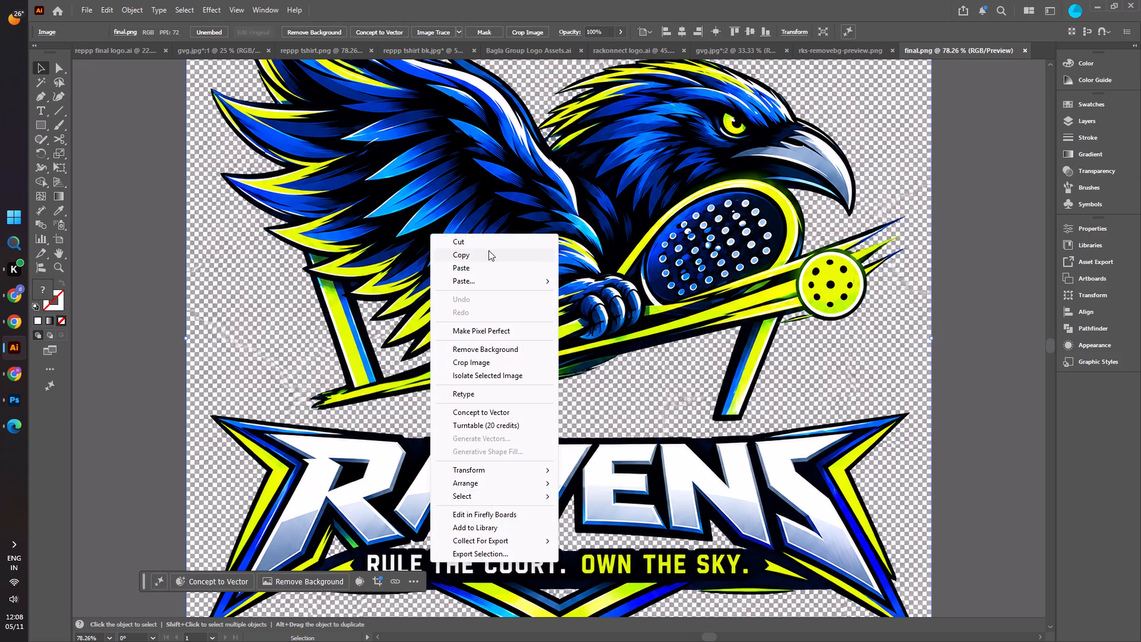
click(488, 250)
click(430, 48)
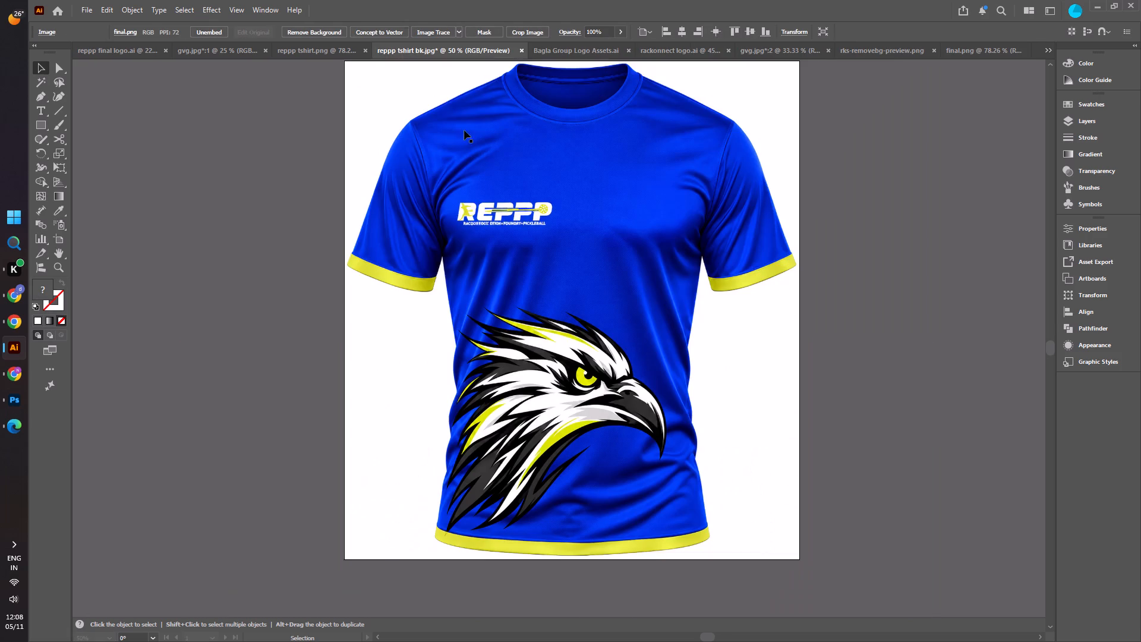
key(ctrl+v)
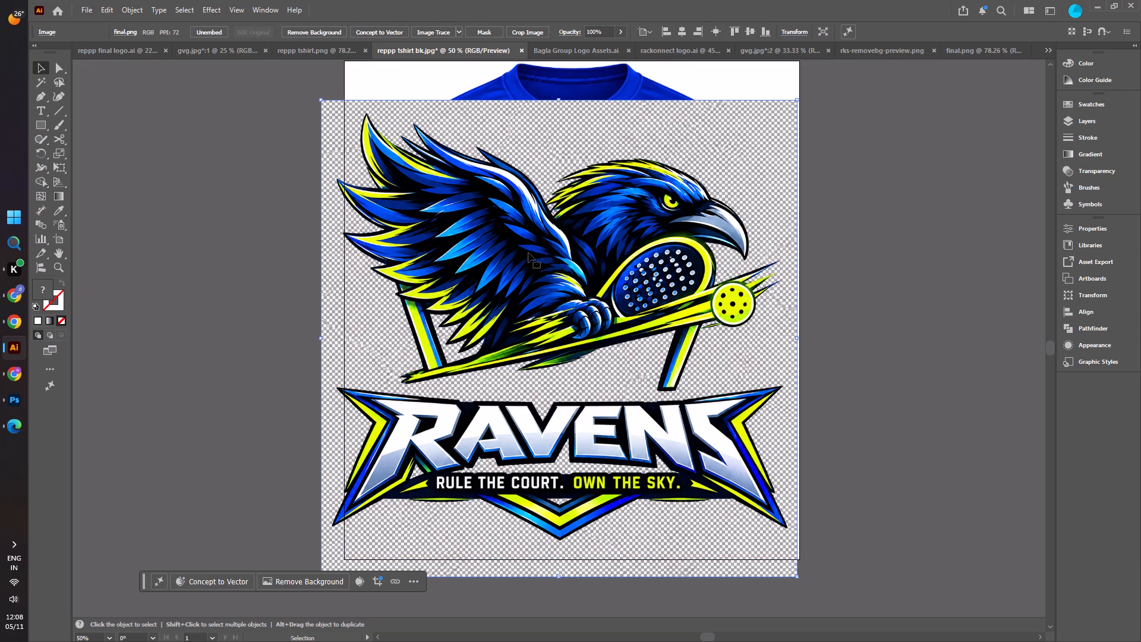
Remove the checkered background from the pasted Ravens logo.
click(316, 575)
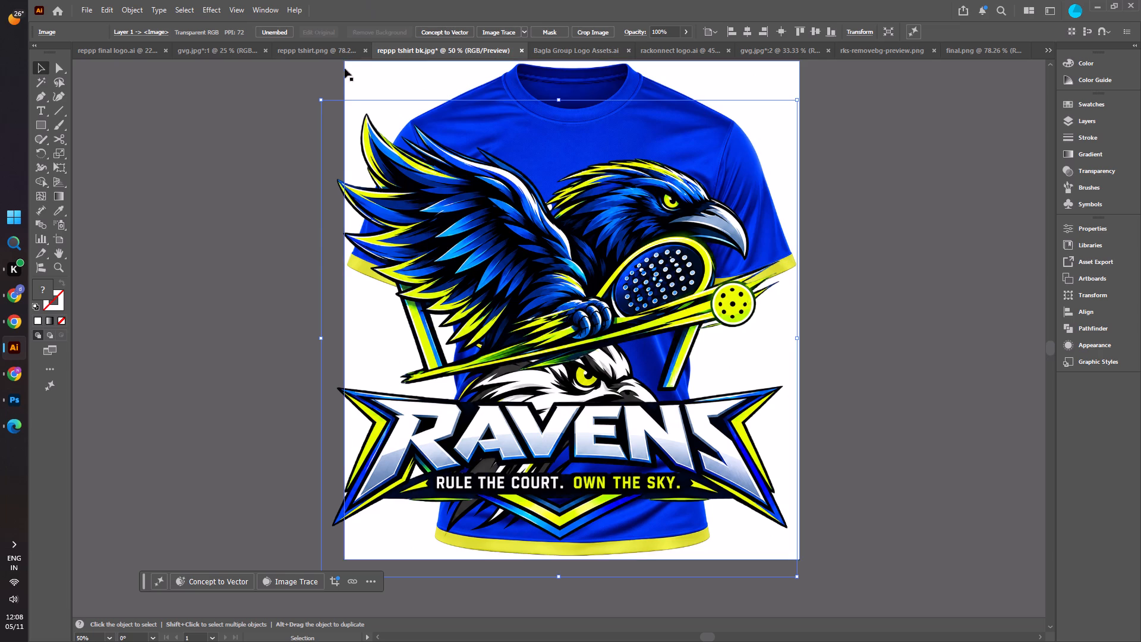
Scale the Ravens logo down to a small badge and place it on the jersey's chest, opposite the REPPP logo.
shift+drag(322, 97, 380, 182)
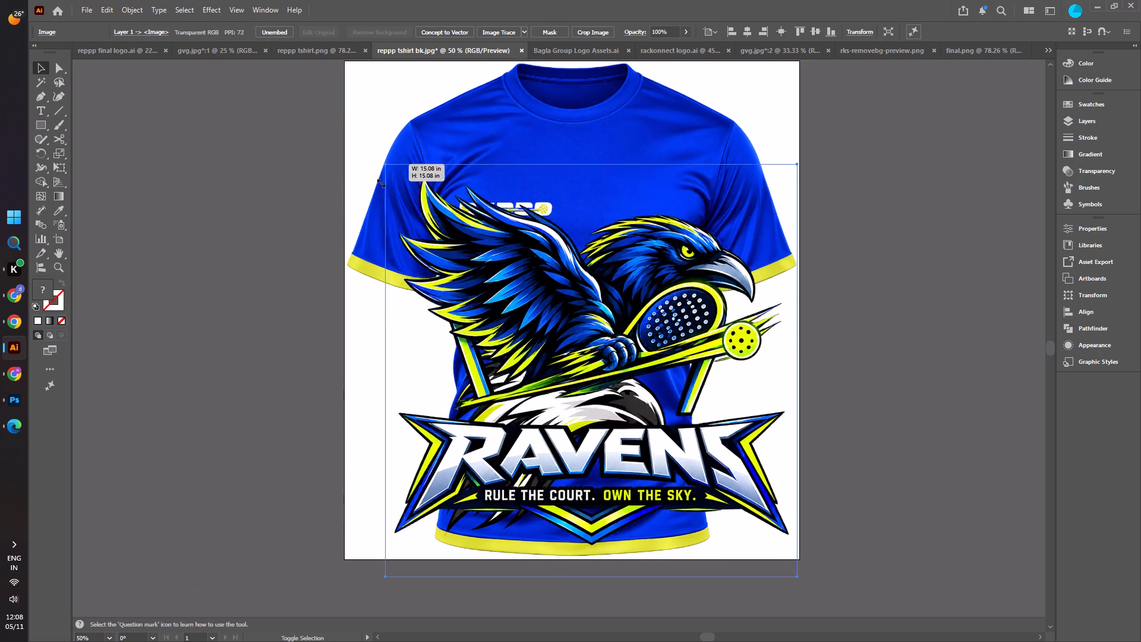
shift+drag(380, 182, 548, 465)
drag(741, 509, 657, 227)
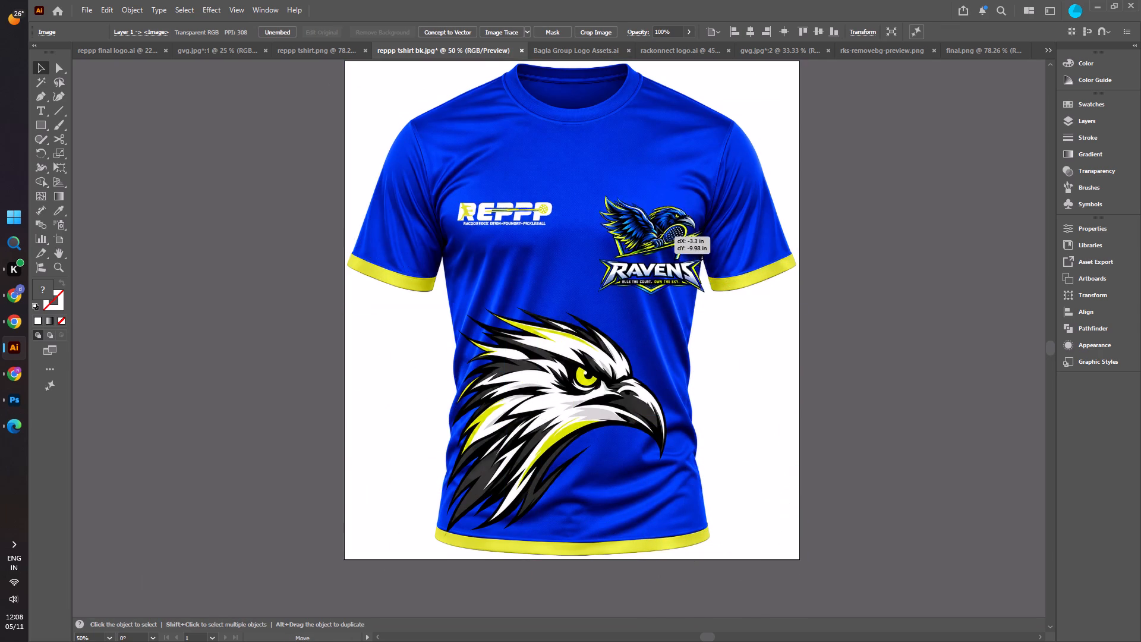
drag(657, 227, 640, 207)
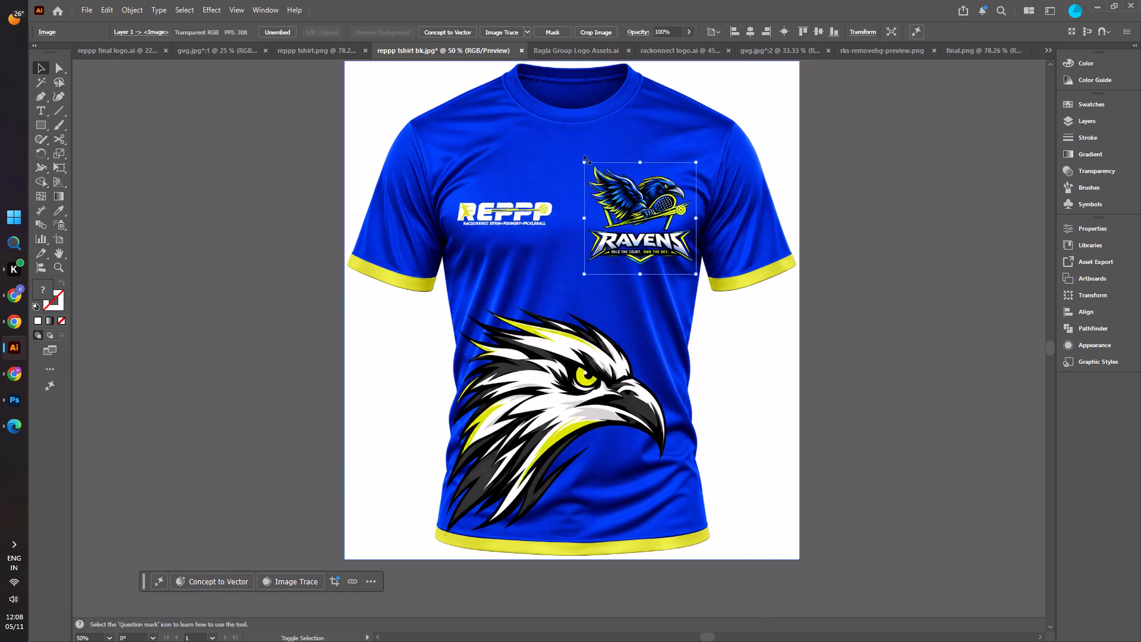
shift+drag(584, 159, 603, 187)
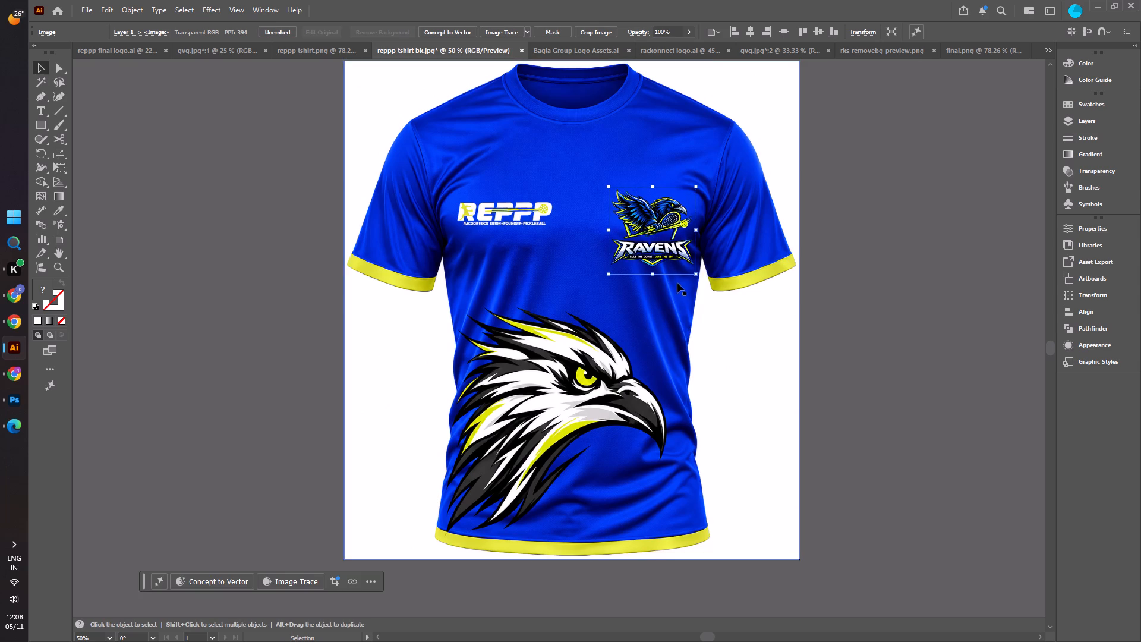
alt+scroll(689, 294, up, 3)
alt+scroll(565, 309, down, 2)
scroll(554, 259, up, 3)
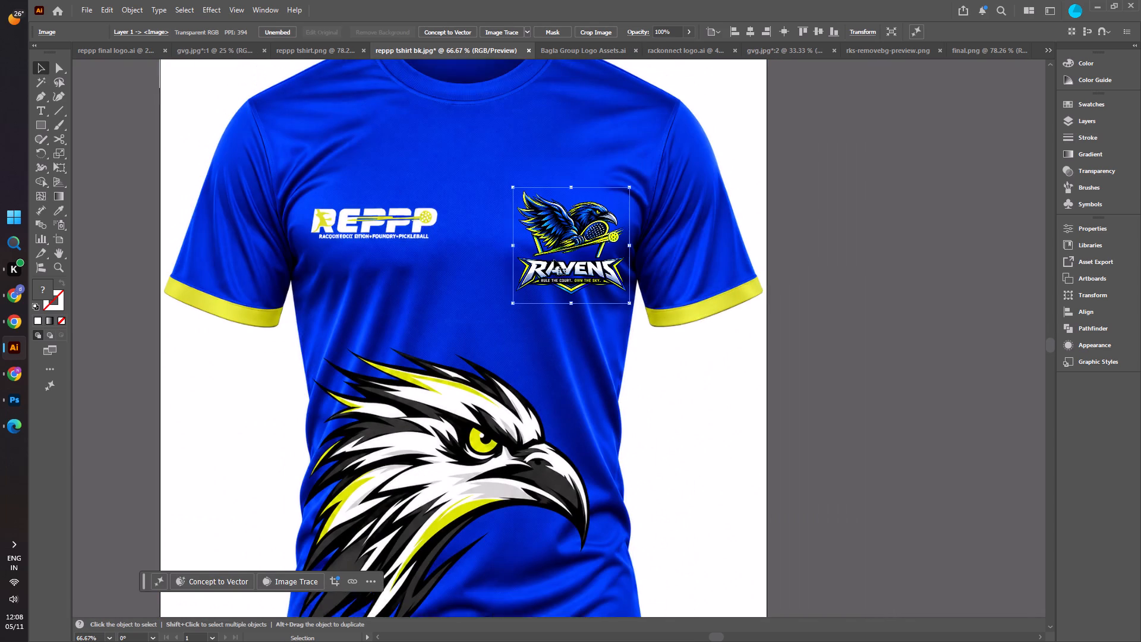
drag(560, 228, 551, 208)
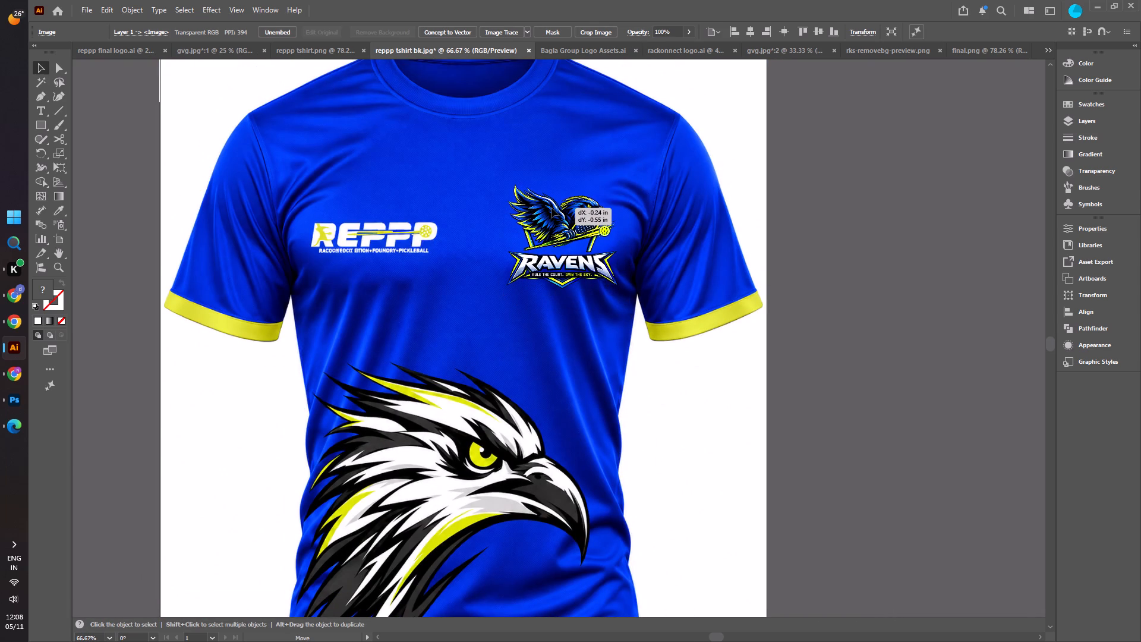
drag(551, 208, 548, 206)
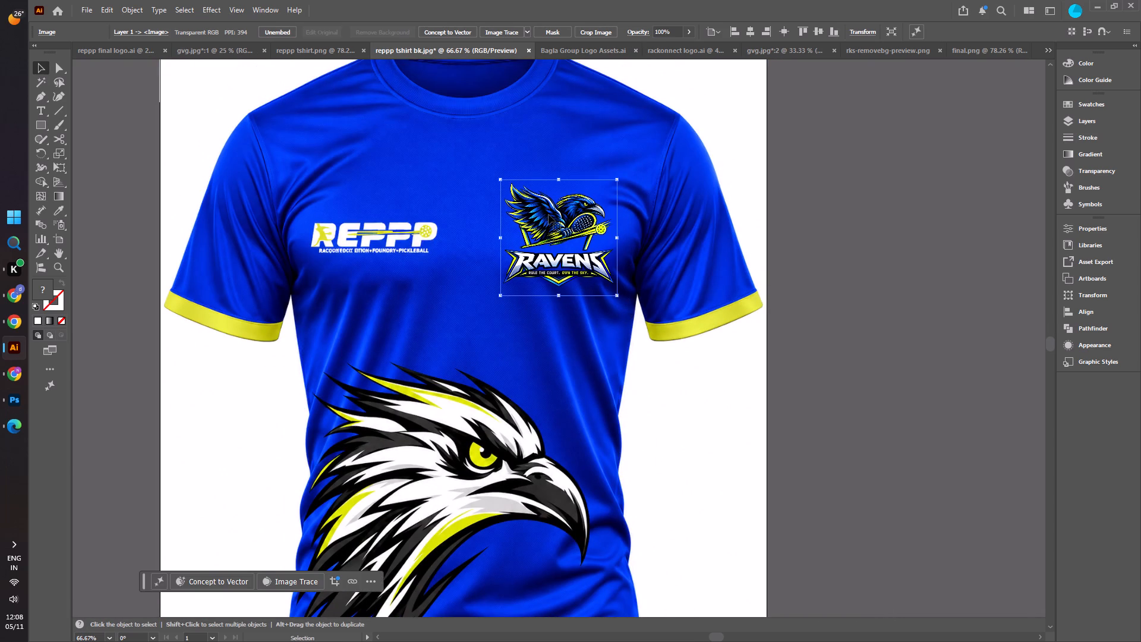
click(912, 210)
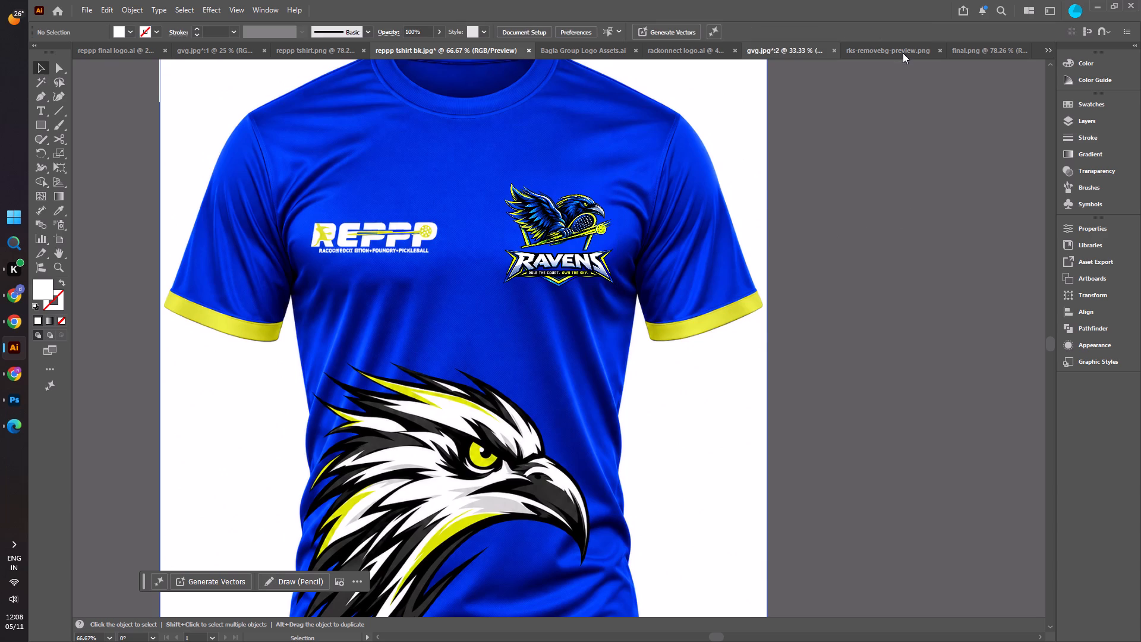
Copy the white REPPP logo group from reppp final logo.ai and paste it into the reppp tshirt bk document.
click(902, 52)
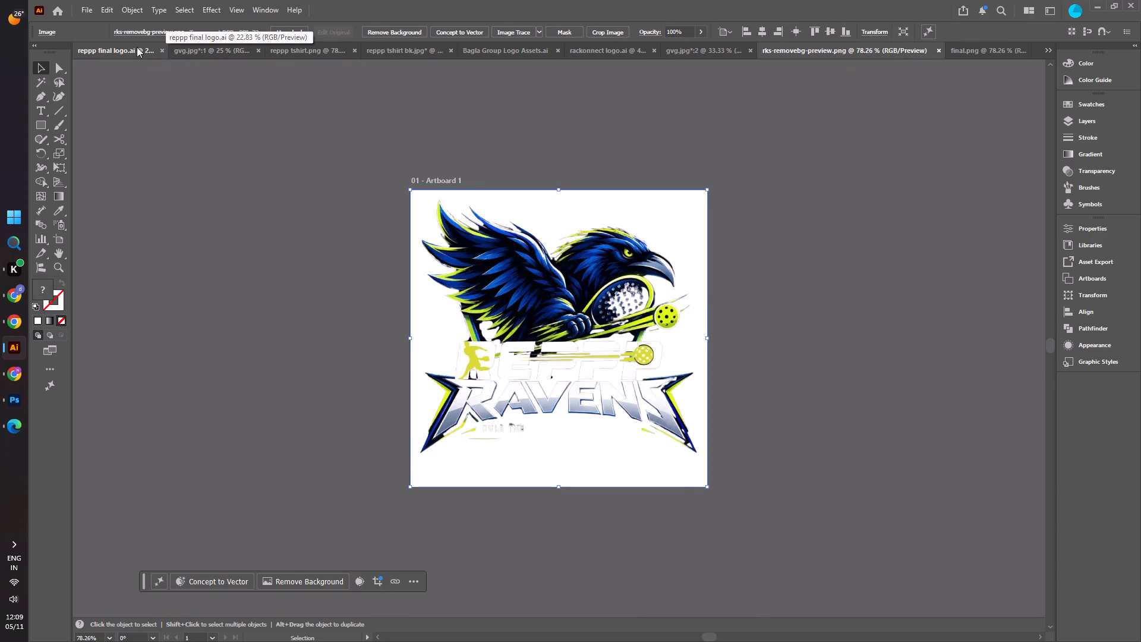
click(137, 47)
right_click(248, 261)
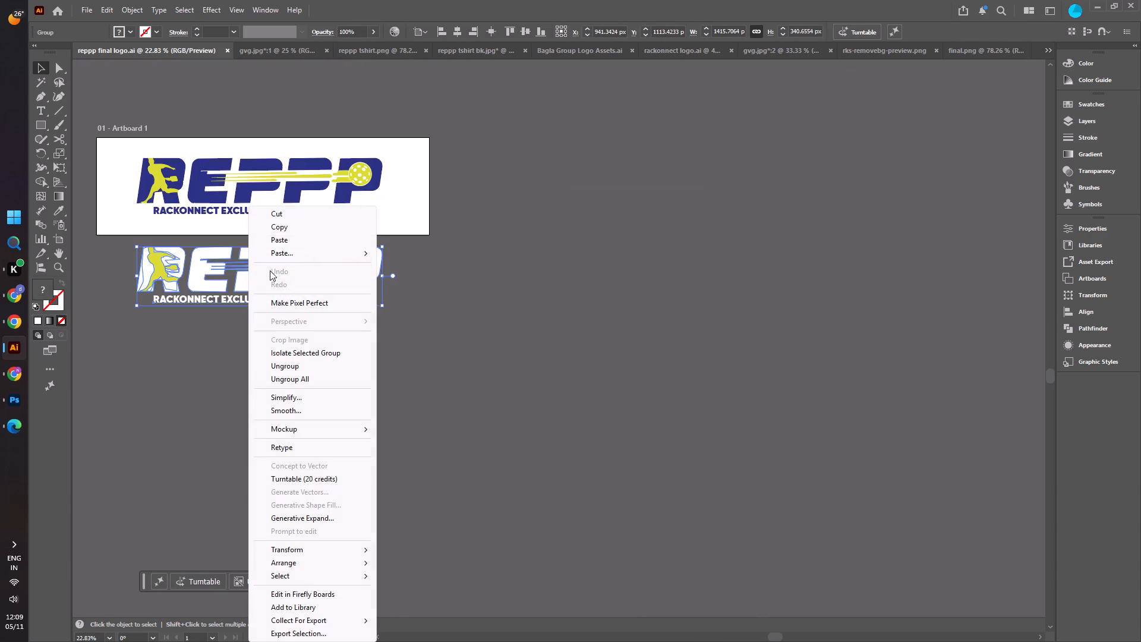
click(277, 228)
click(630, 250)
click(774, 46)
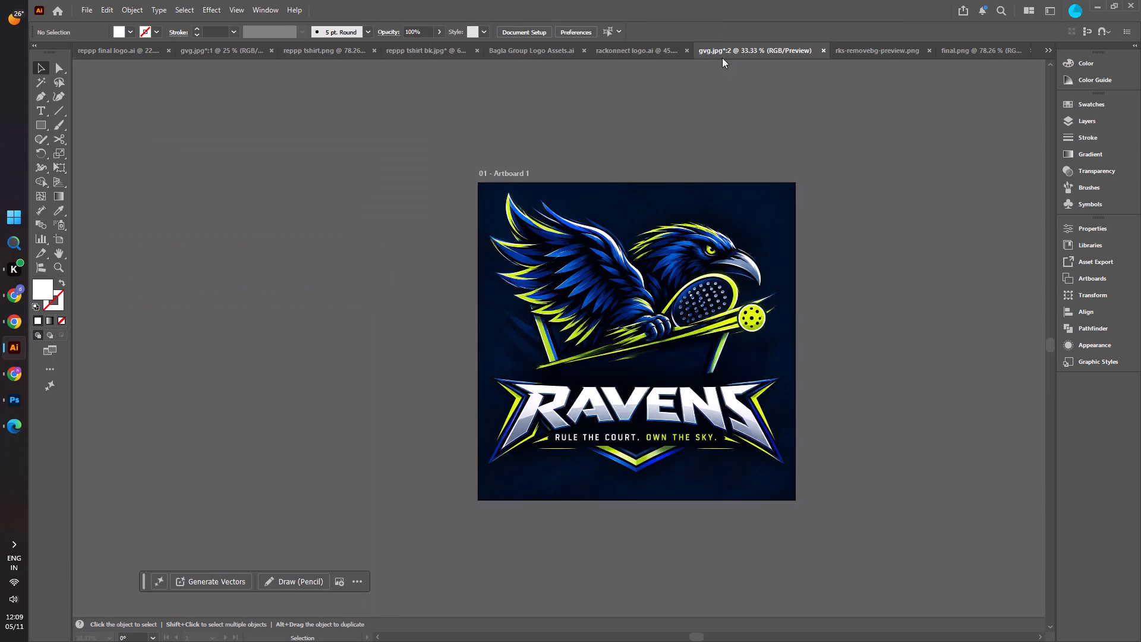
click(616, 48)
click(509, 51)
click(392, 49)
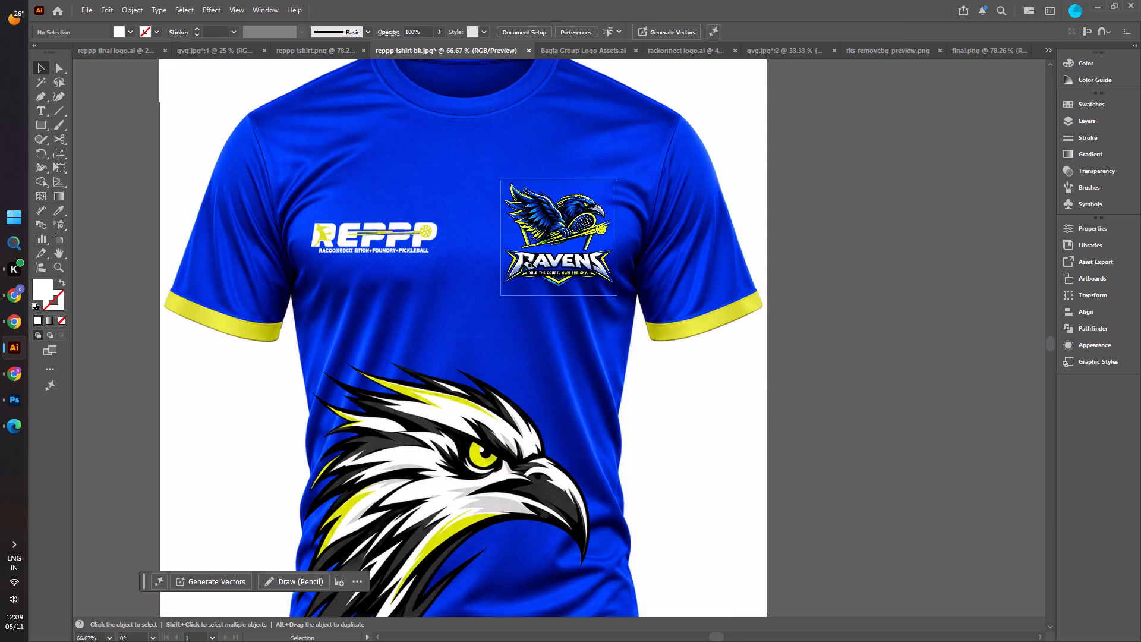
key(ctrl+v)
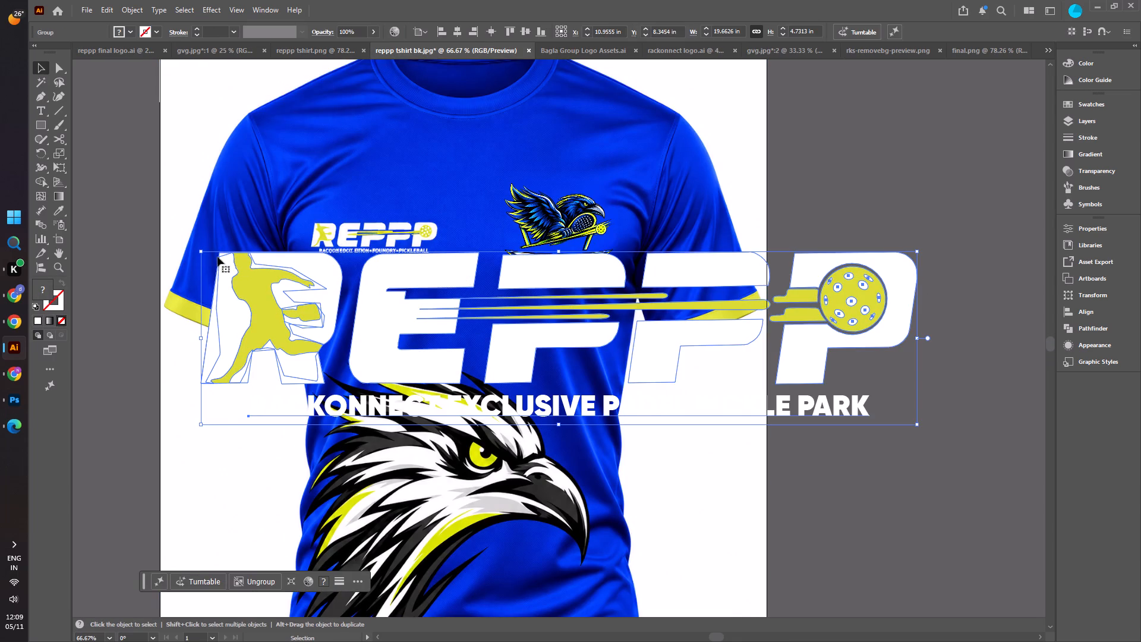
Shrink the pasted REPPP logo to about 2.21 in wide and position it between the raven and the RAVENS lettering.
shift+drag(200, 250, 390, 370)
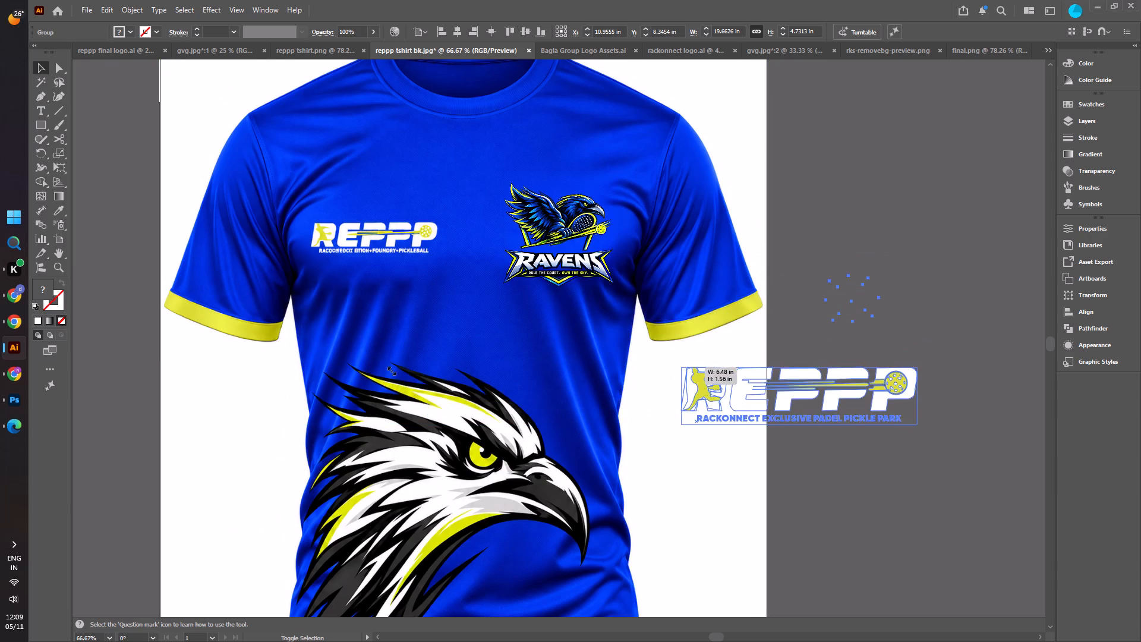
shift+drag(390, 370, 404, 376)
drag(749, 399, 524, 262)
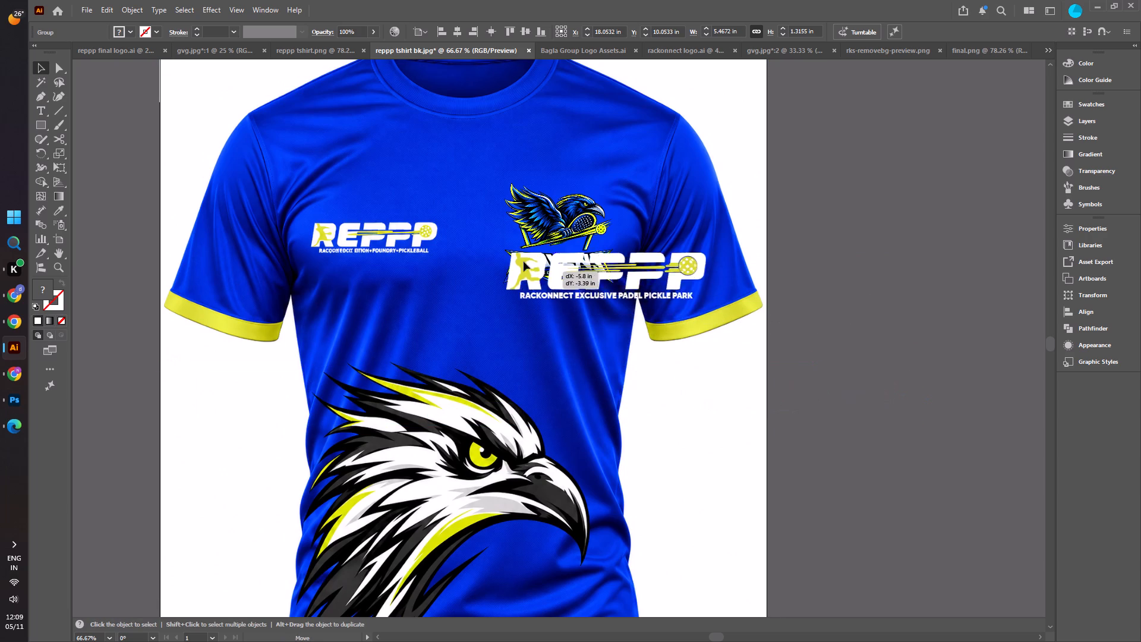
drag(524, 262, 512, 254)
alt+scroll(512, 254, up, 2)
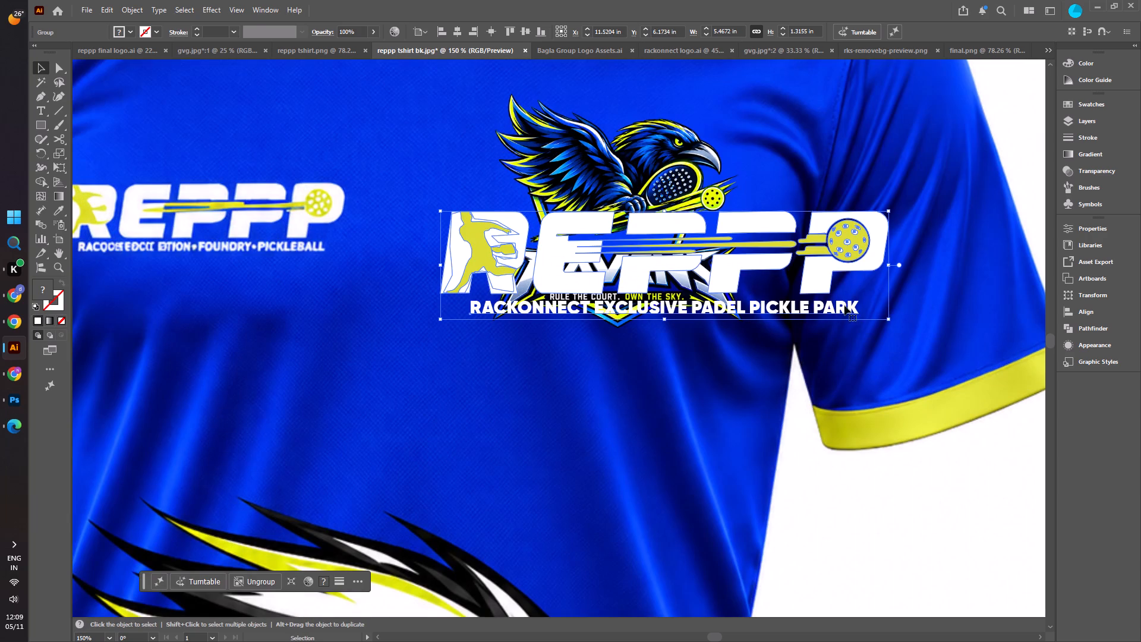
shift+drag(890, 320, 652, 257)
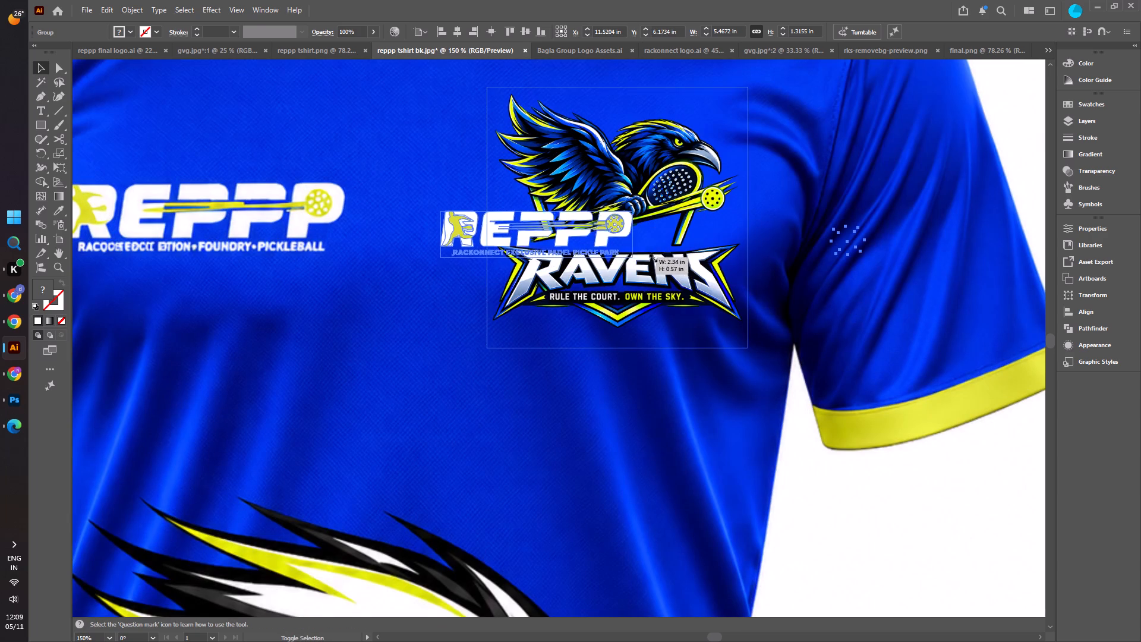
shift+drag(652, 257, 622, 250)
drag(503, 218, 606, 222)
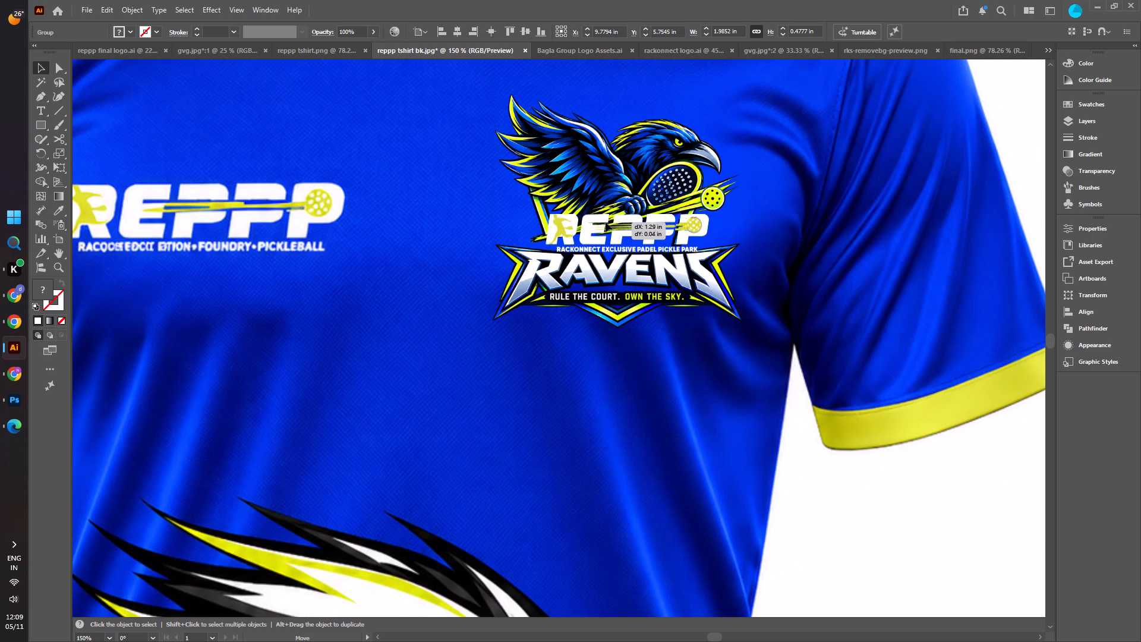
drag(606, 222, 597, 221)
shift+drag(536, 211, 518, 205)
drag(659, 227, 659, 228)
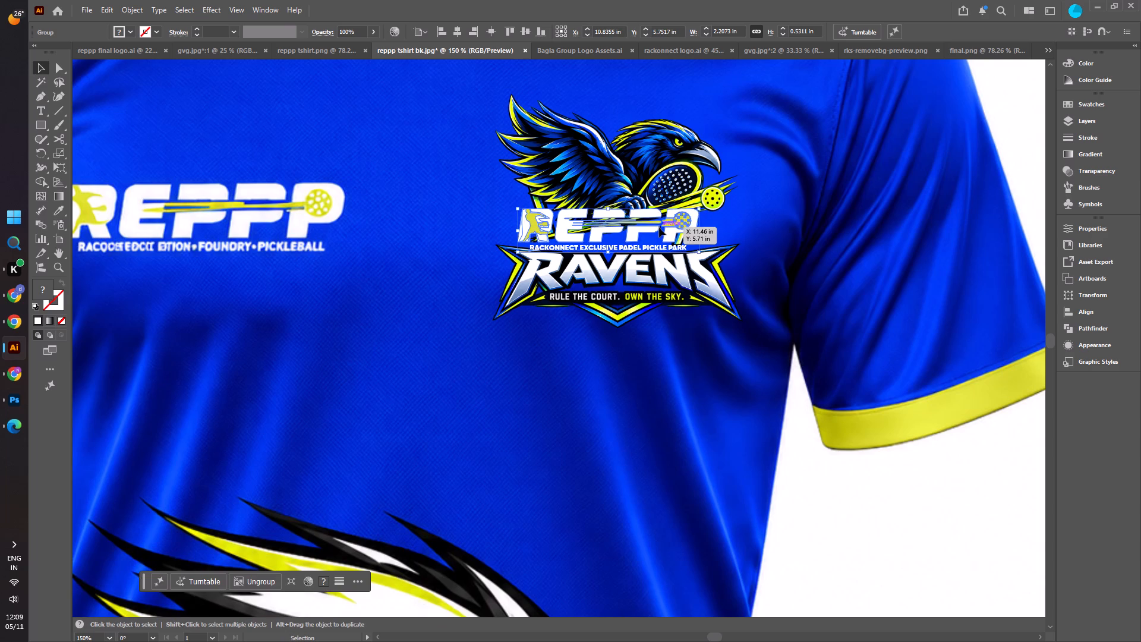
drag(659, 228, 667, 237)
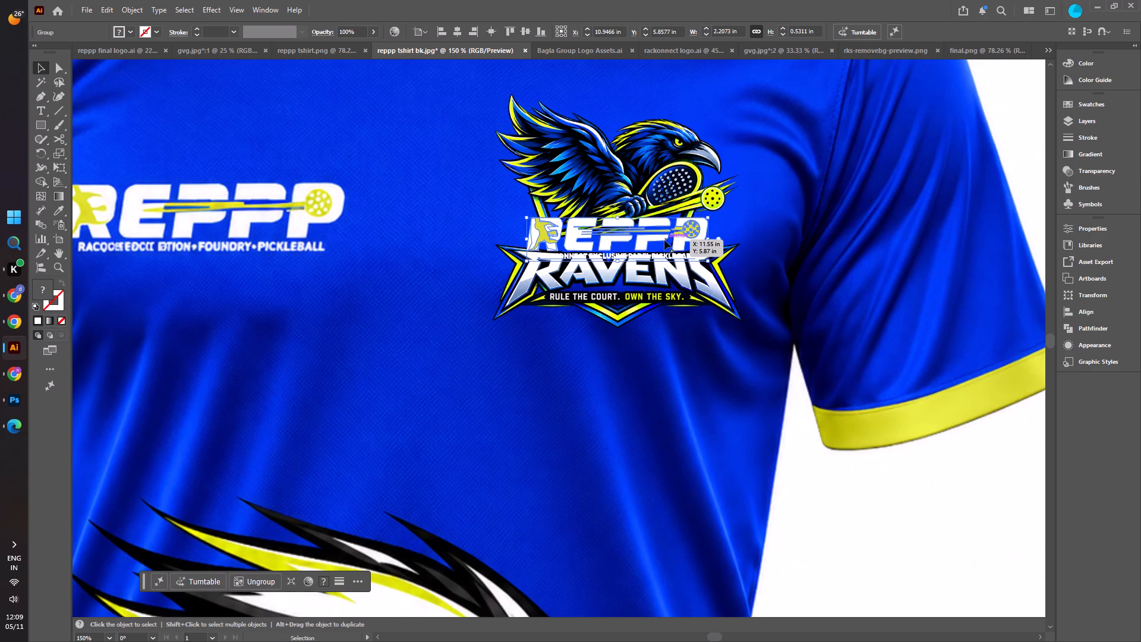
Ungroup the small REPPP logo and delete its "RACKONNECT EXCLUSIVE PADEL PICKLE PARK" tagline.
click(263, 578)
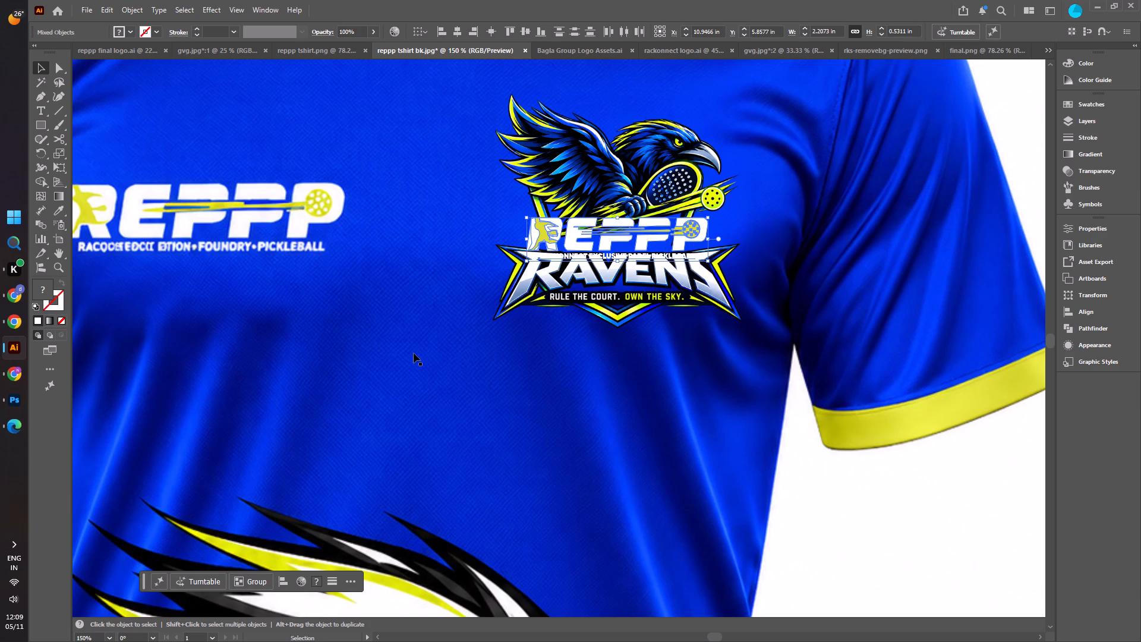
click(414, 353)
click(588, 252)
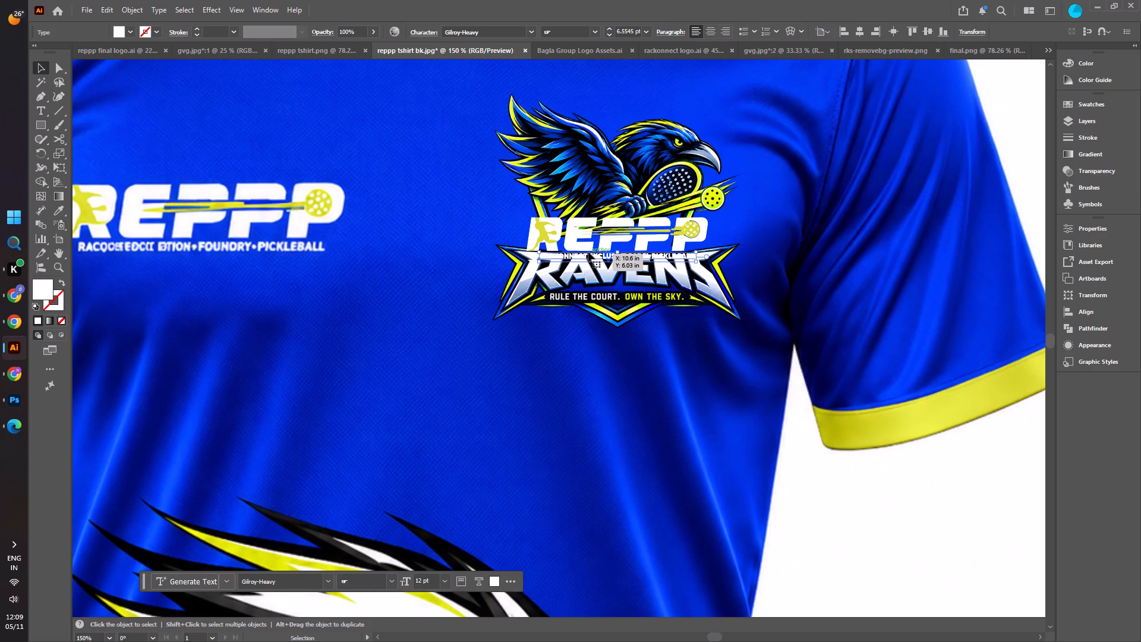
key(Delete)
scroll(736, 339, down, 3)
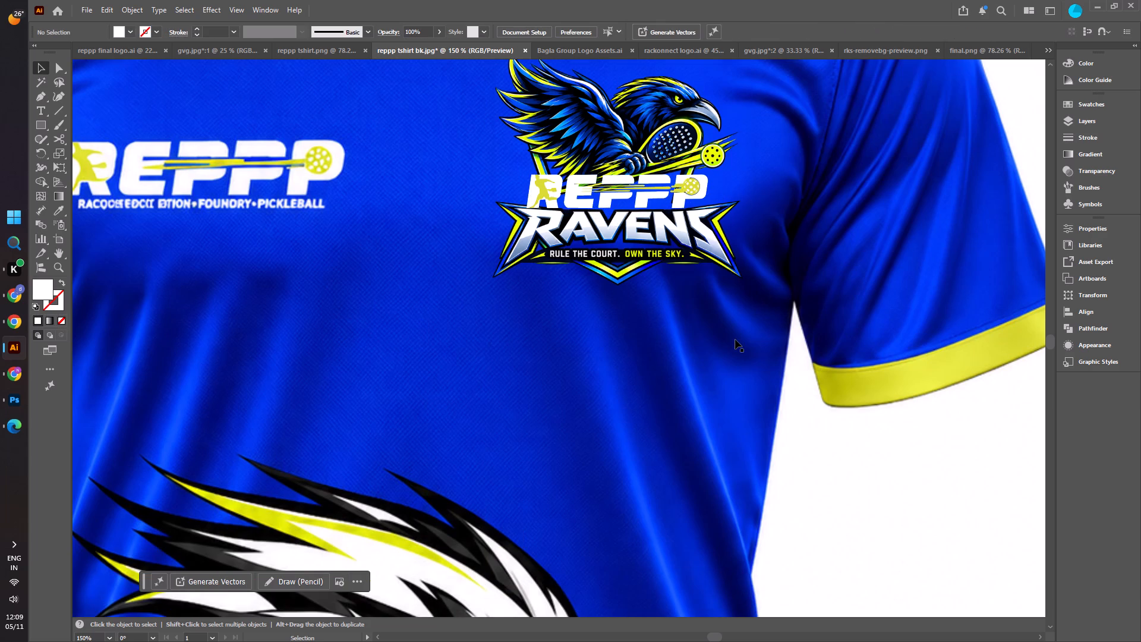
Close both gvg.jpg windows and reppp tshirt.png, discarding the changes to gvg.jpg.
alt+scroll(716, 314, down, 3)
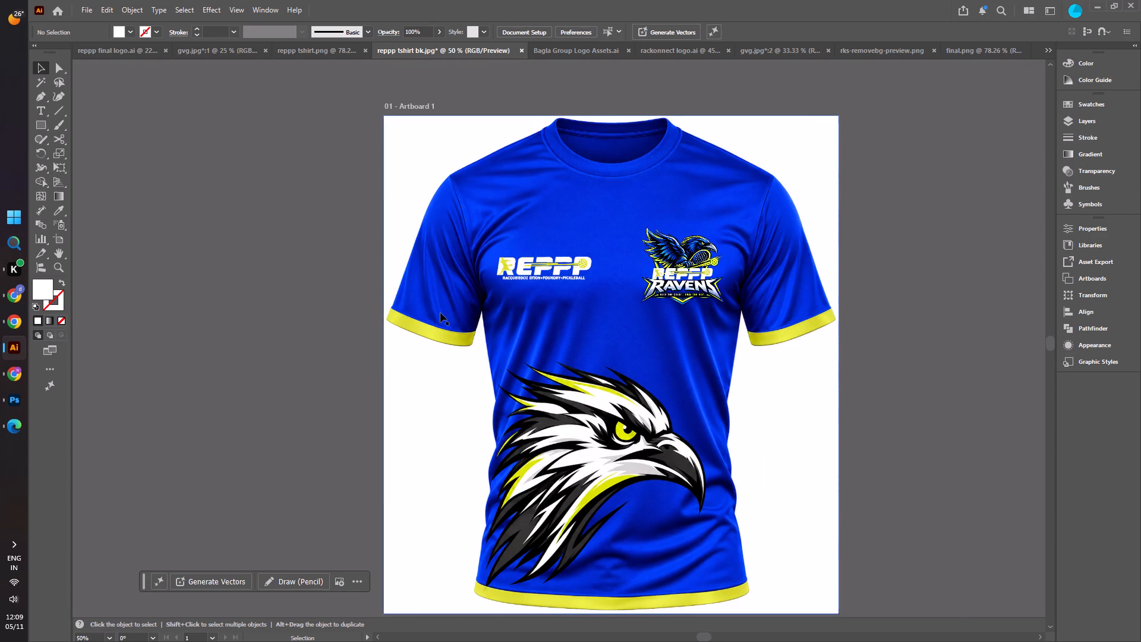
click(239, 53)
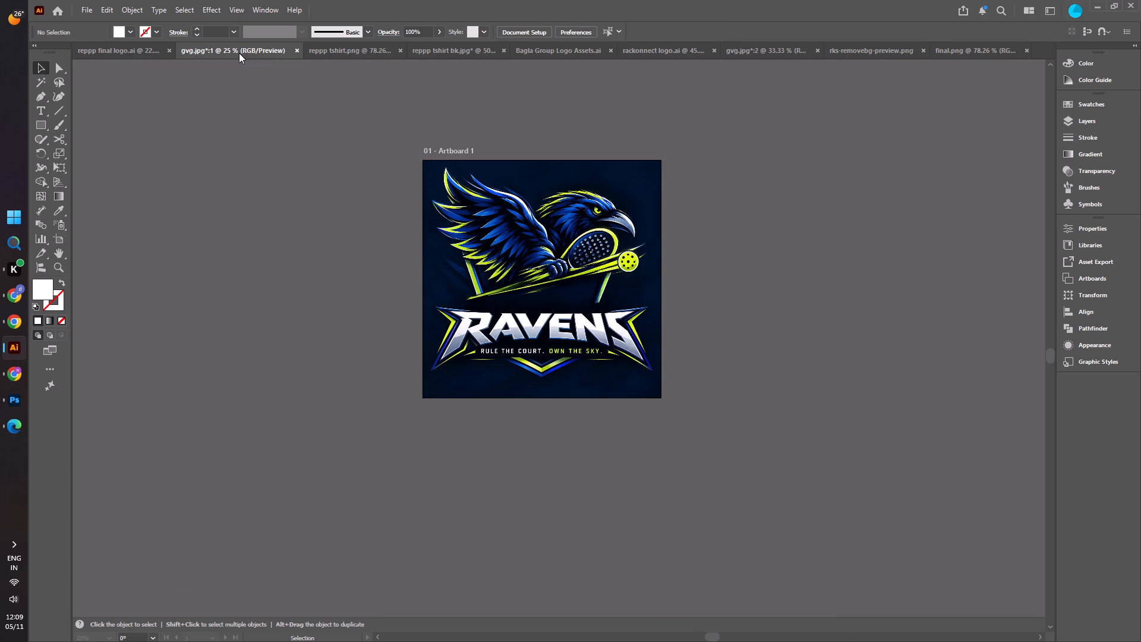
click(297, 53)
click(198, 50)
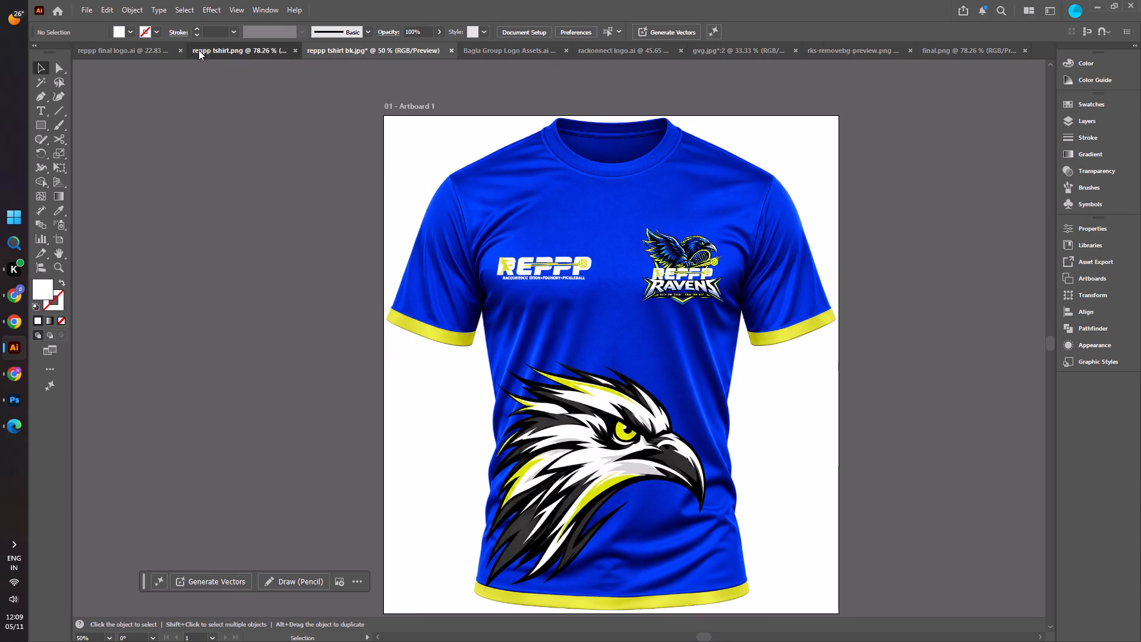
click(334, 50)
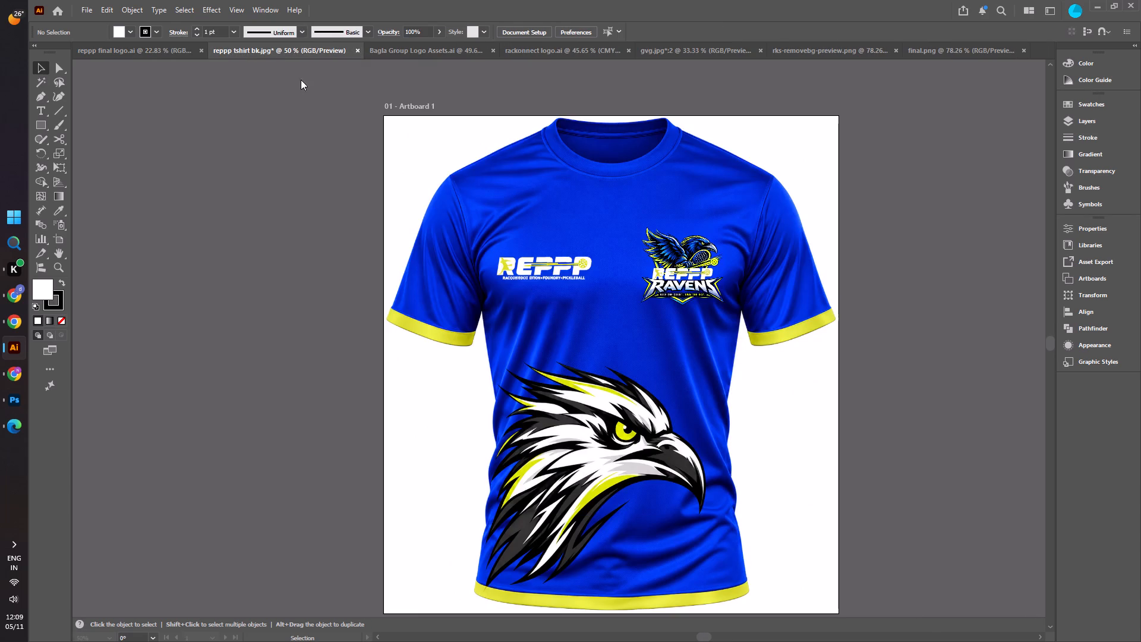
click(136, 50)
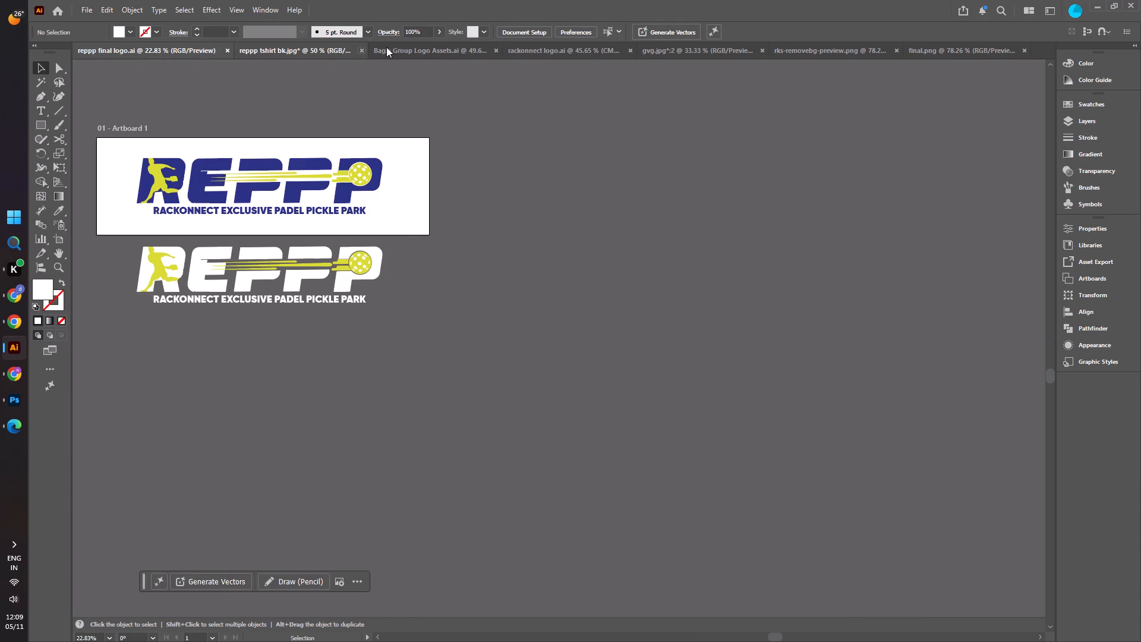
click(397, 46)
click(575, 51)
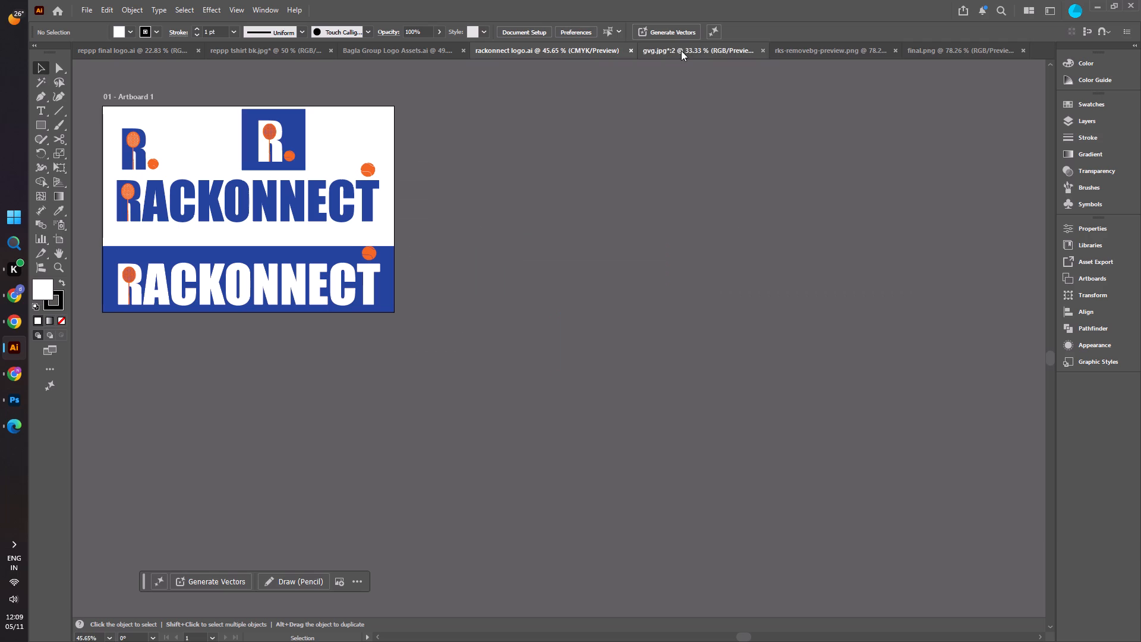
click(685, 51)
click(755, 49)
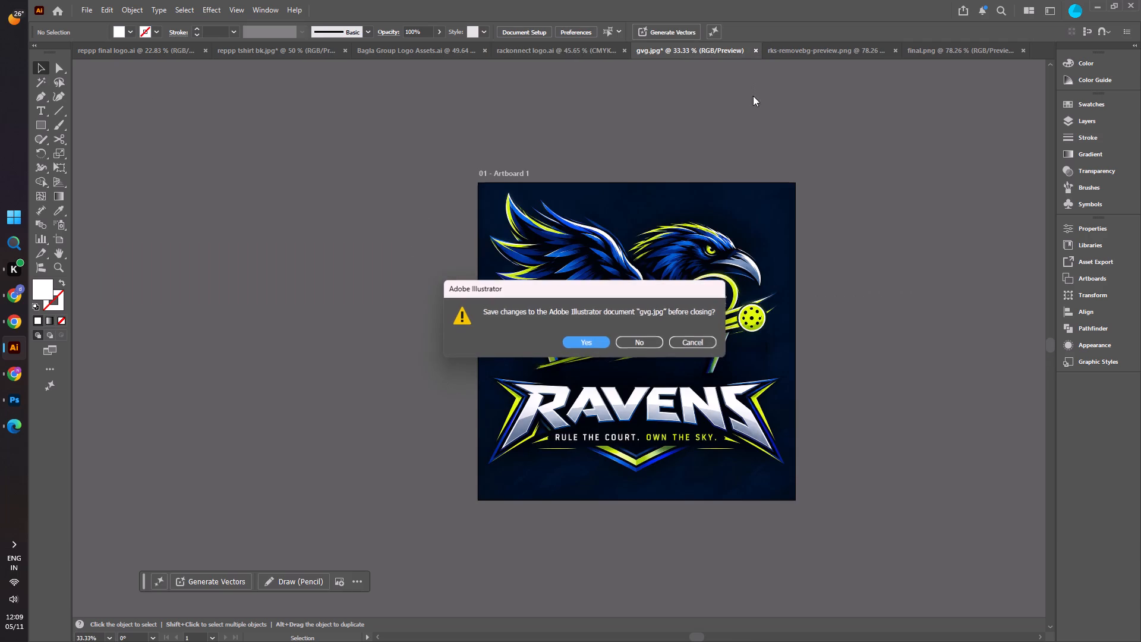
click(641, 341)
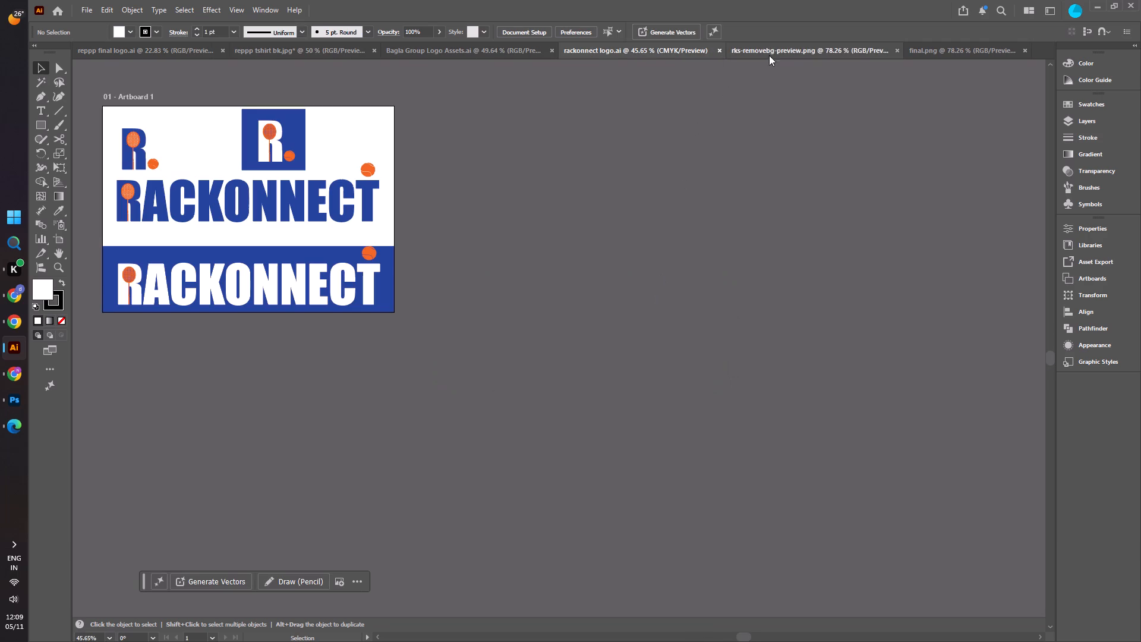
Close the rks-removebg-preview.png and final.png documents.
click(773, 51)
click(896, 51)
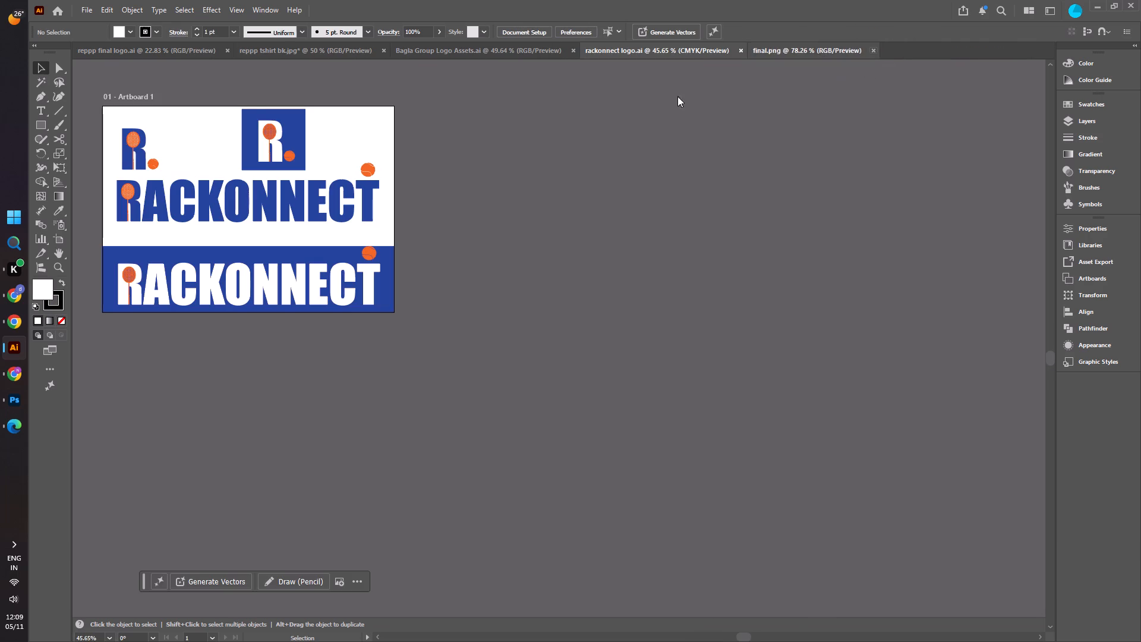
click(796, 45)
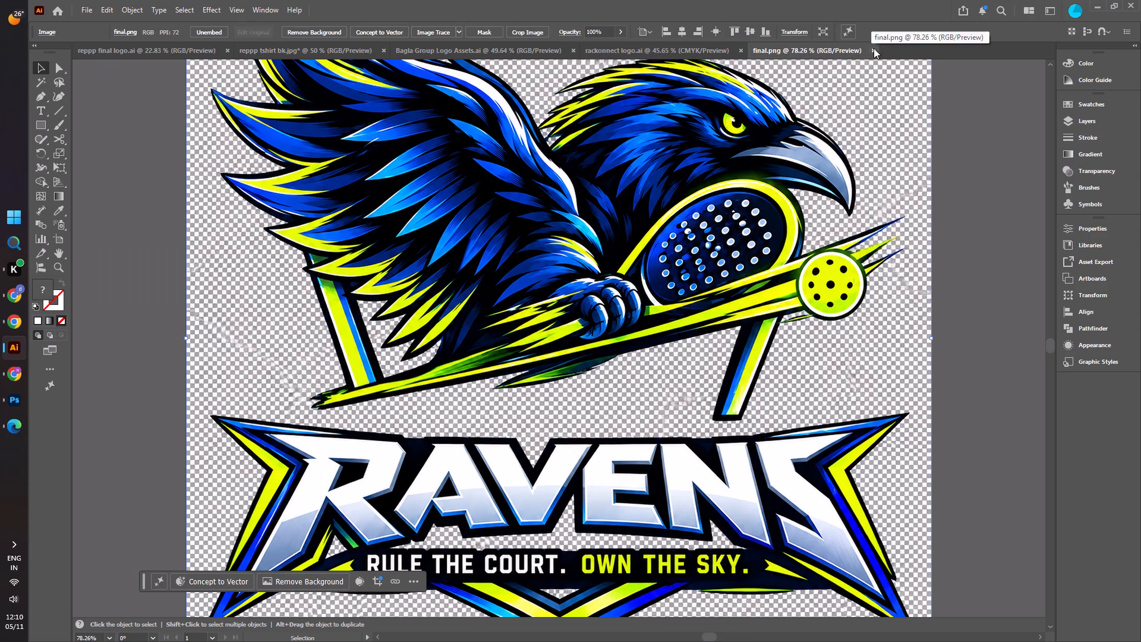
click(874, 49)
Copy the white bagla GROUP logo from Artboard 5 of Bagla Group Logo Assets.ai and paste it into the reppp tshirt bk document.
click(304, 55)
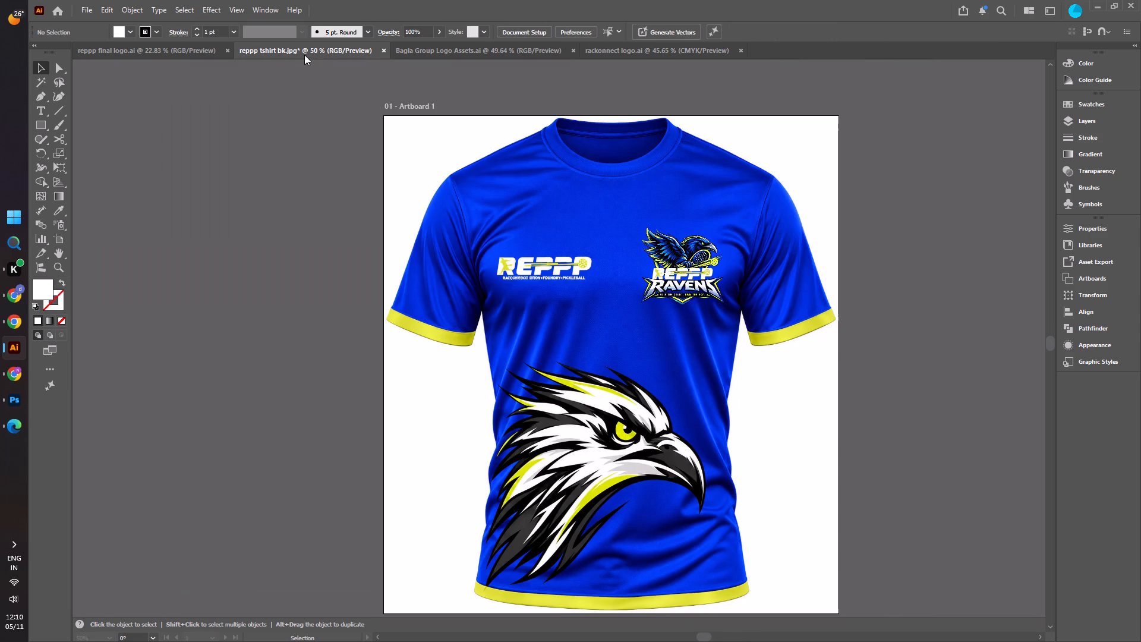
click(444, 49)
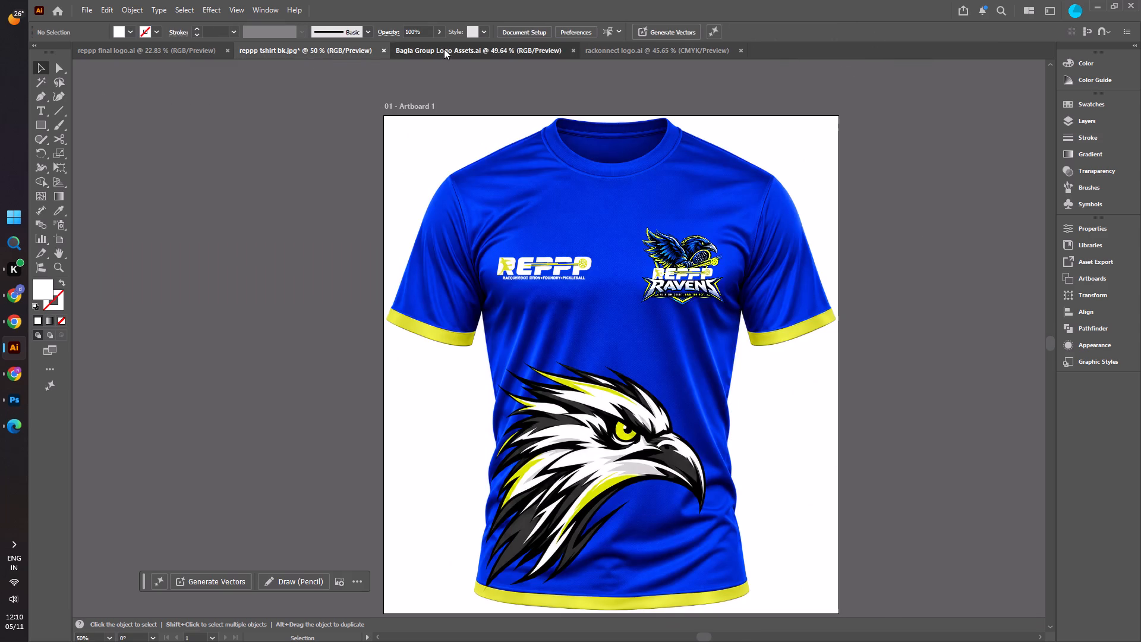
click(272, 335)
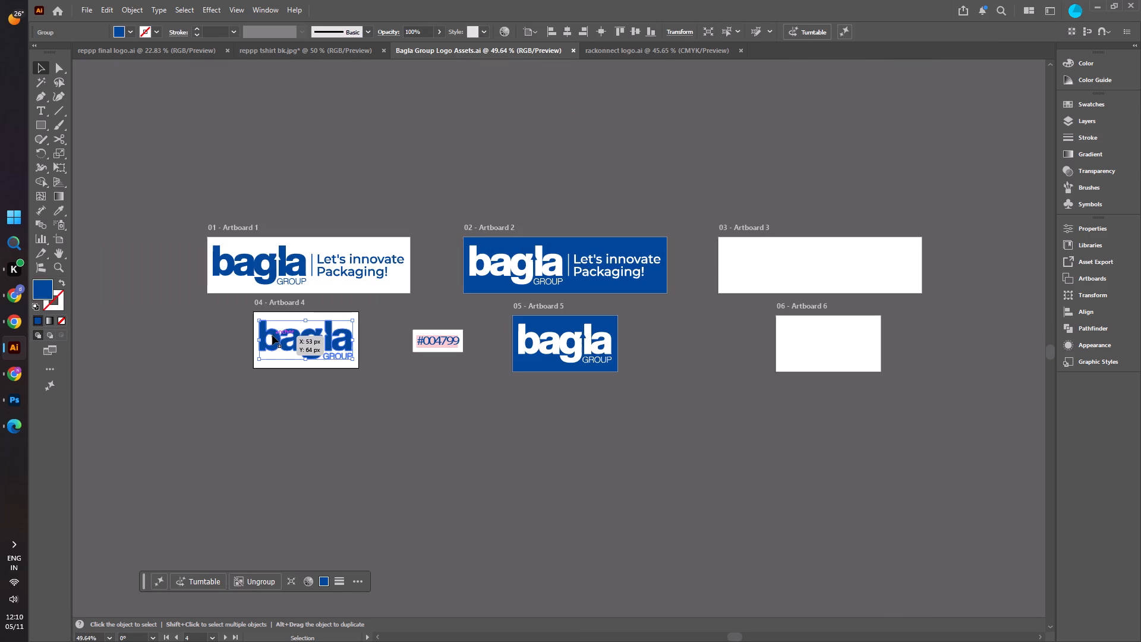
click(557, 352)
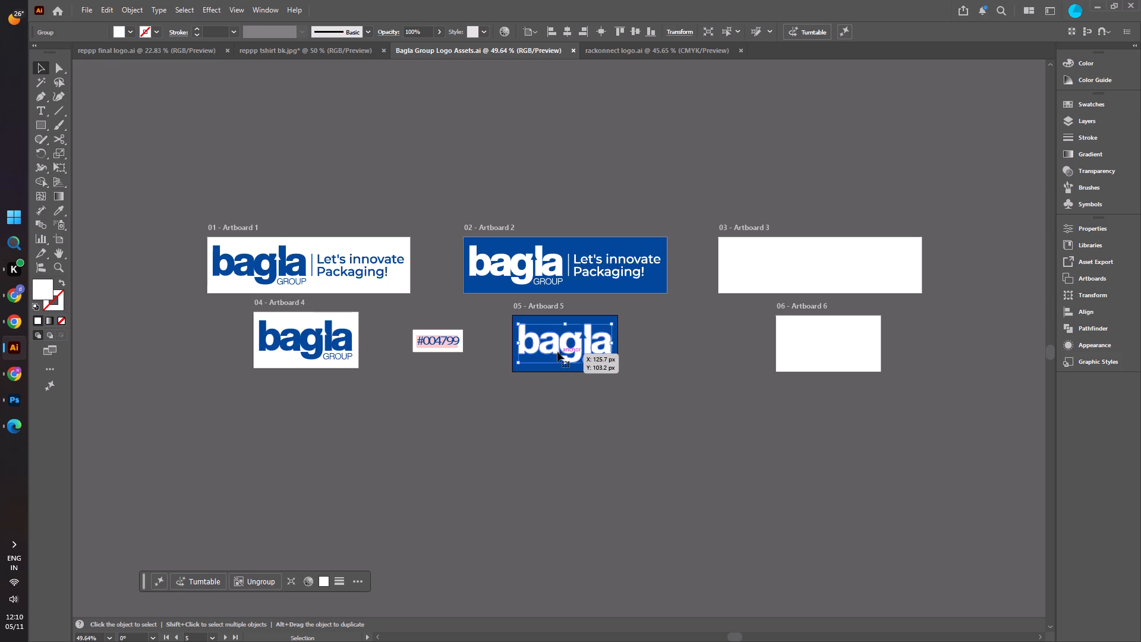
right_click(557, 352)
click(598, 226)
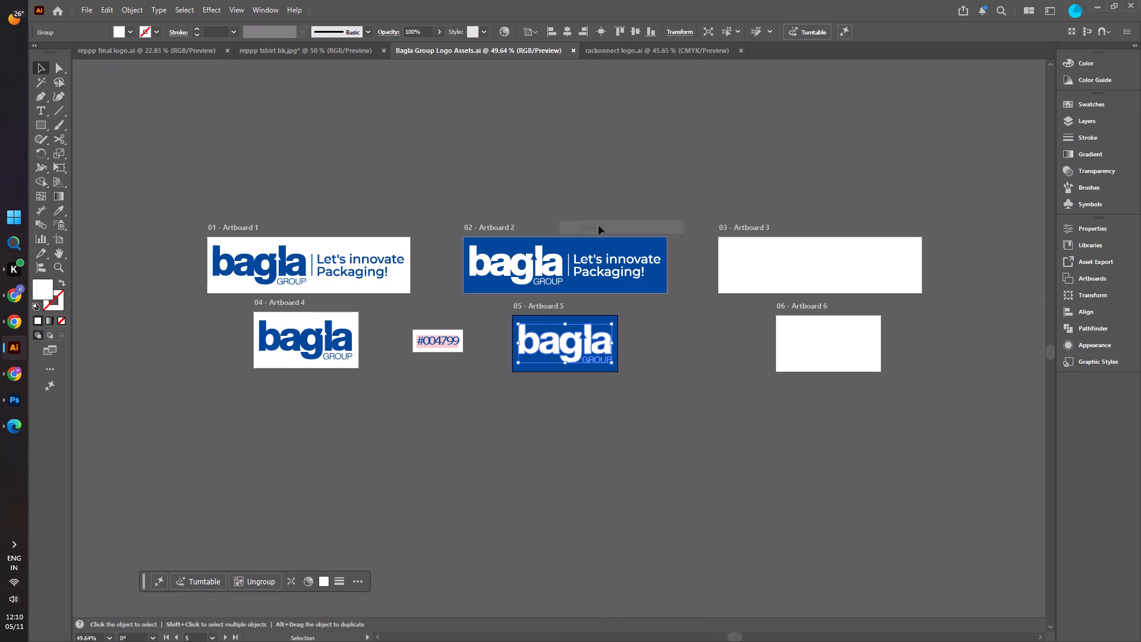
click(310, 53)
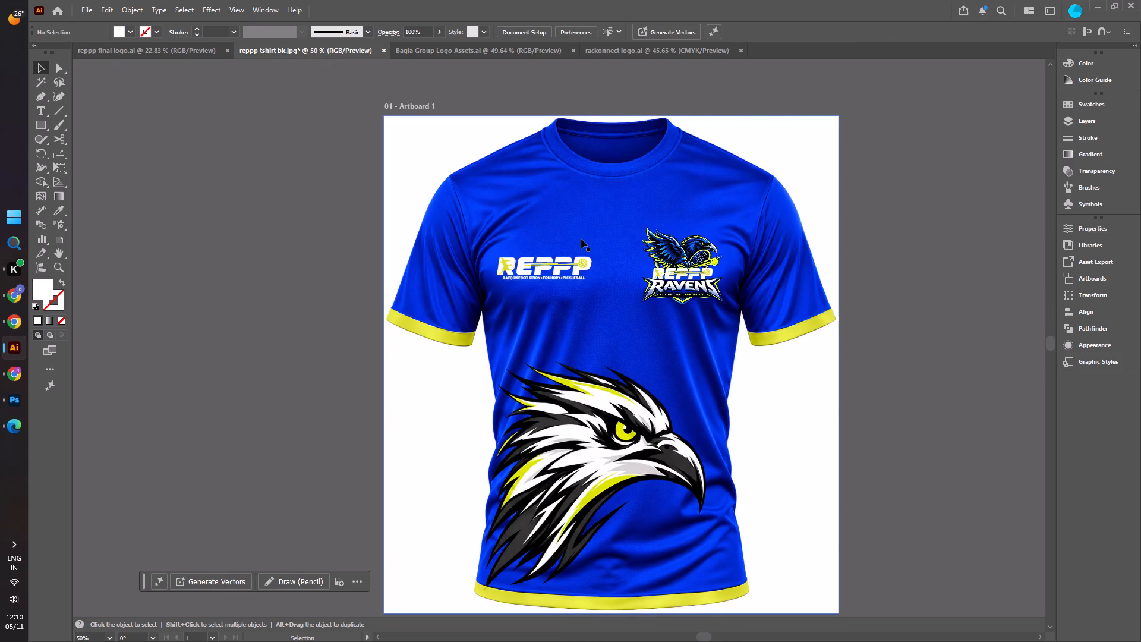
key(ctrl+v)
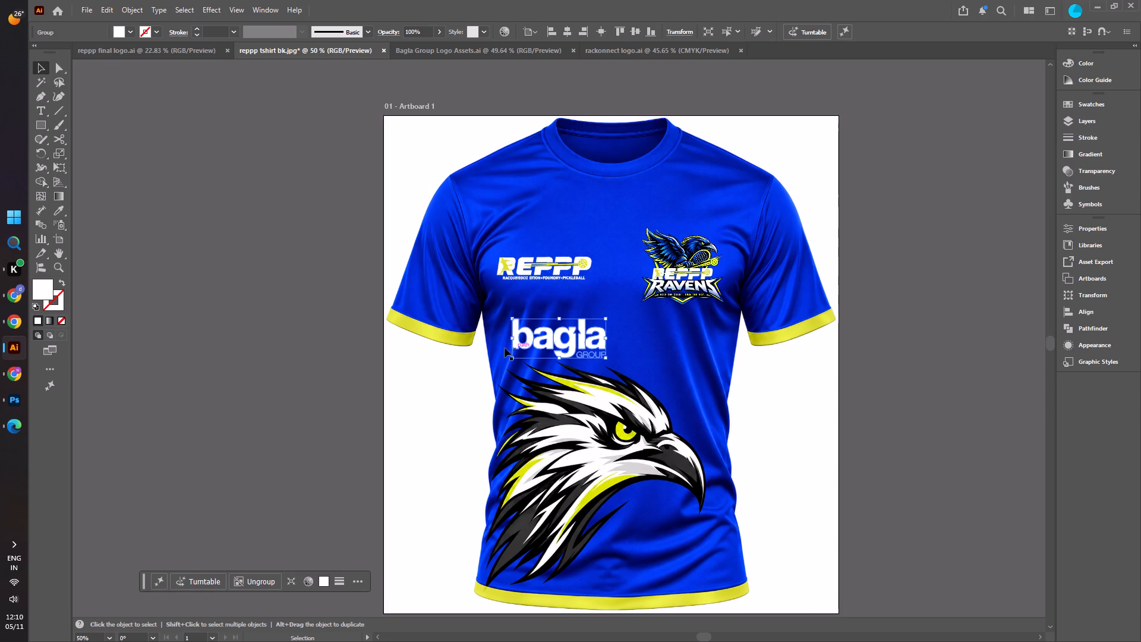
Shrink the bagla GROUP logo to about 2 in wide and centre it on the jersey just below the collar.
shift+drag(511, 318, 543, 336)
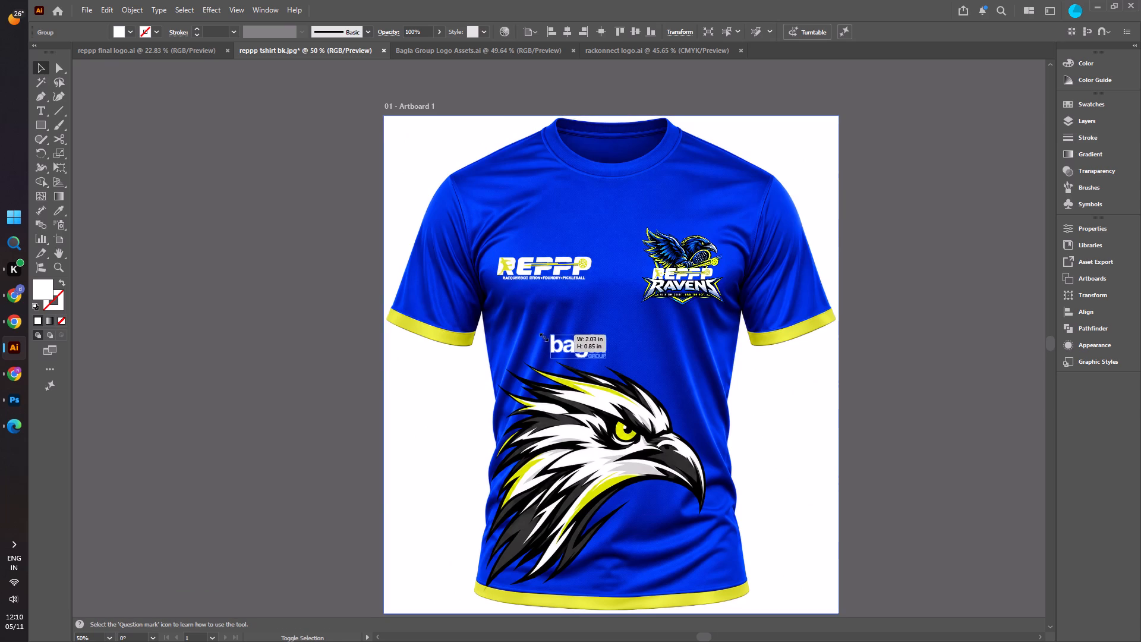
shift+drag(543, 336, 543, 336)
drag(583, 346, 597, 215)
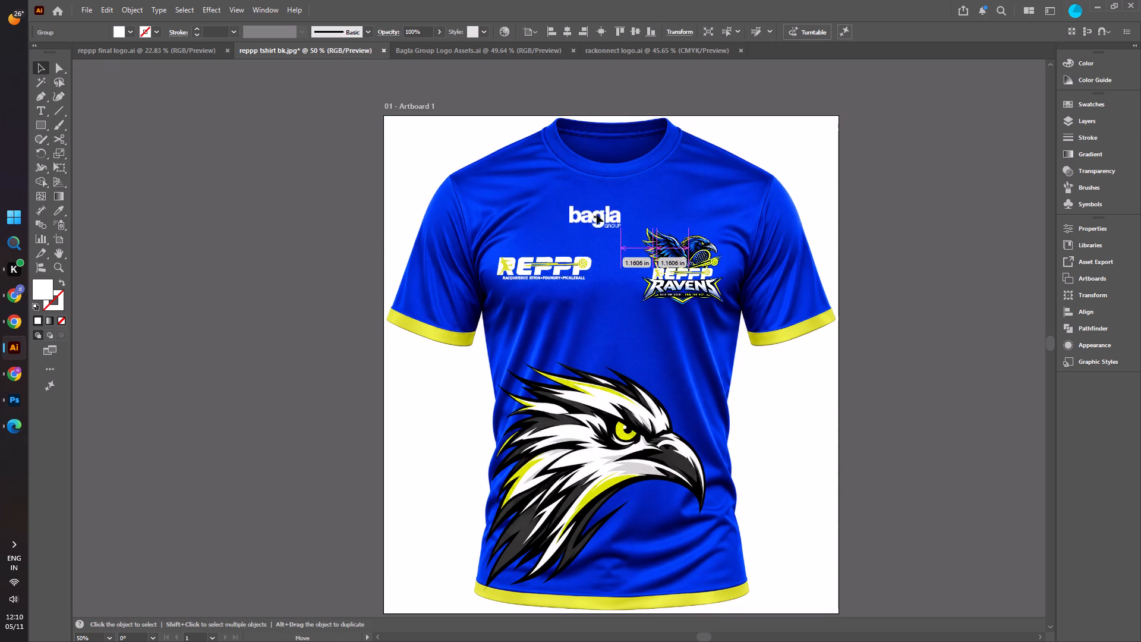
drag(597, 215, 607, 194)
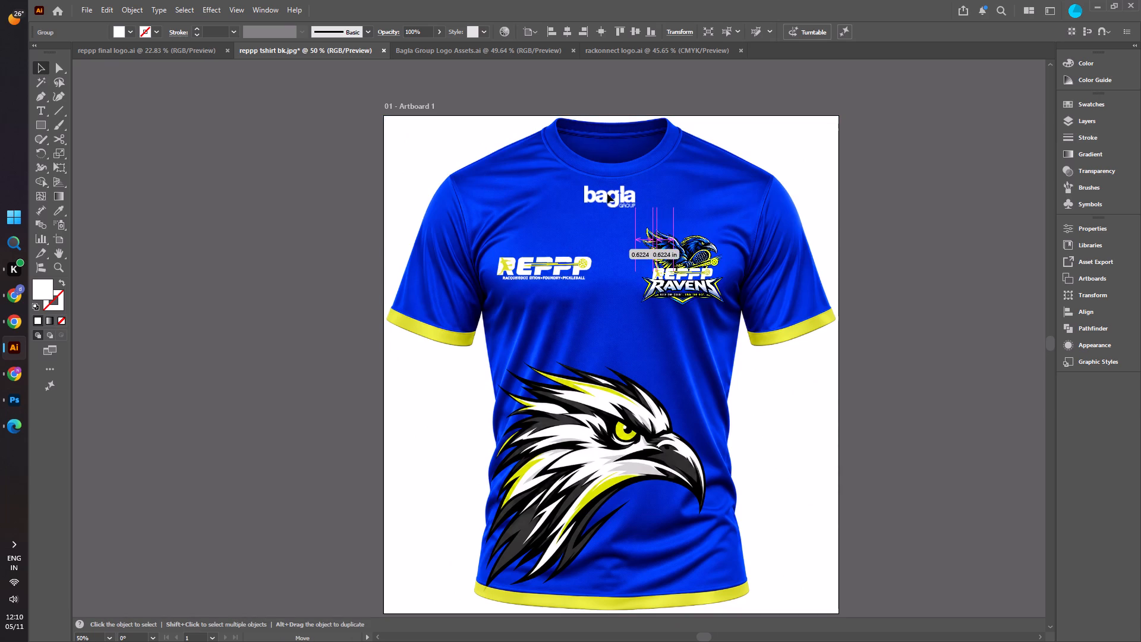
drag(607, 194, 612, 193)
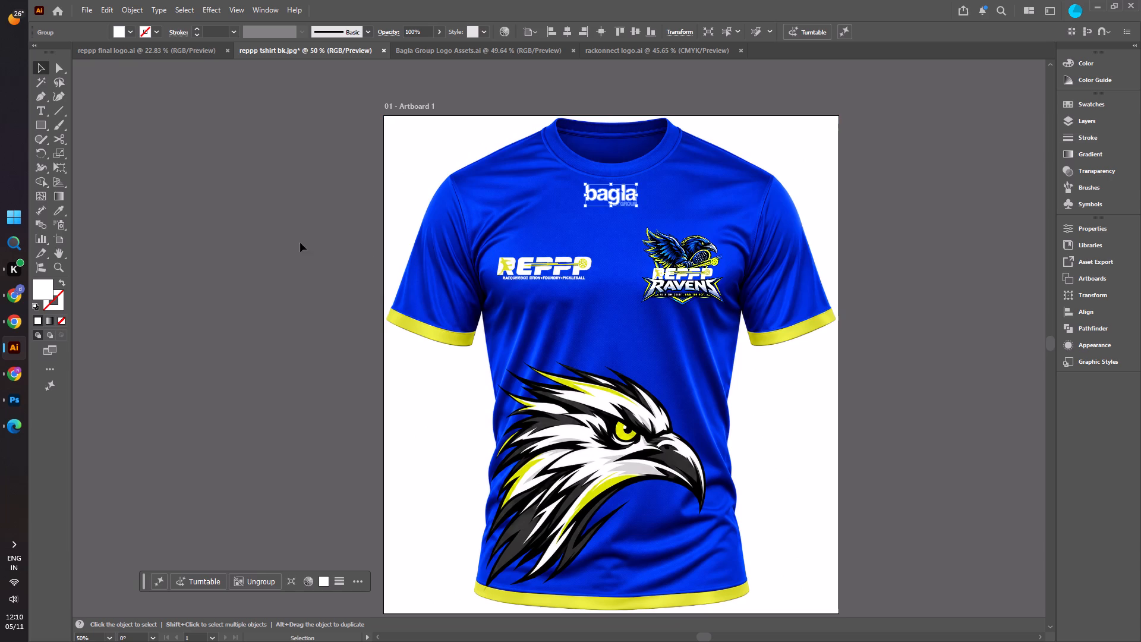
click(287, 242)
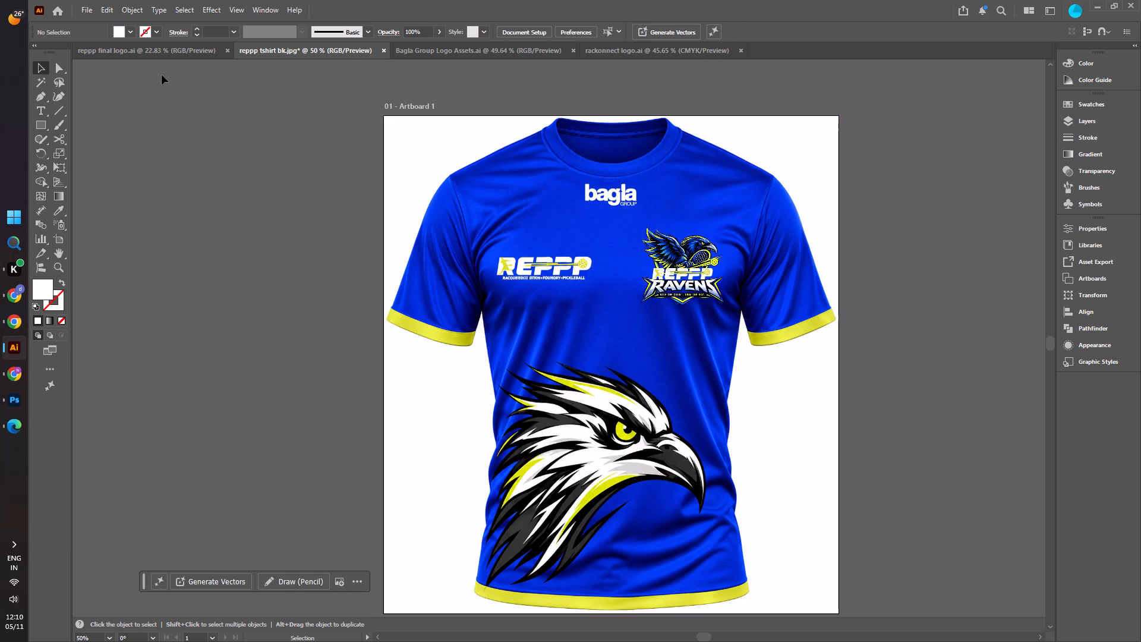
Copy the white RACKONNECT logo from the blue band in rackonnect logo.ai and paste it into the reppp tshirt bk document.
click(672, 49)
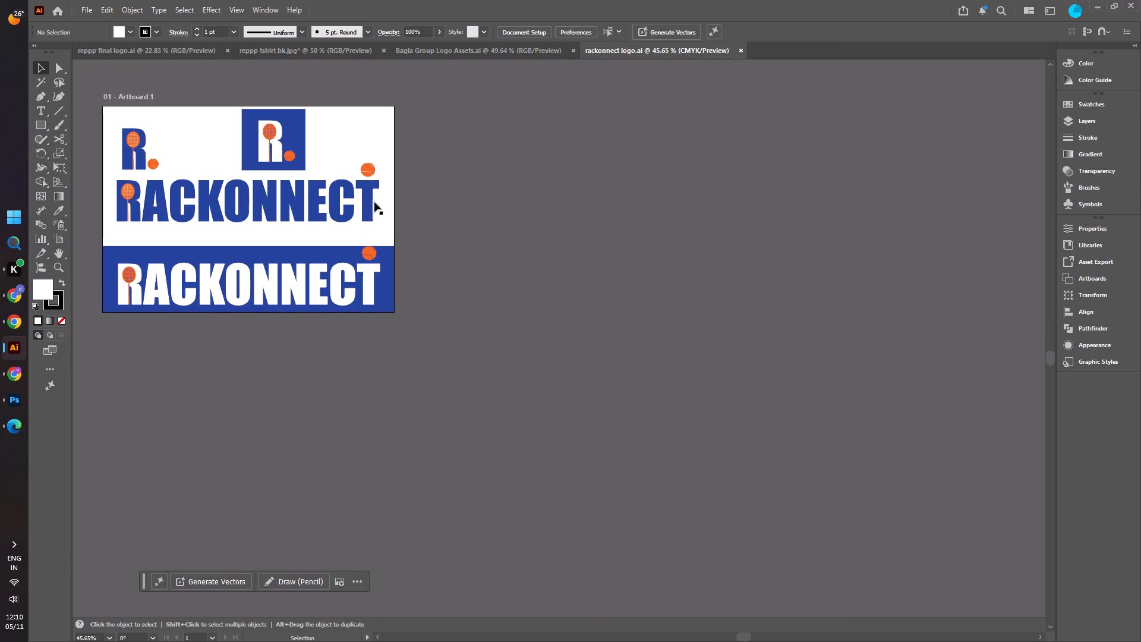
click(327, 282)
right_click(327, 282)
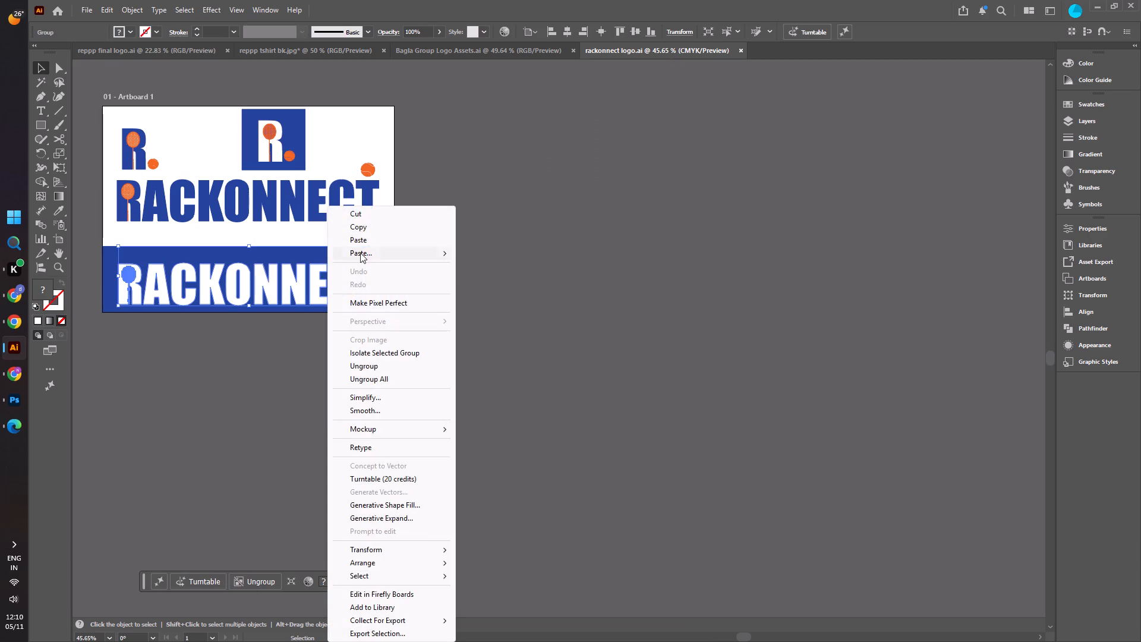
click(367, 231)
click(171, 51)
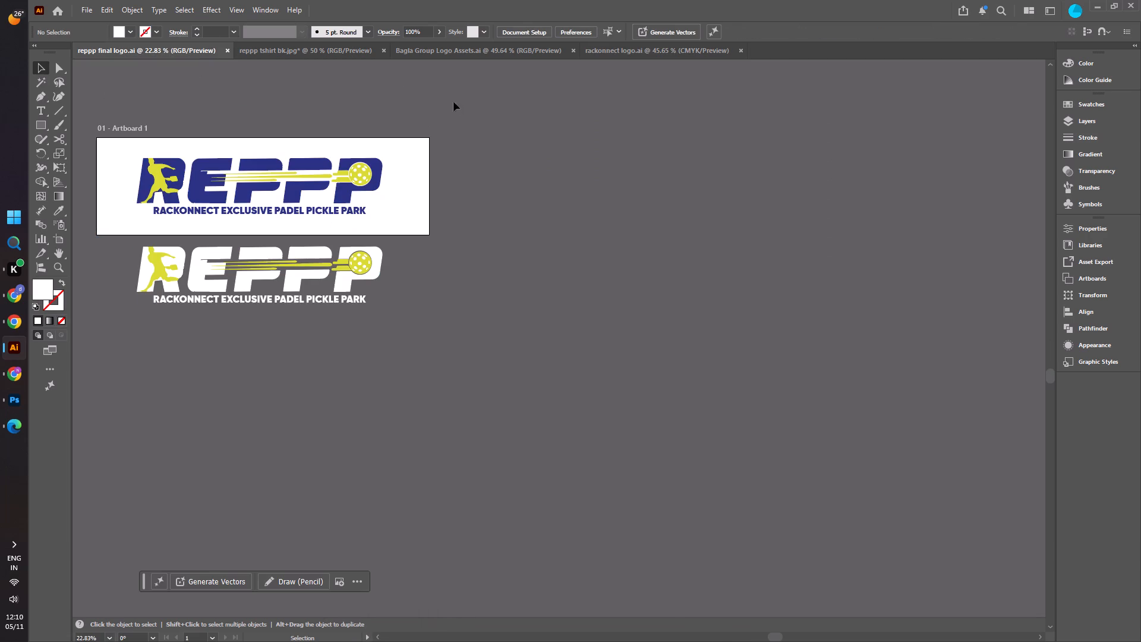
click(292, 52)
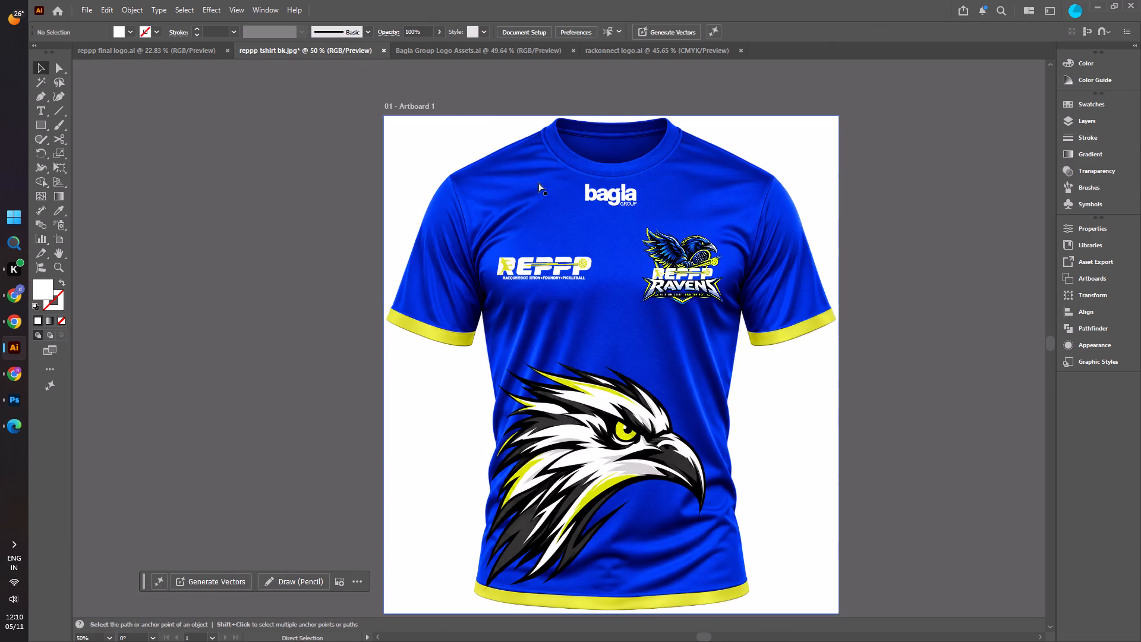
key(ctrl+v)
Scale the RACKONNECT logo down to fit inside the jersey's neck opening and centre it above the bagla logo.
shift+drag(414, 304, 420, 308)
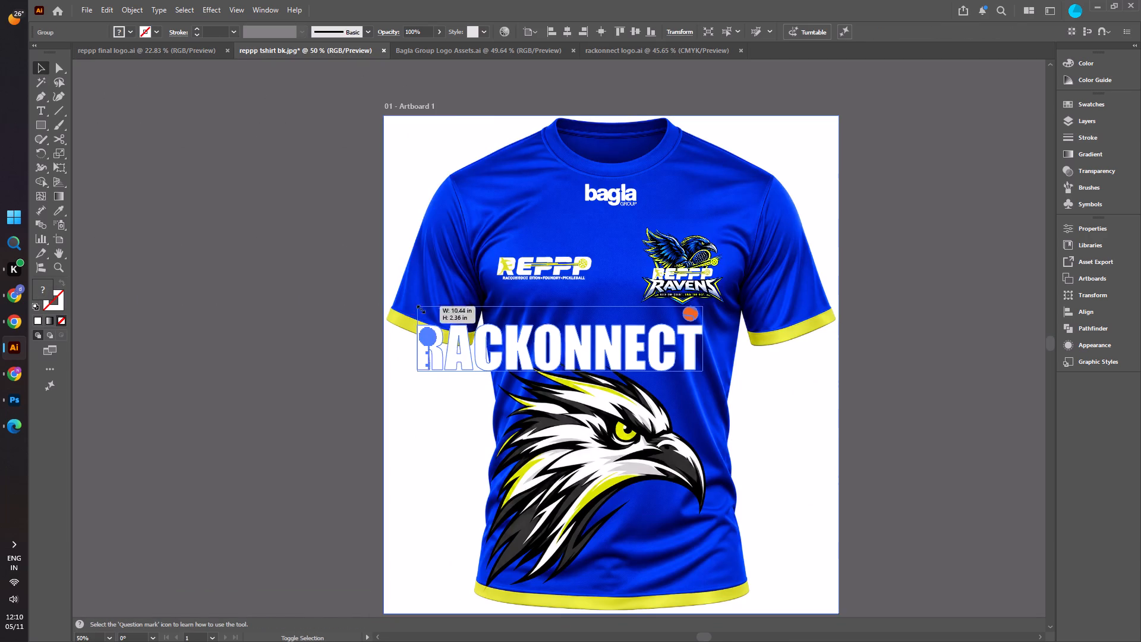
shift+drag(420, 308, 513, 351)
drag(645, 364, 533, 220)
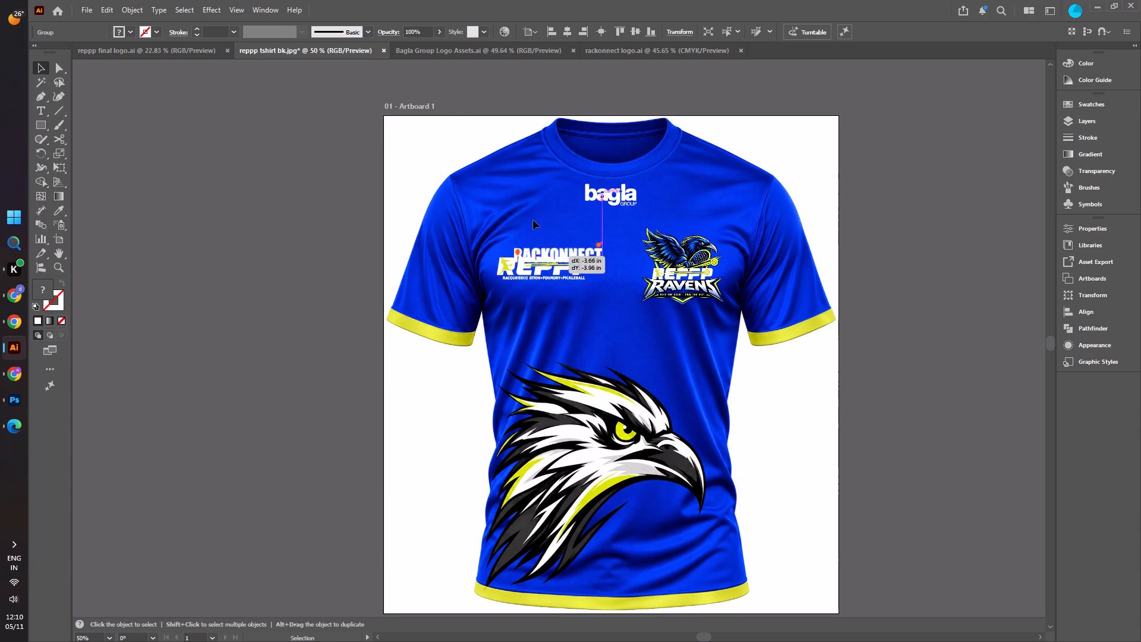
drag(533, 220, 599, 143)
shift+drag(569, 129, 576, 136)
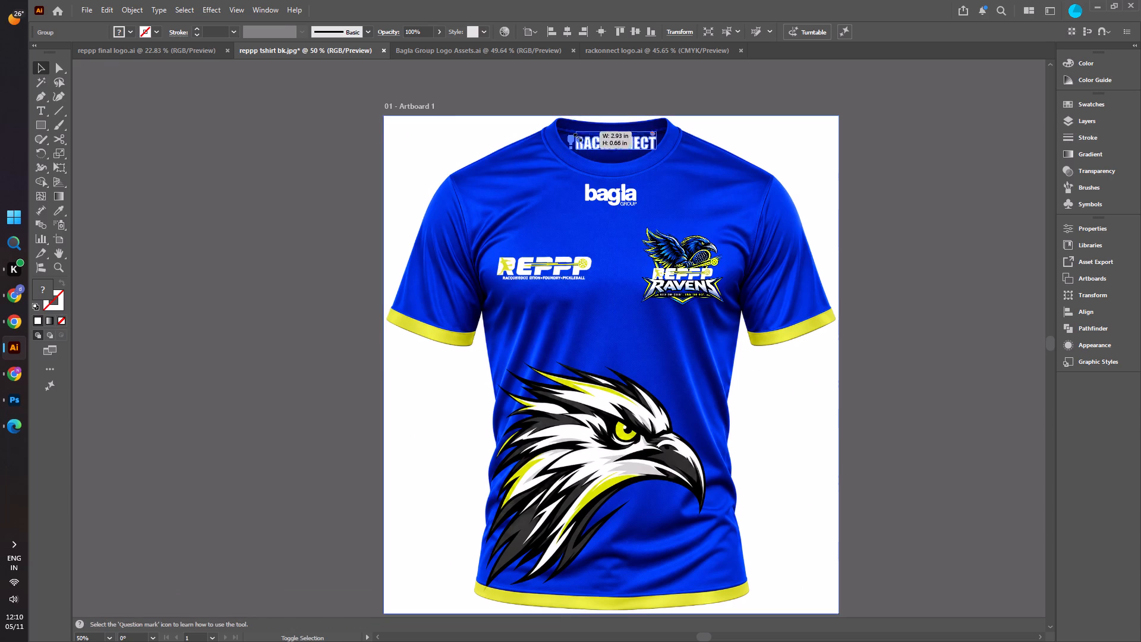
shift+drag(576, 136, 573, 135)
drag(620, 142, 597, 136)
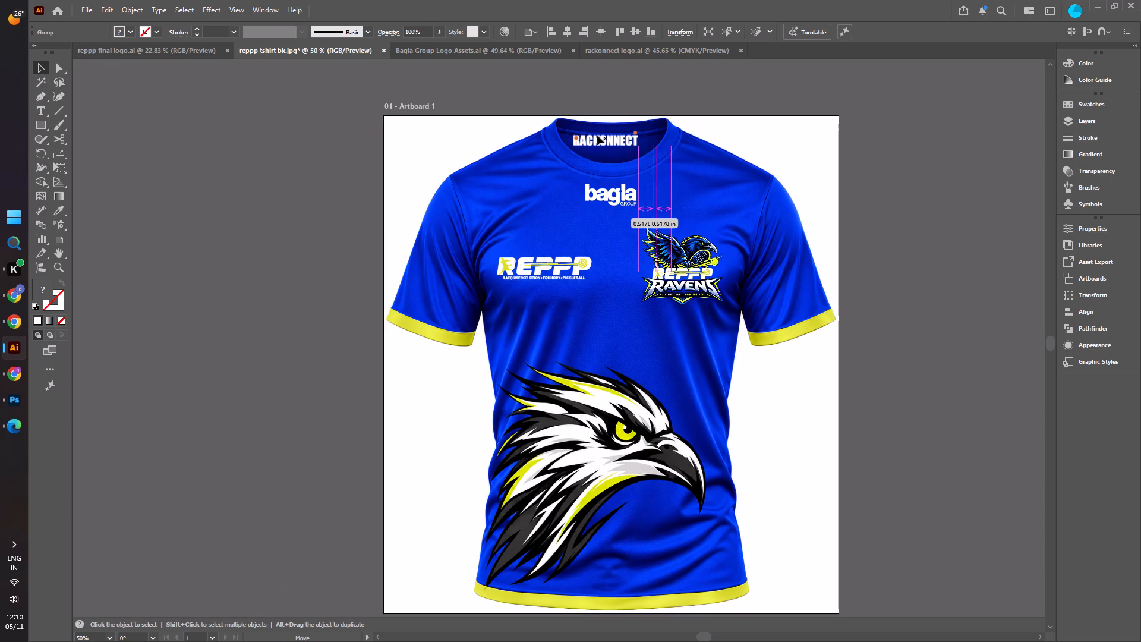
drag(597, 136, 610, 143)
click(352, 203)
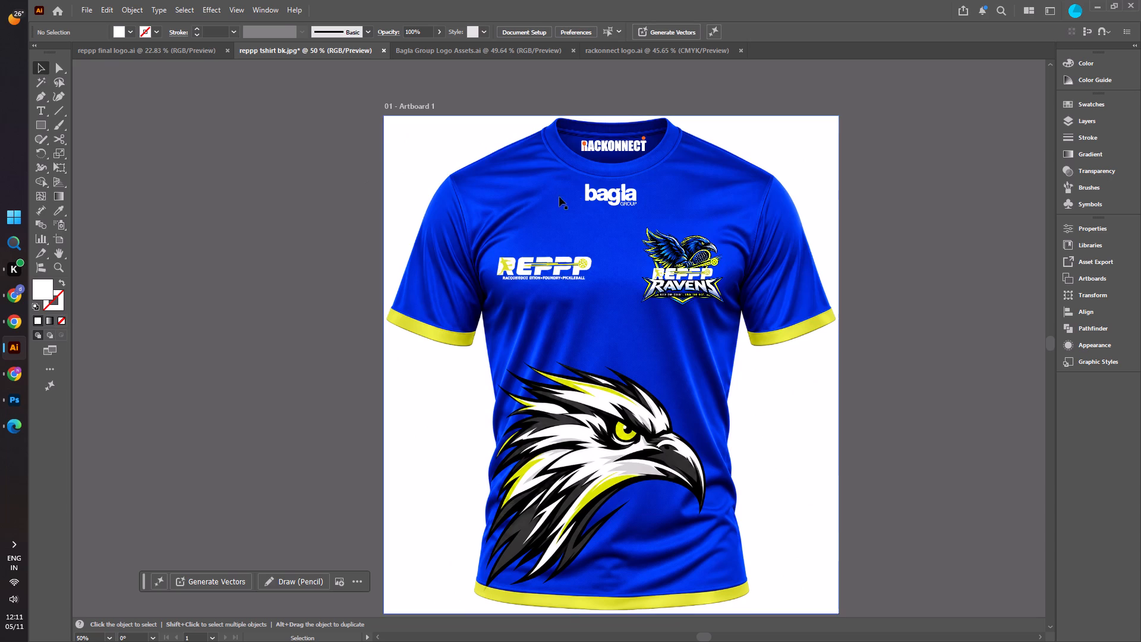
Nudge the RACKONNECT logo up about 0.04 in within the neck opening, keeping its horizontal position.
click(601, 151)
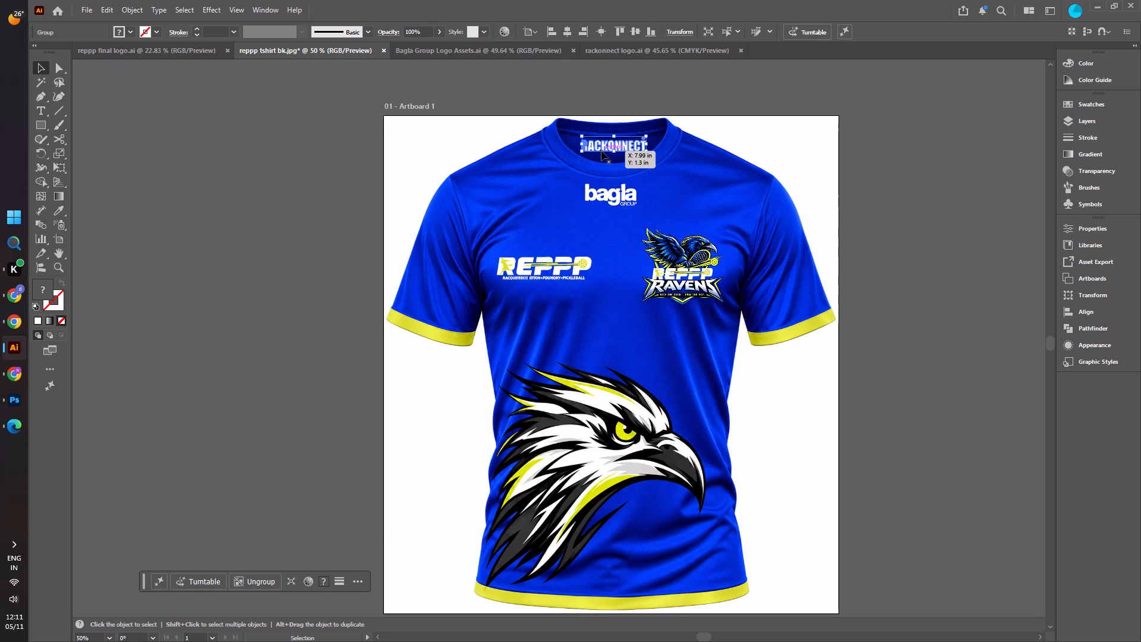
click(285, 219)
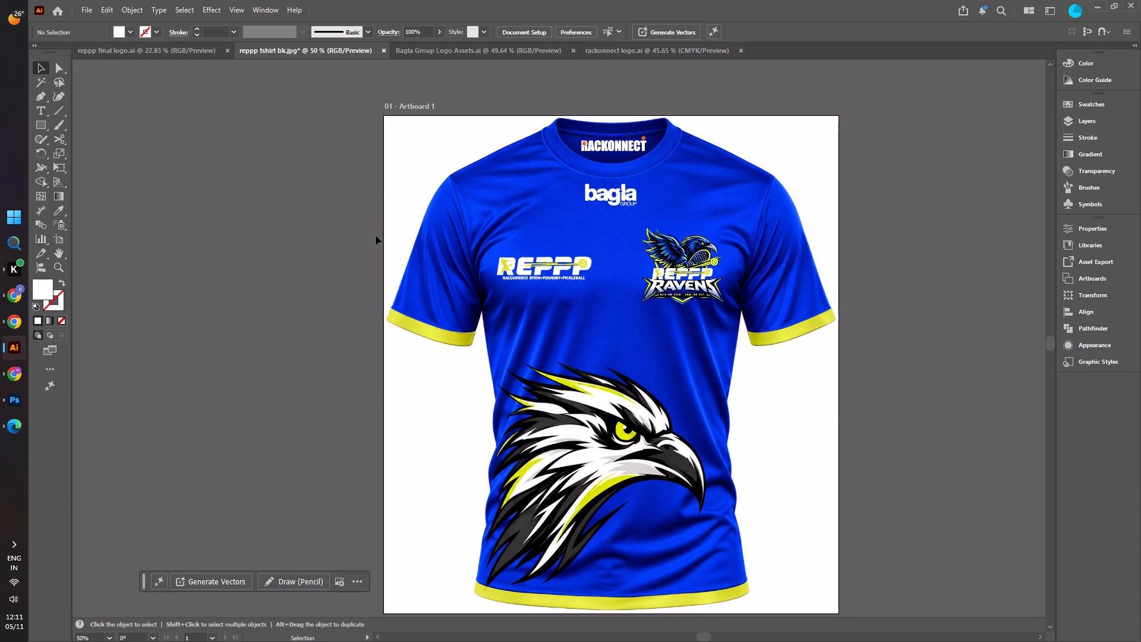
click(610, 149)
click(617, 146)
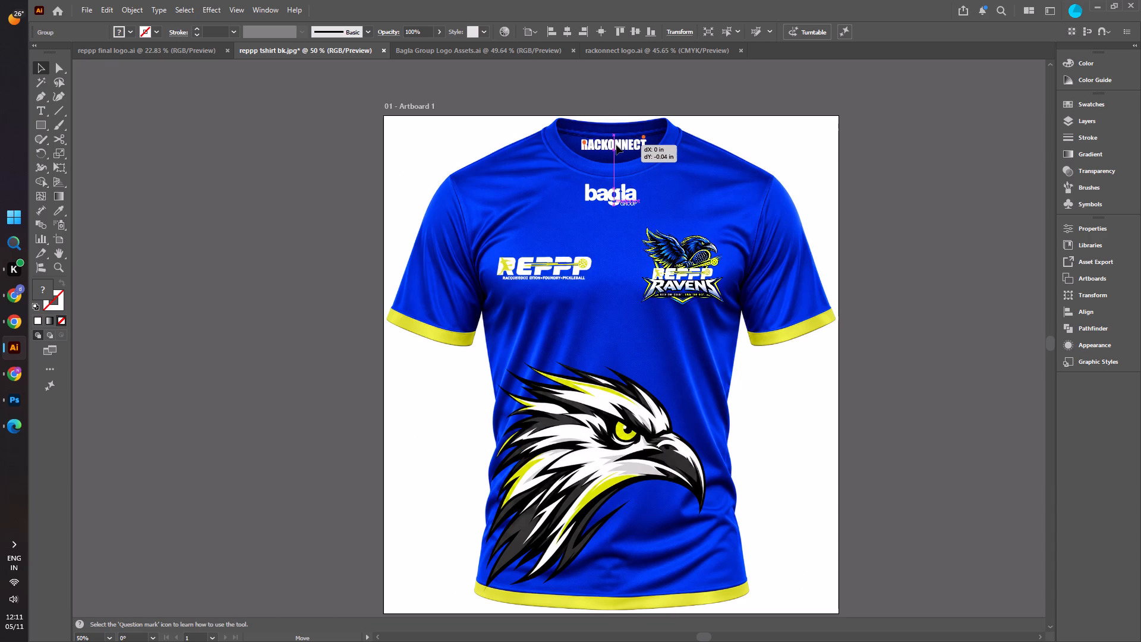
click(231, 194)
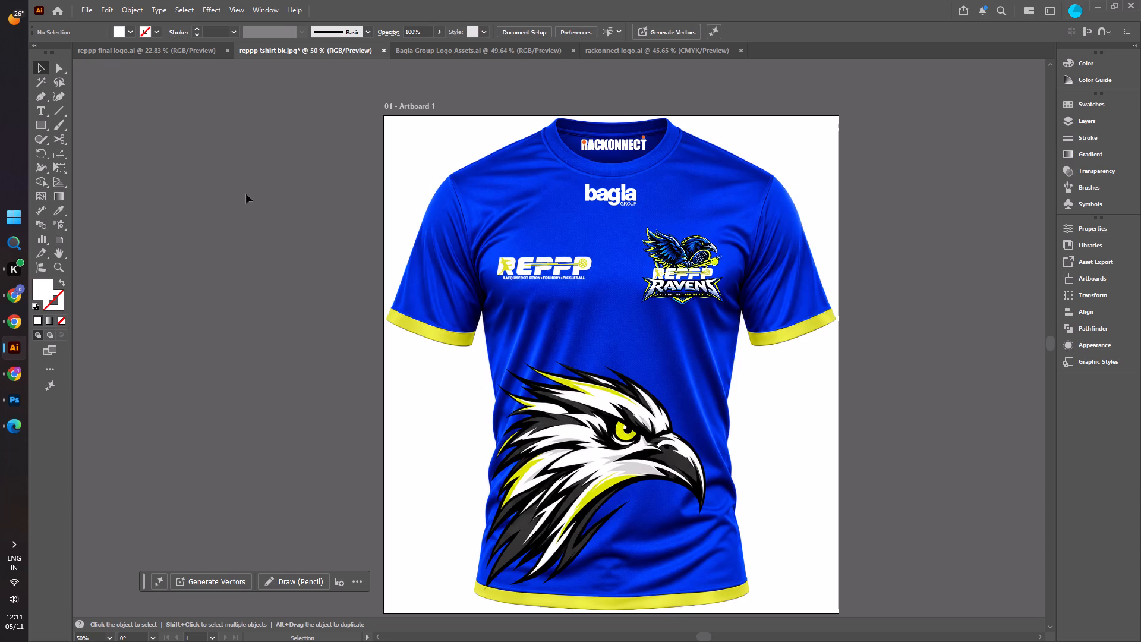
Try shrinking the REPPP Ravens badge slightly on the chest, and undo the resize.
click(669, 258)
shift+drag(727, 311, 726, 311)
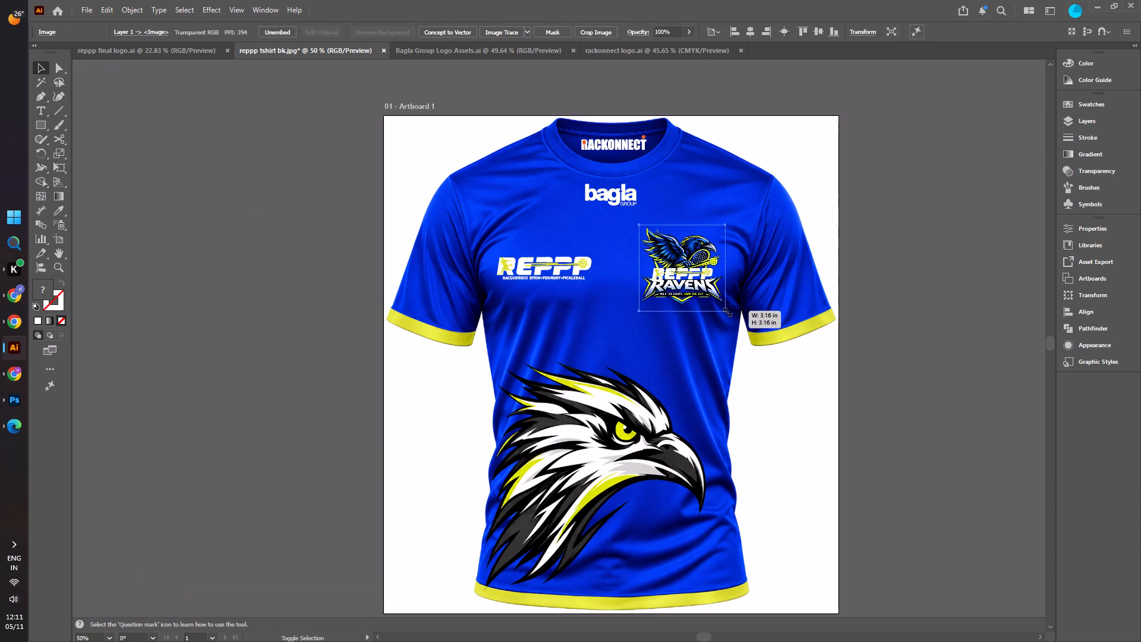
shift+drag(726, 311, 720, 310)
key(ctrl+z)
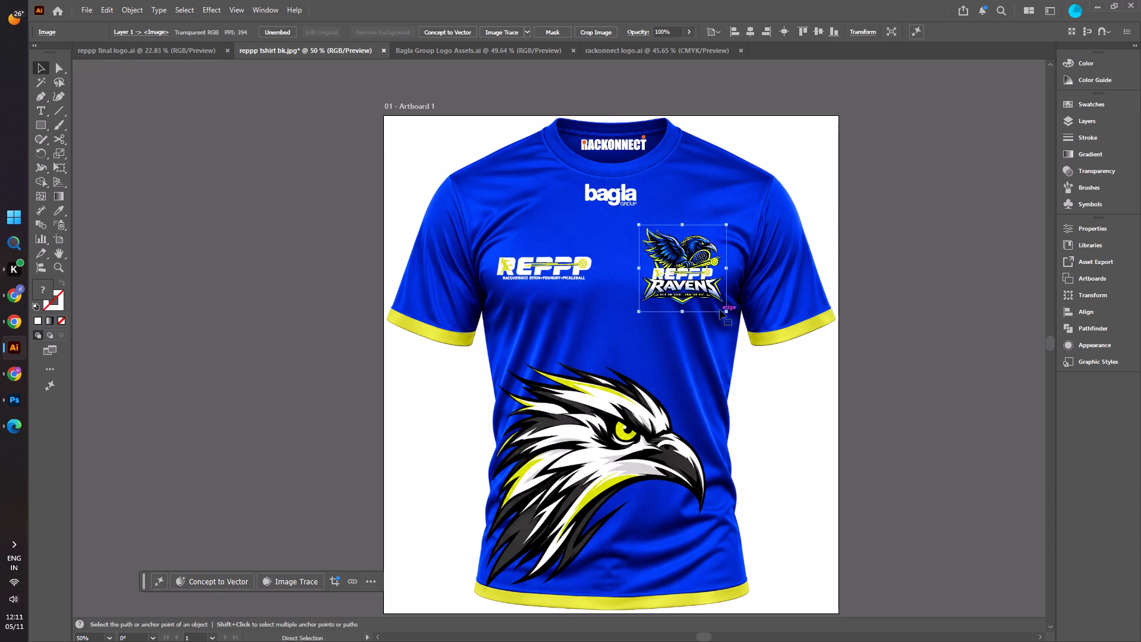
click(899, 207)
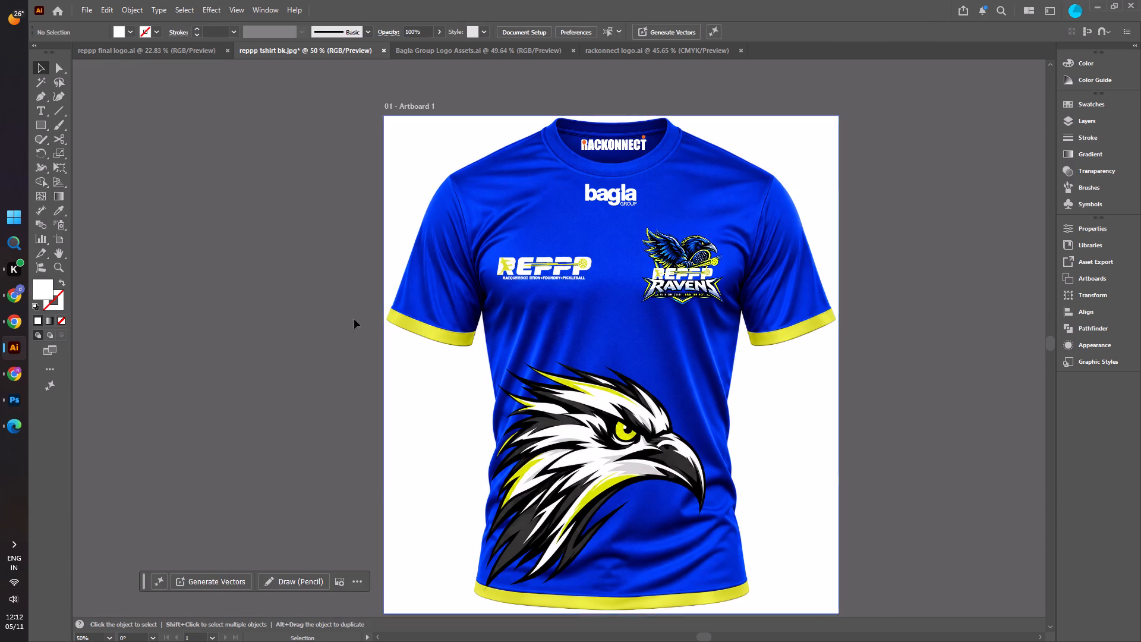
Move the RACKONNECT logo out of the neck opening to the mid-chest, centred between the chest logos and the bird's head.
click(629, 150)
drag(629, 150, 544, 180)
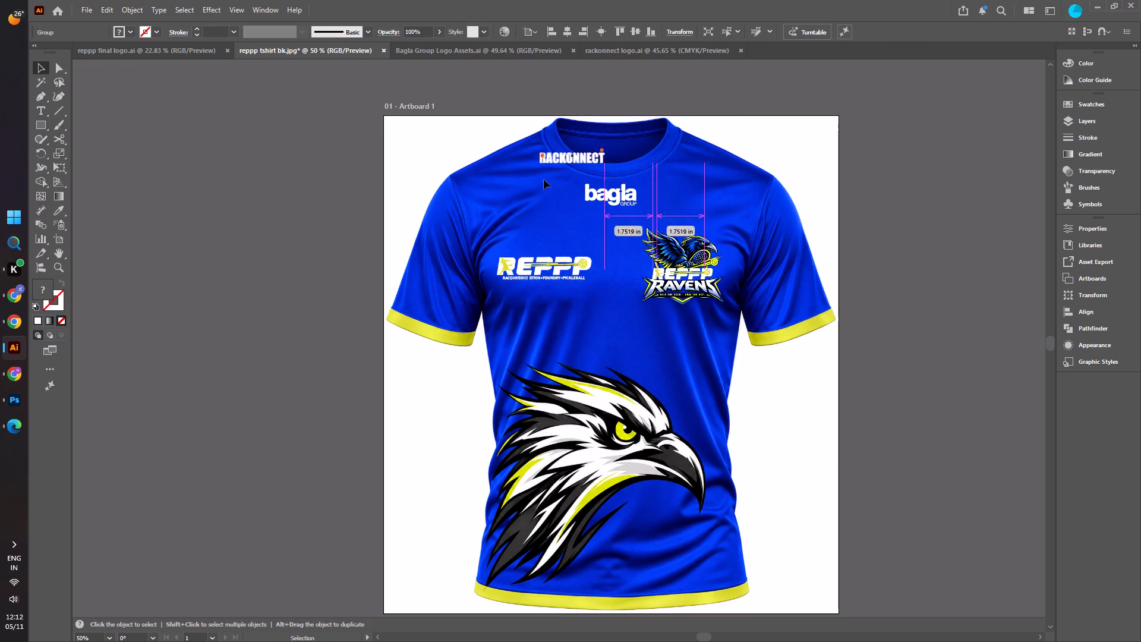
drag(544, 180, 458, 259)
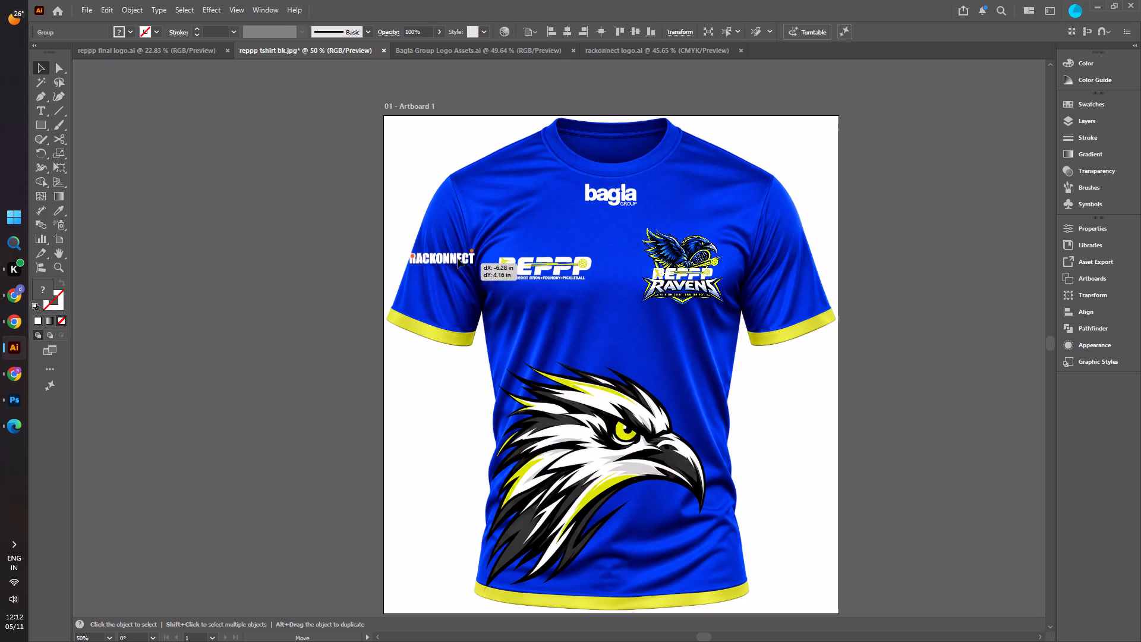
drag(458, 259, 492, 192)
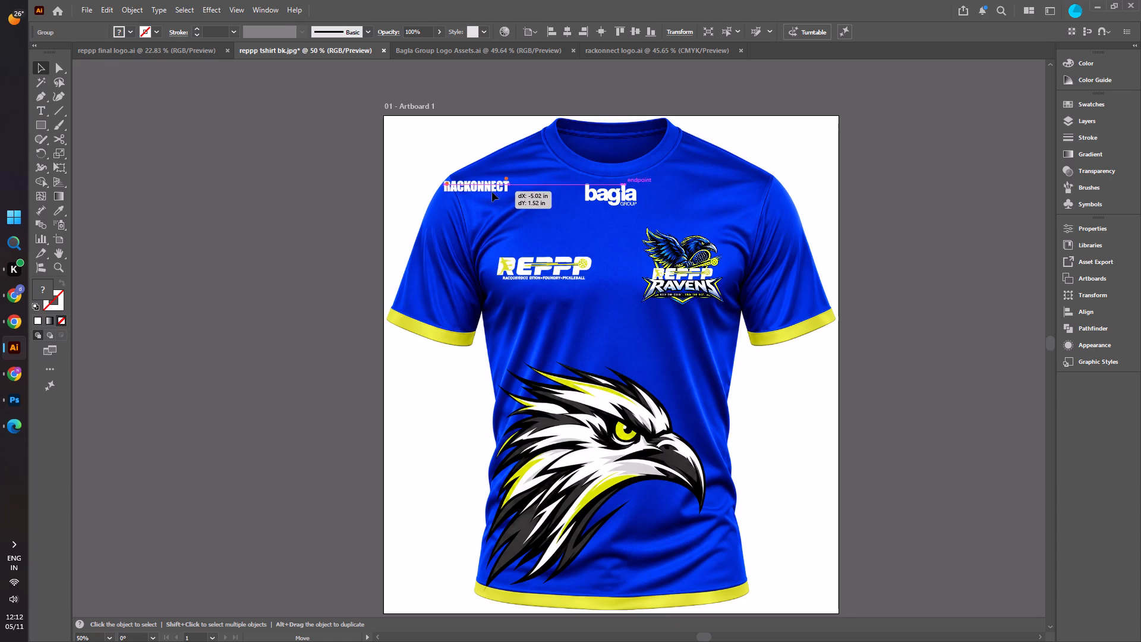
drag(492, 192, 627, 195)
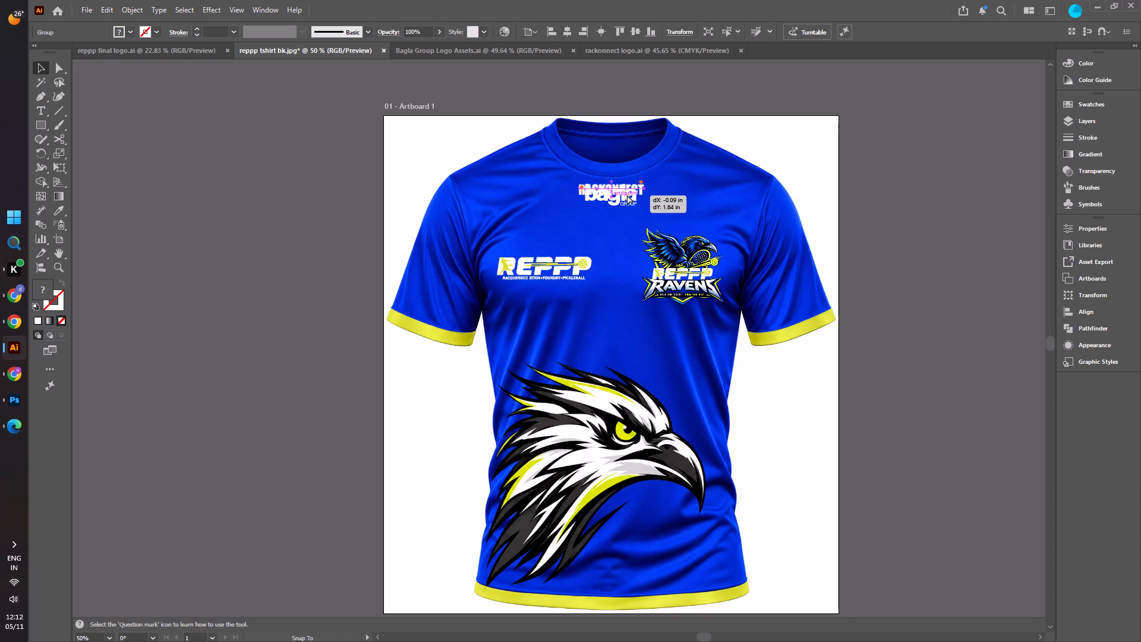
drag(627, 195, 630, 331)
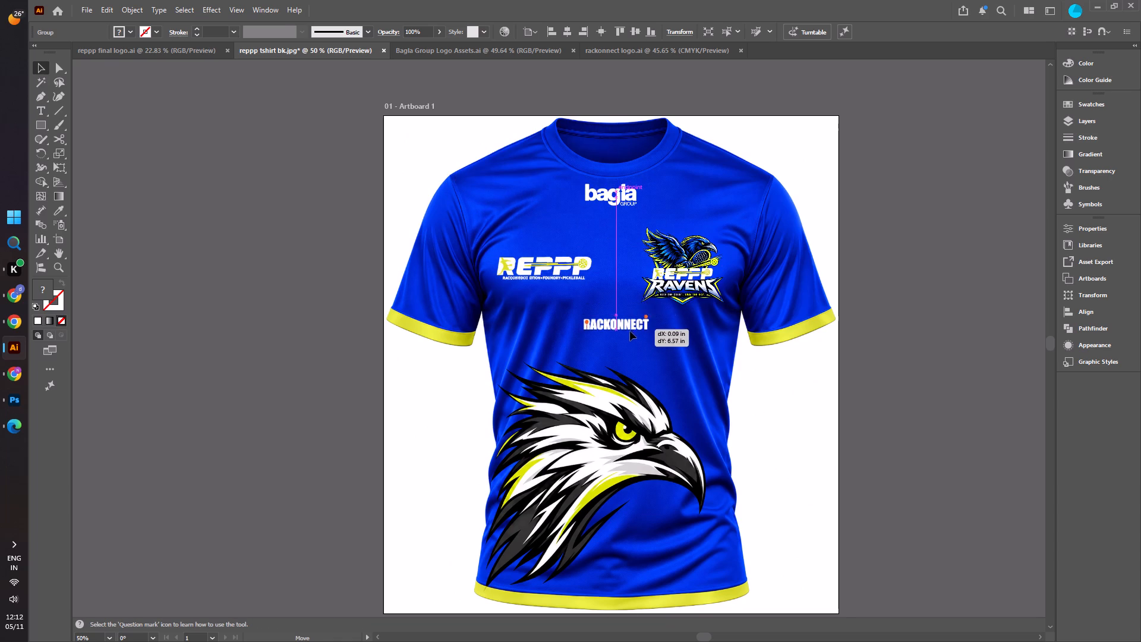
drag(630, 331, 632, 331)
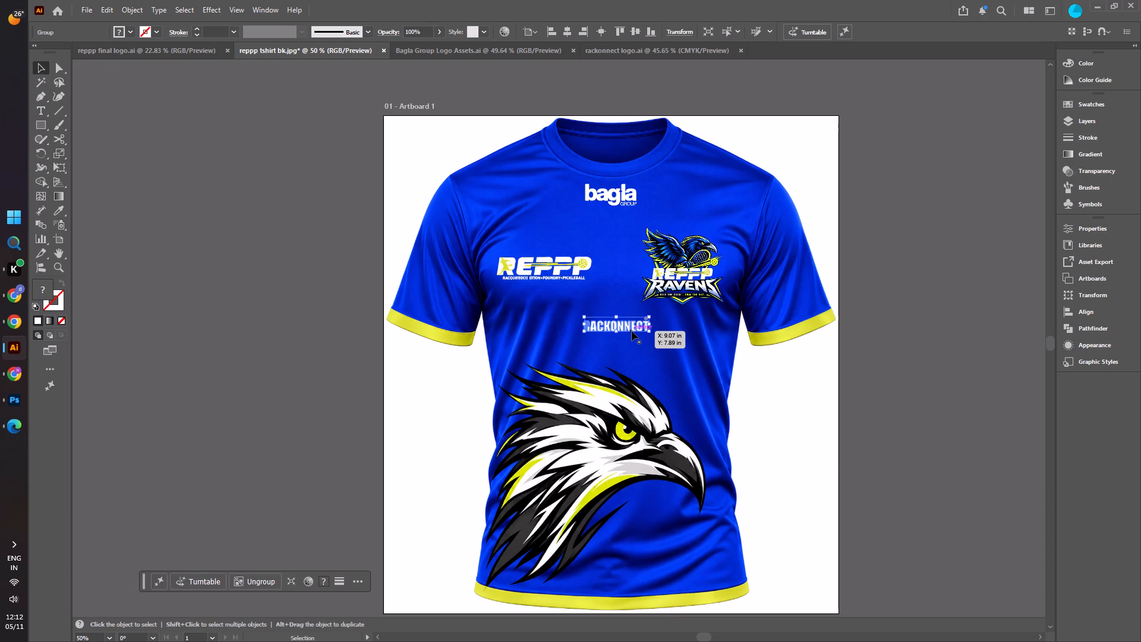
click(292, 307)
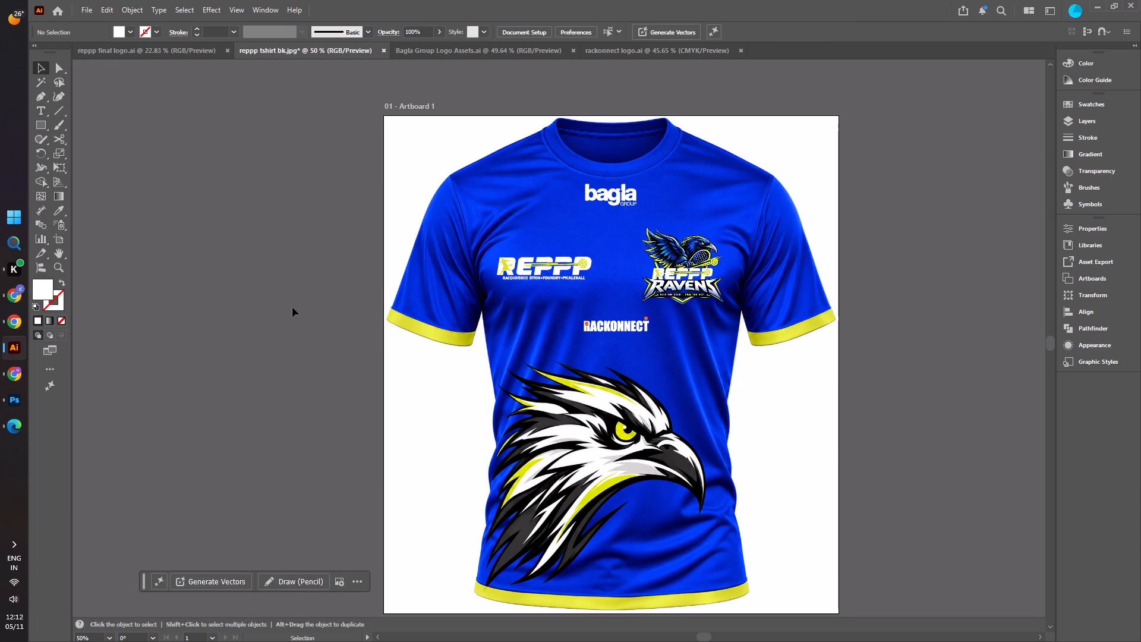
Move the RACKONNECT logo down to the bottom of the jersey, centred just above the yellow hem.
drag(603, 329, 647, 365)
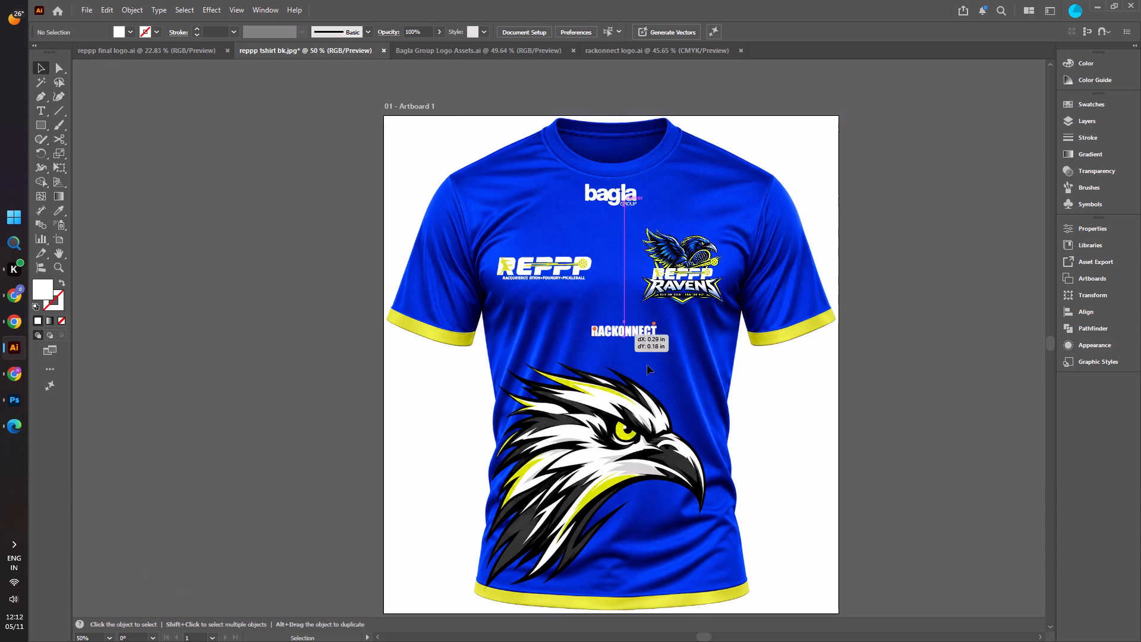
drag(647, 365, 595, 573)
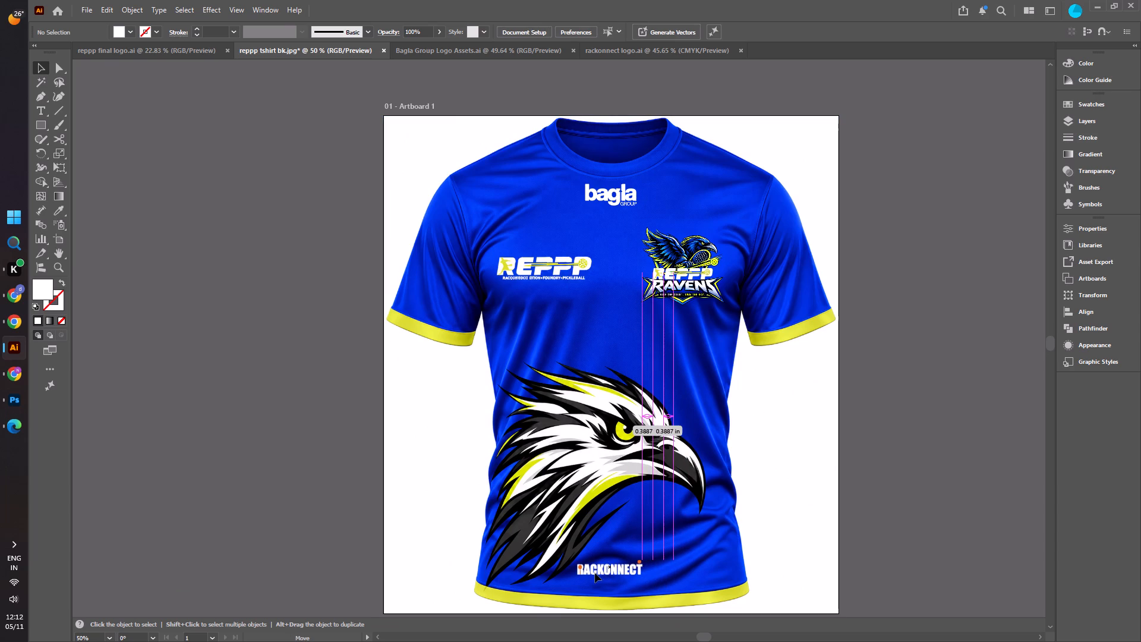
drag(595, 573, 597, 584)
click(331, 433)
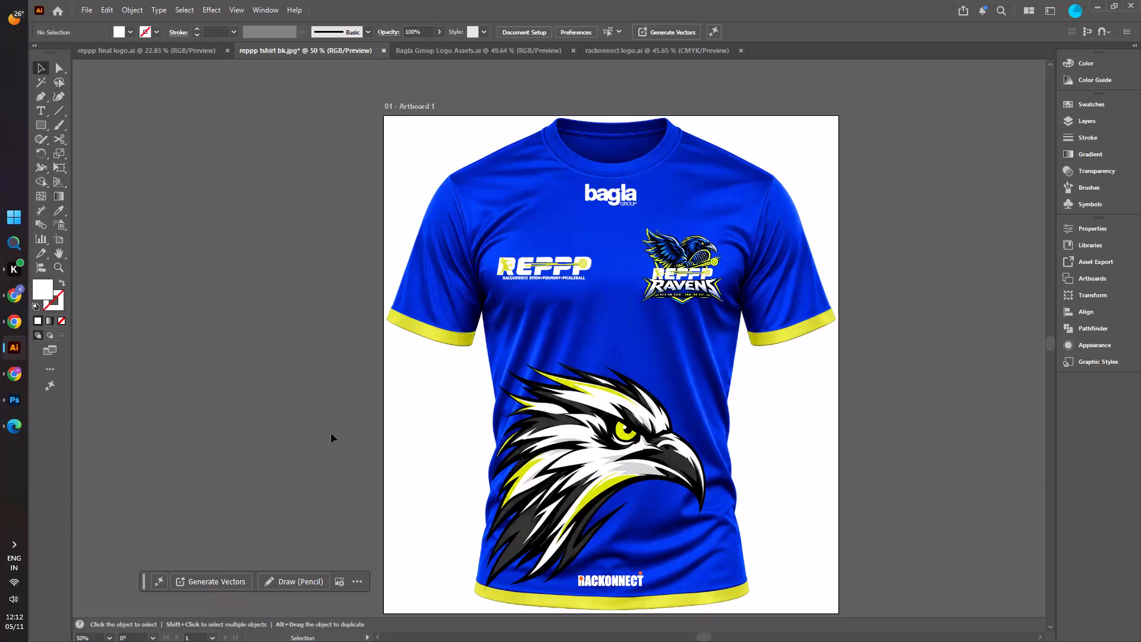
Capture a screen snip of the whole jersey artboard and copy it.
key(shift+super+s)
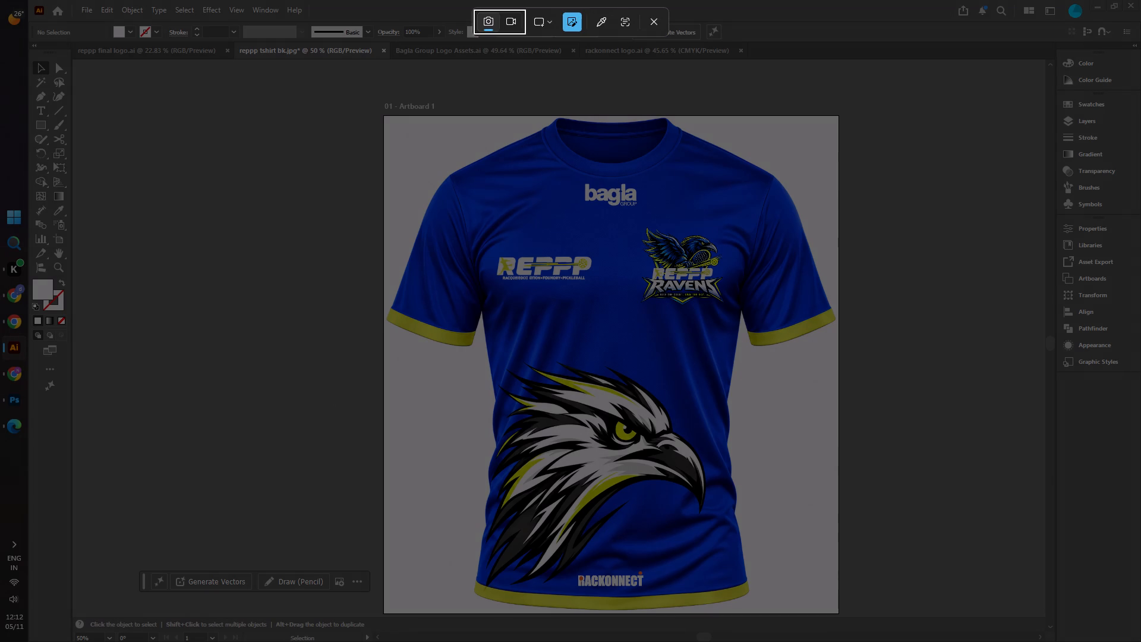
drag(383, 116, 835, 614)
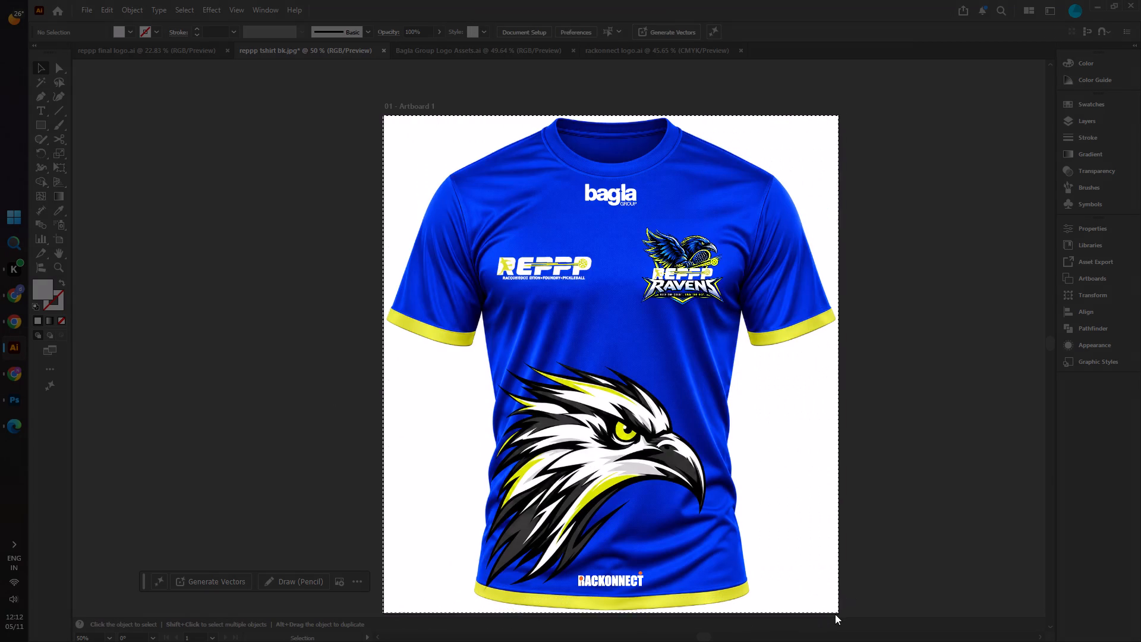
drag(835, 614, 839, 611)
key(ctrl+c)
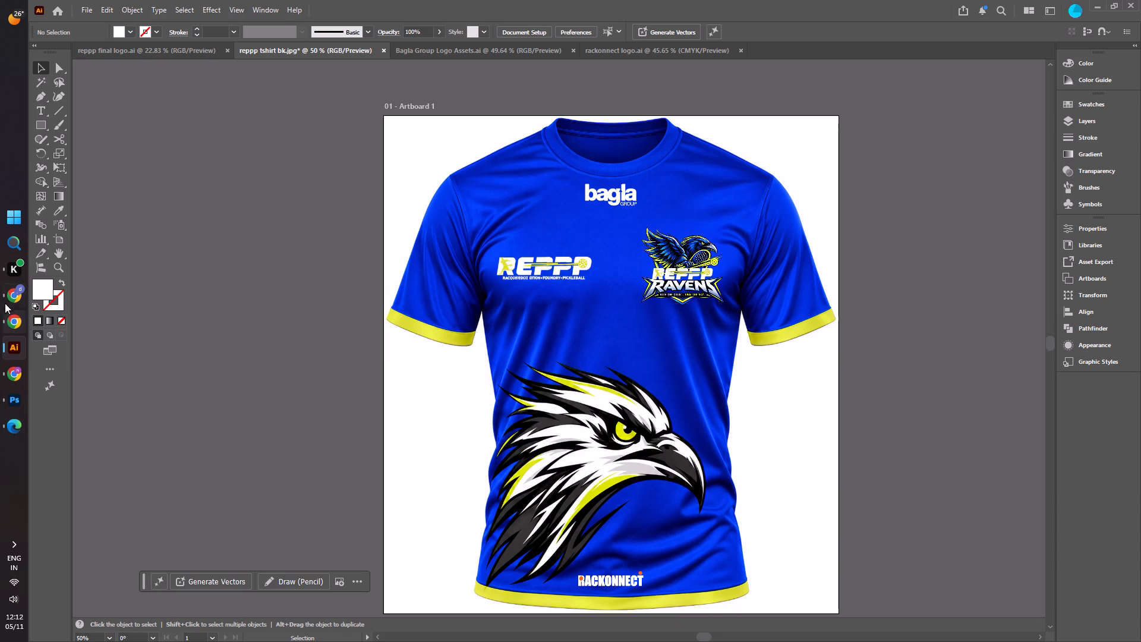
Switch from Illustrator to the Chrome browser.
click(15, 401)
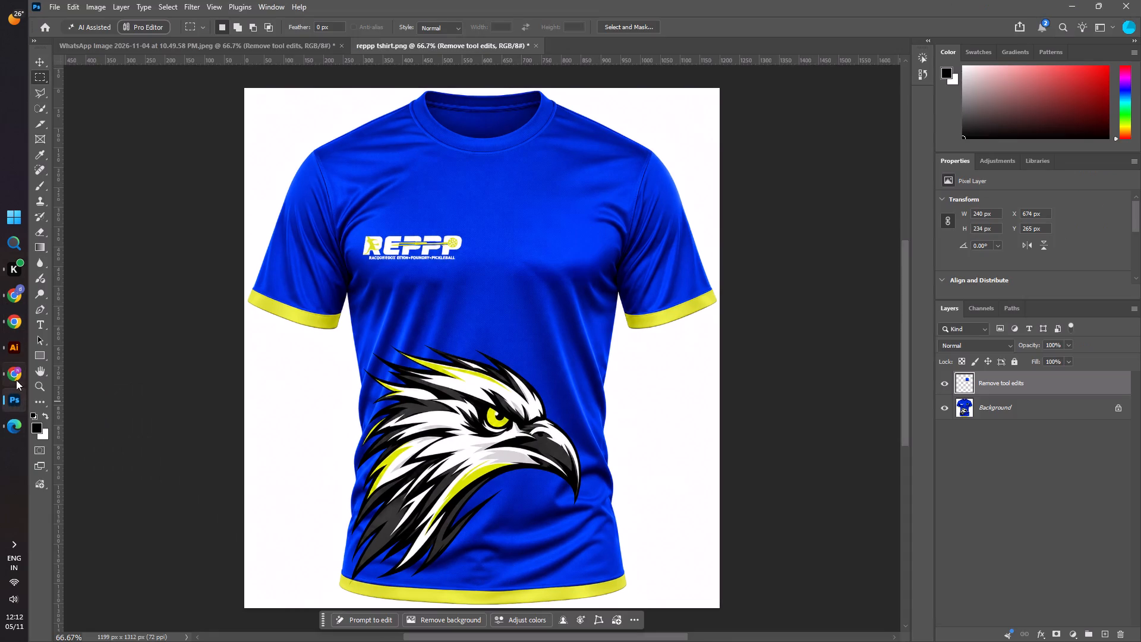
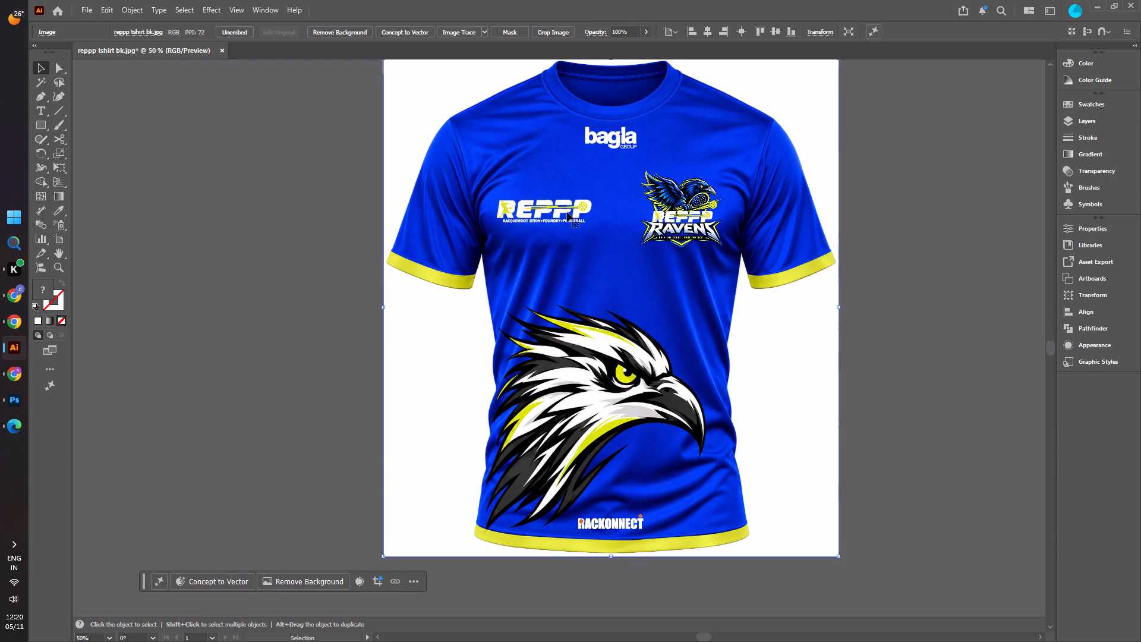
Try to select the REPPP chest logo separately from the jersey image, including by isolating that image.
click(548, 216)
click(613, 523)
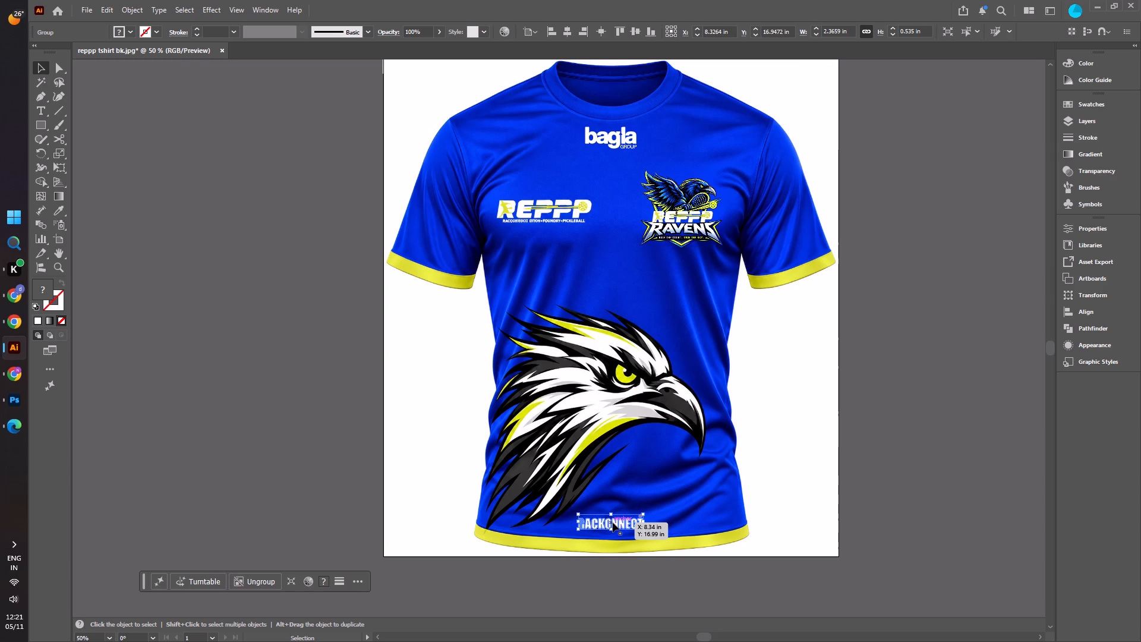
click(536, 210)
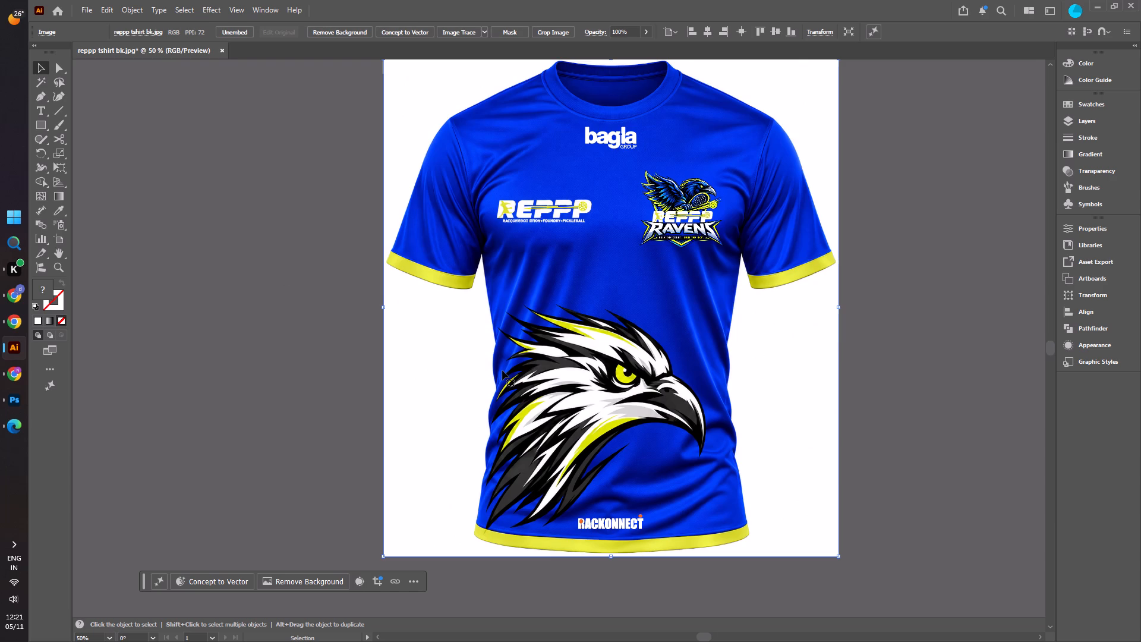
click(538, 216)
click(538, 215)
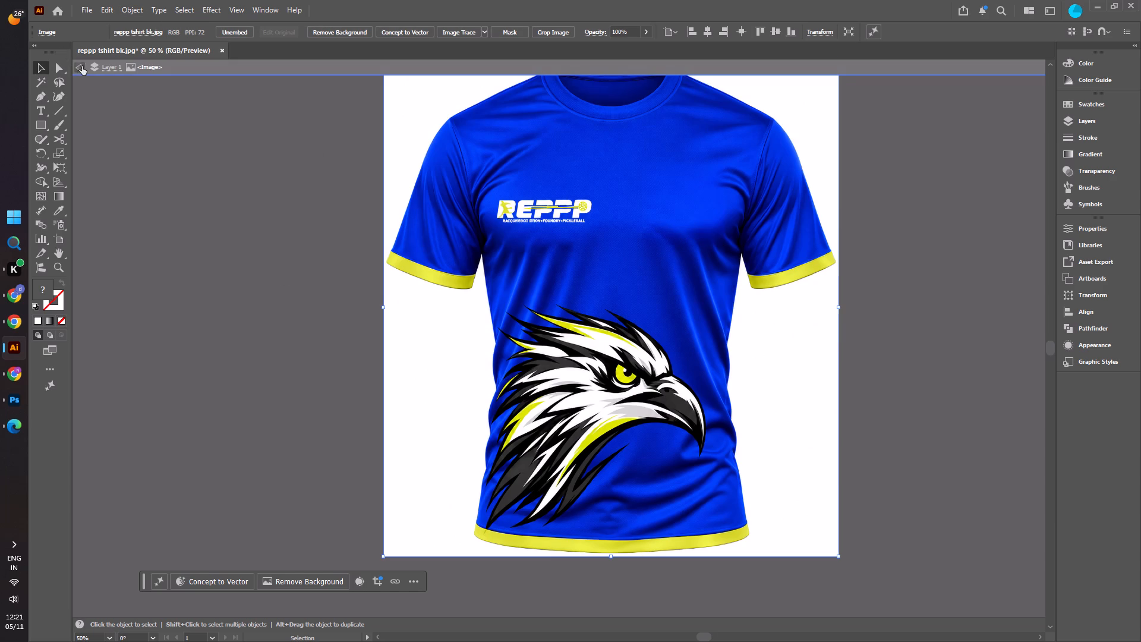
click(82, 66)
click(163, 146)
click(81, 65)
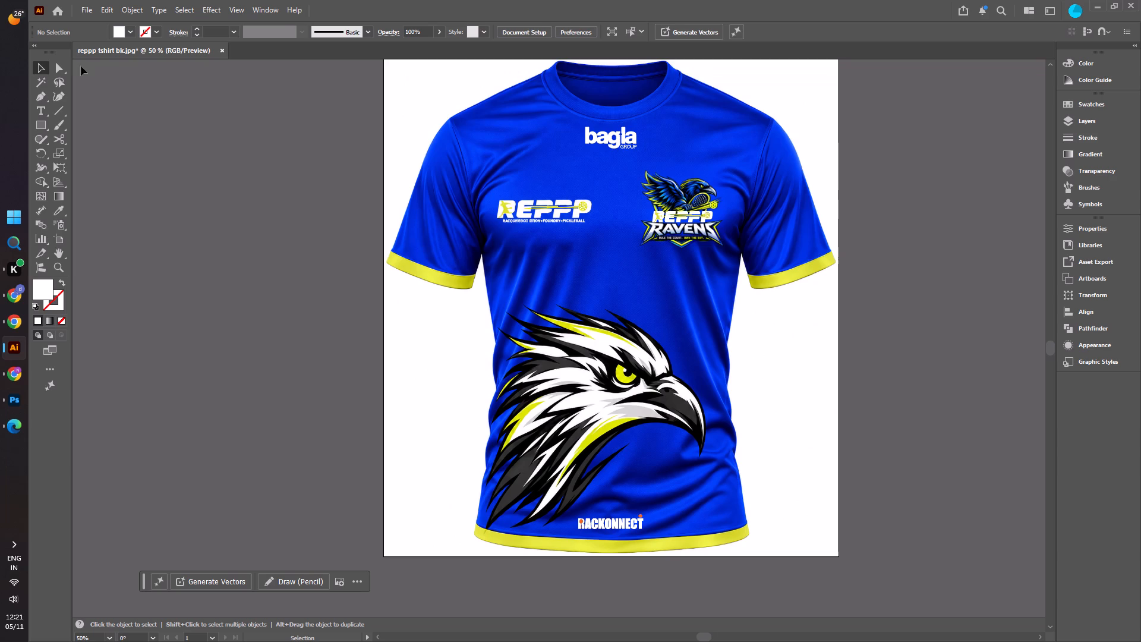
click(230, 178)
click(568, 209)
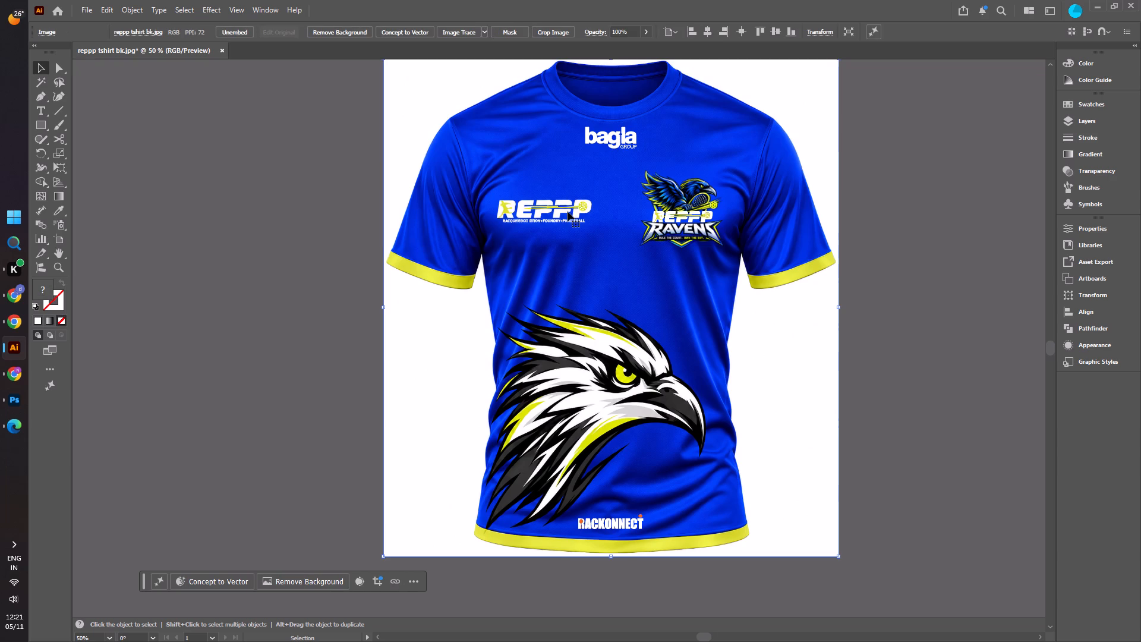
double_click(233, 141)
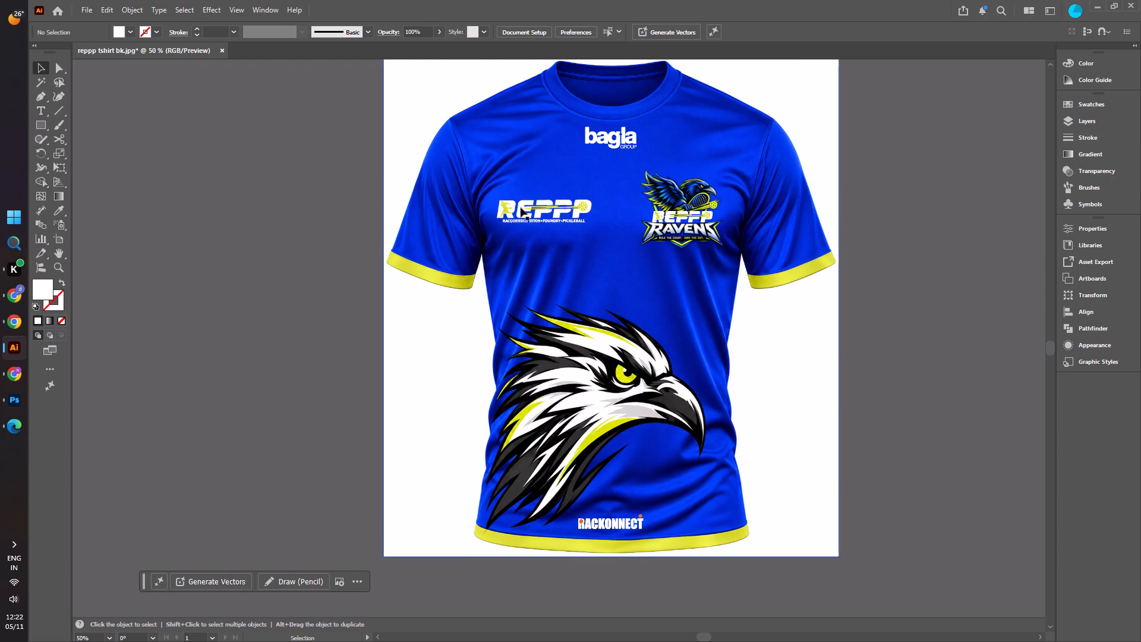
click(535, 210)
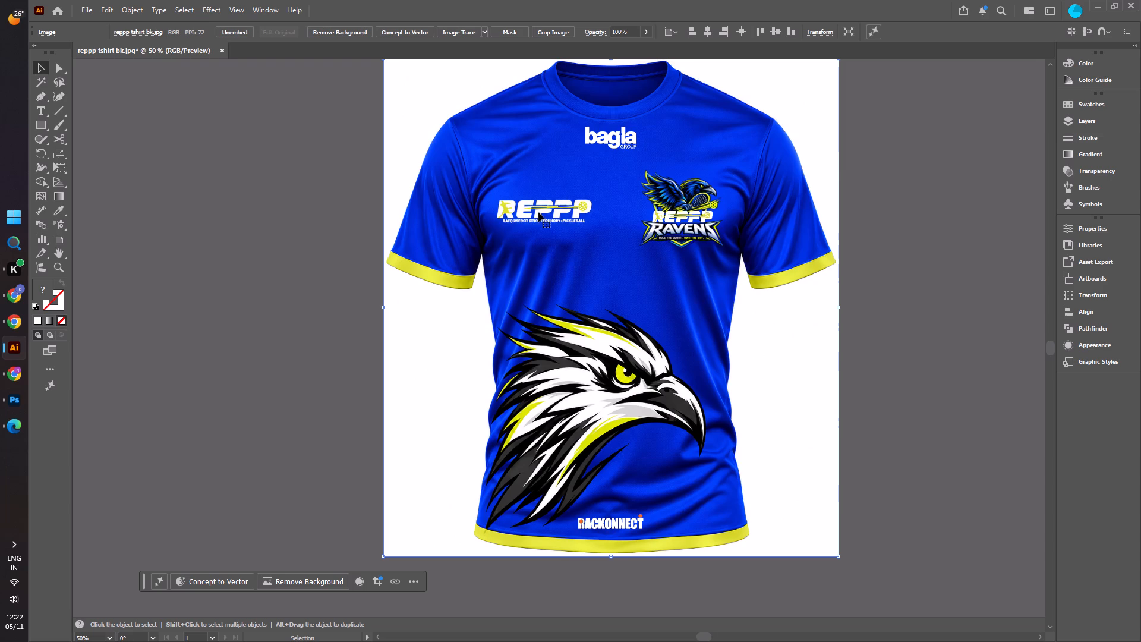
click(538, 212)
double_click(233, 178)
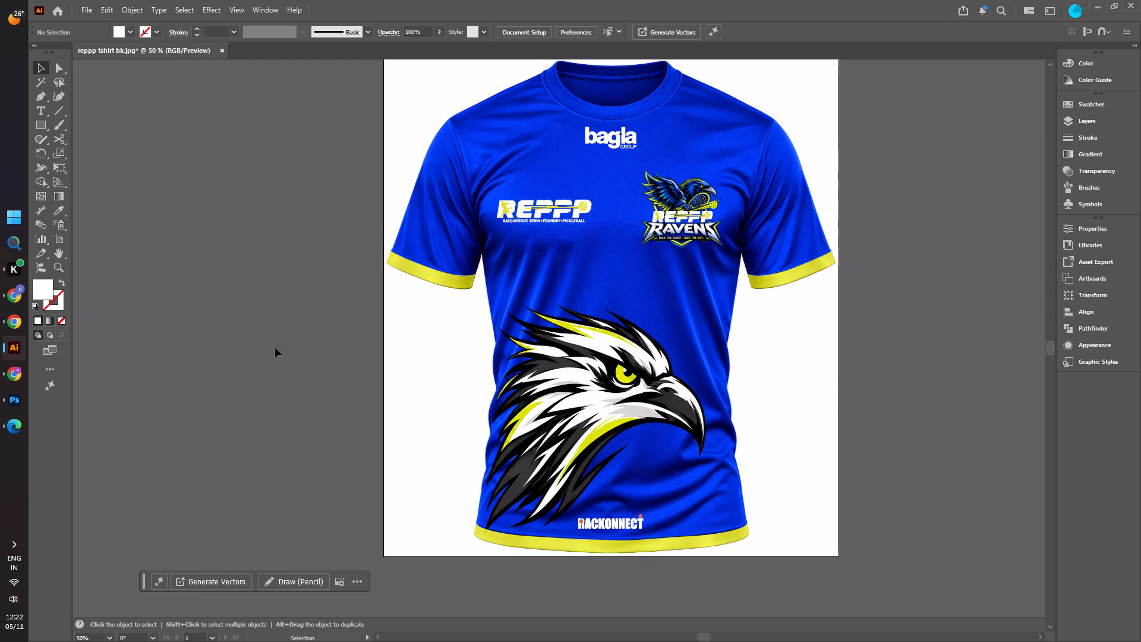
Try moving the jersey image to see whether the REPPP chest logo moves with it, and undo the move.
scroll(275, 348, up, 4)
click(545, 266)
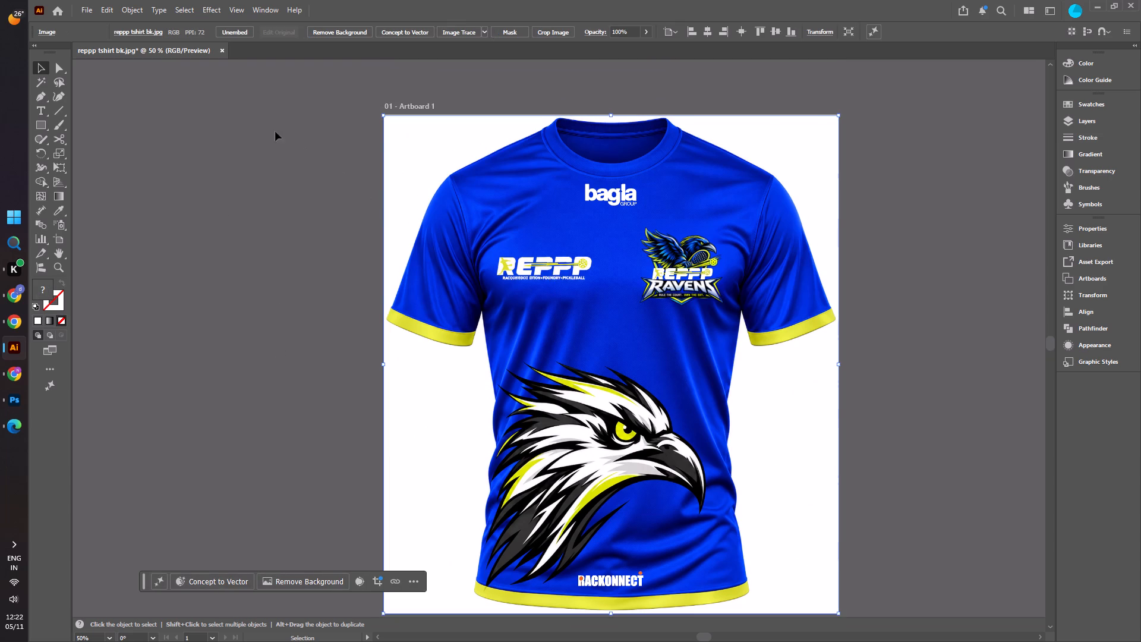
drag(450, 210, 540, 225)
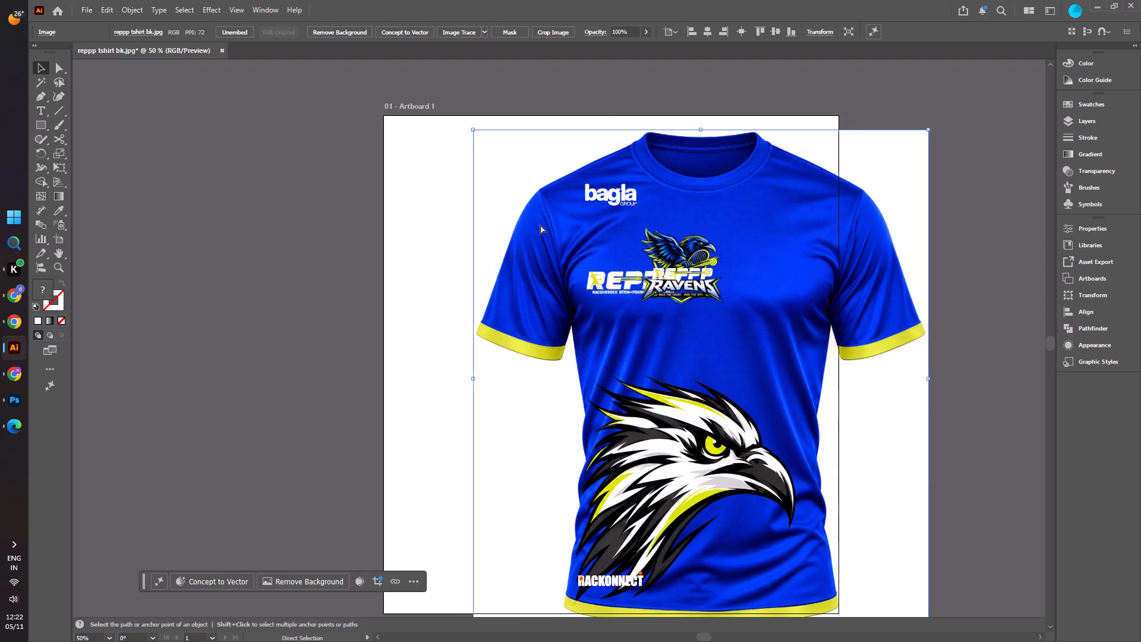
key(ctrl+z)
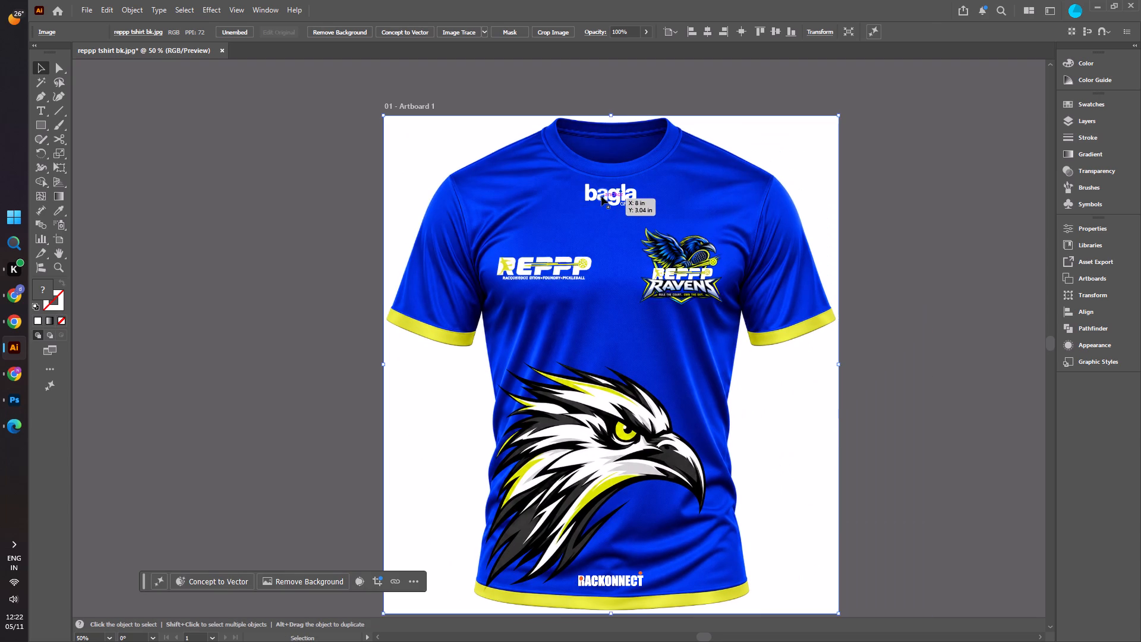
Move the white Bagla Group logo from below the collar to just above the yellow cuff of the viewer's-left sleeve.
click(601, 196)
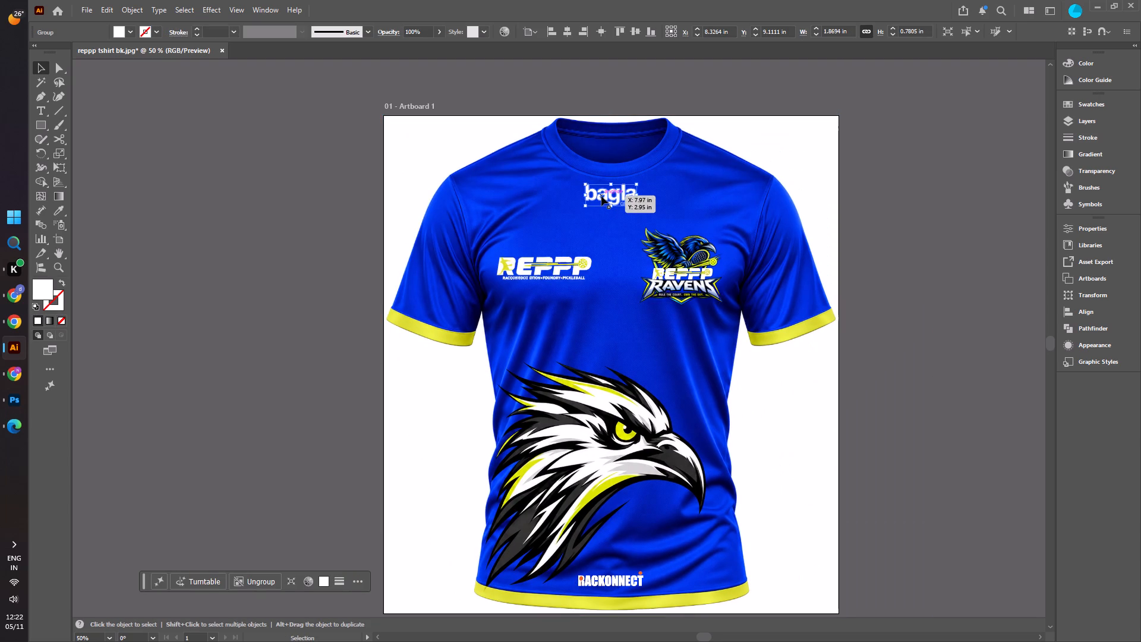
drag(601, 196, 421, 306)
click(273, 340)
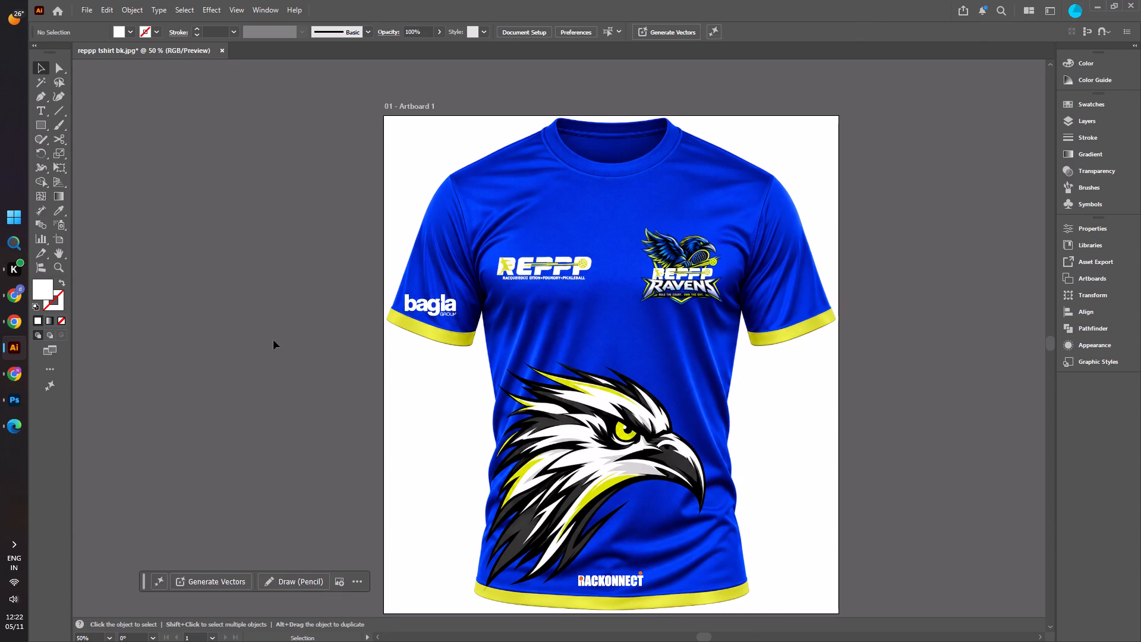
Rotate the Bagla Group logo clockwise on the sleeve to follow the slope of the yellow cuff.
scroll(330, 325, up, 3)
scroll(348, 317, down, 4)
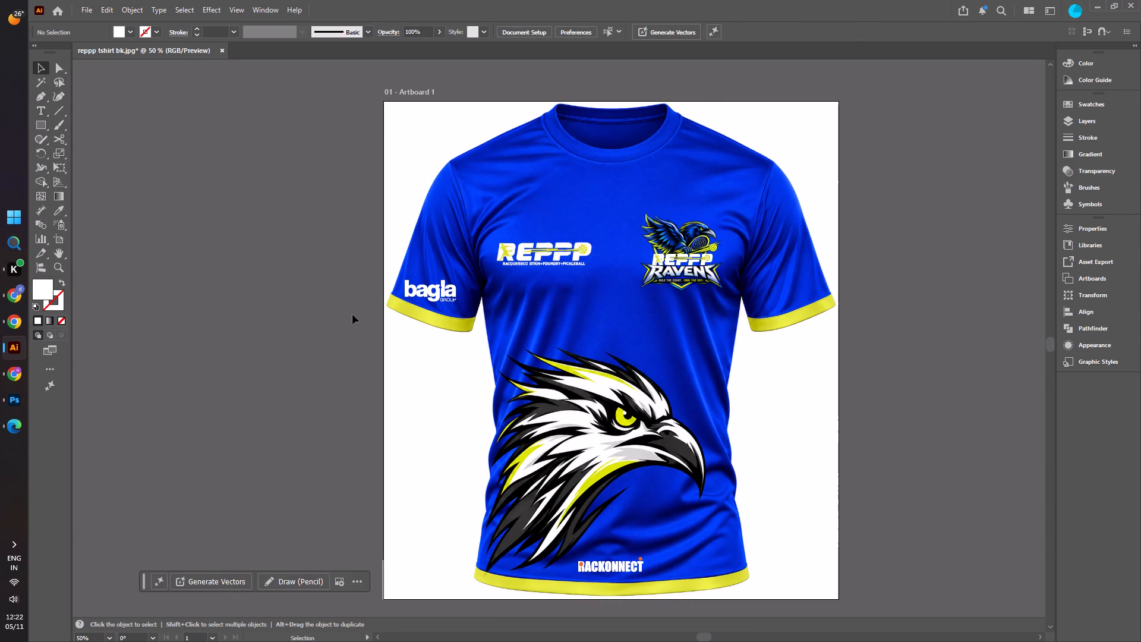
alt+scroll(357, 317, up, 2)
click(491, 264)
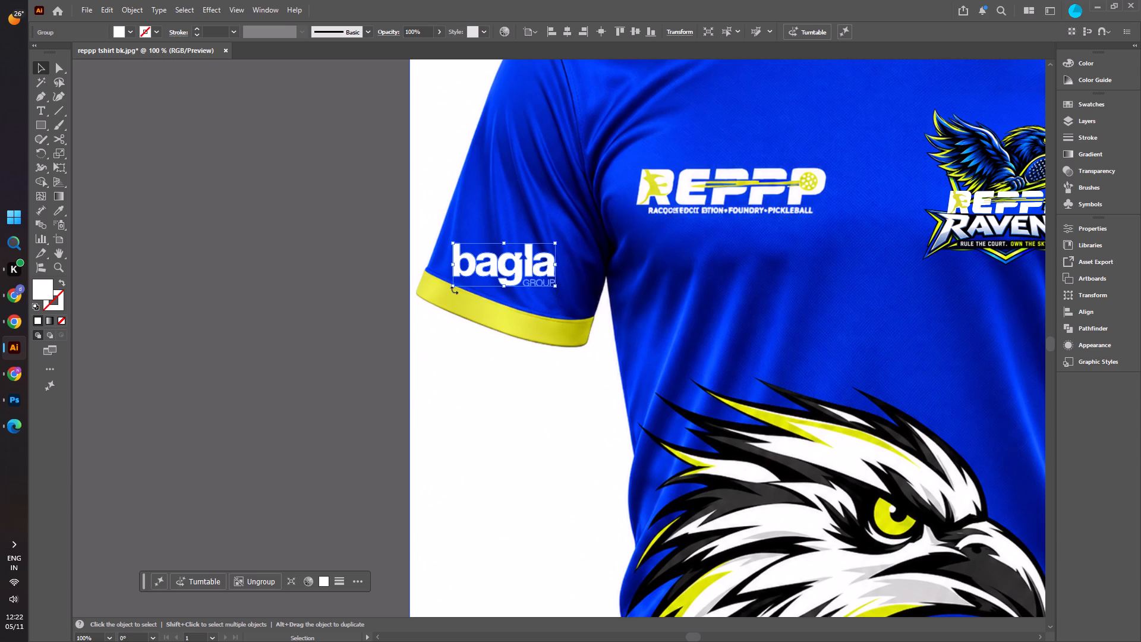
drag(454, 290, 437, 275)
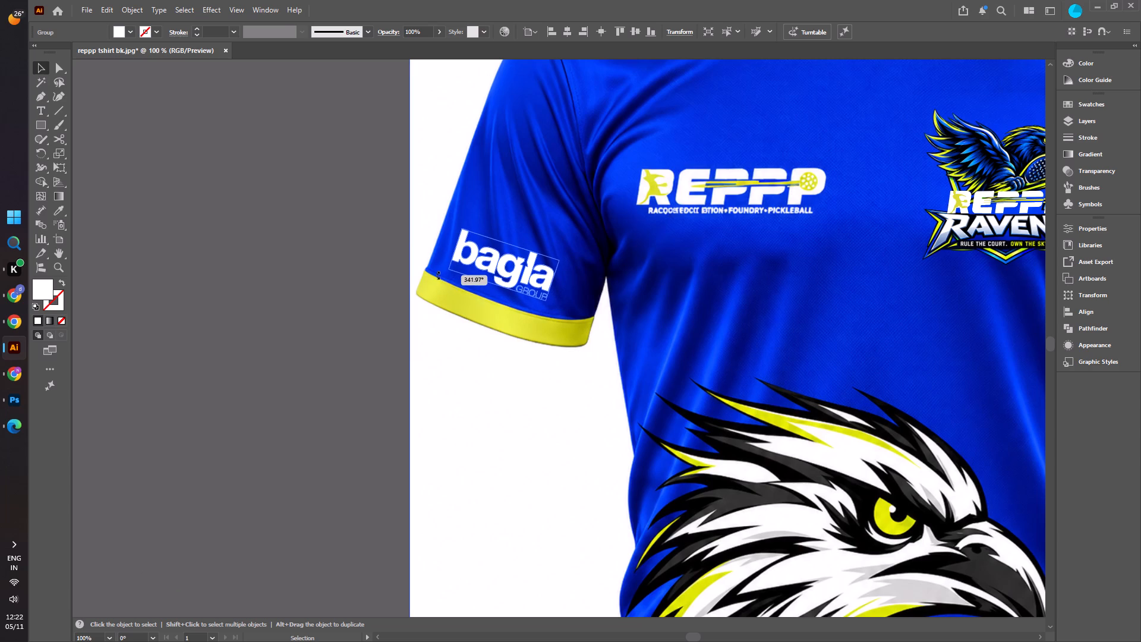
drag(437, 275, 438, 273)
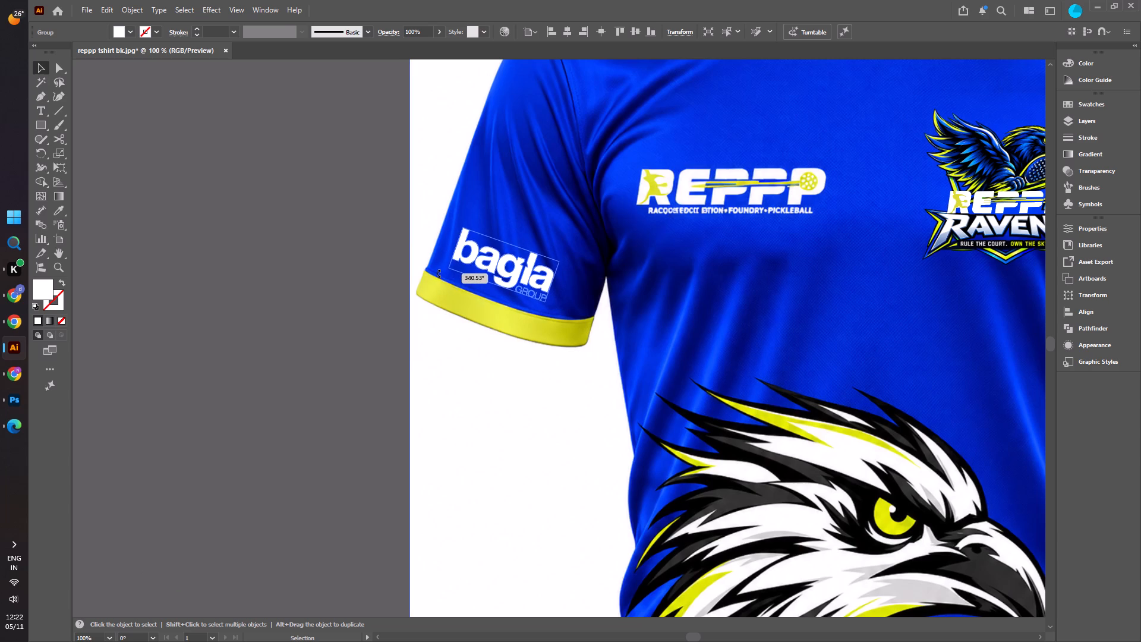
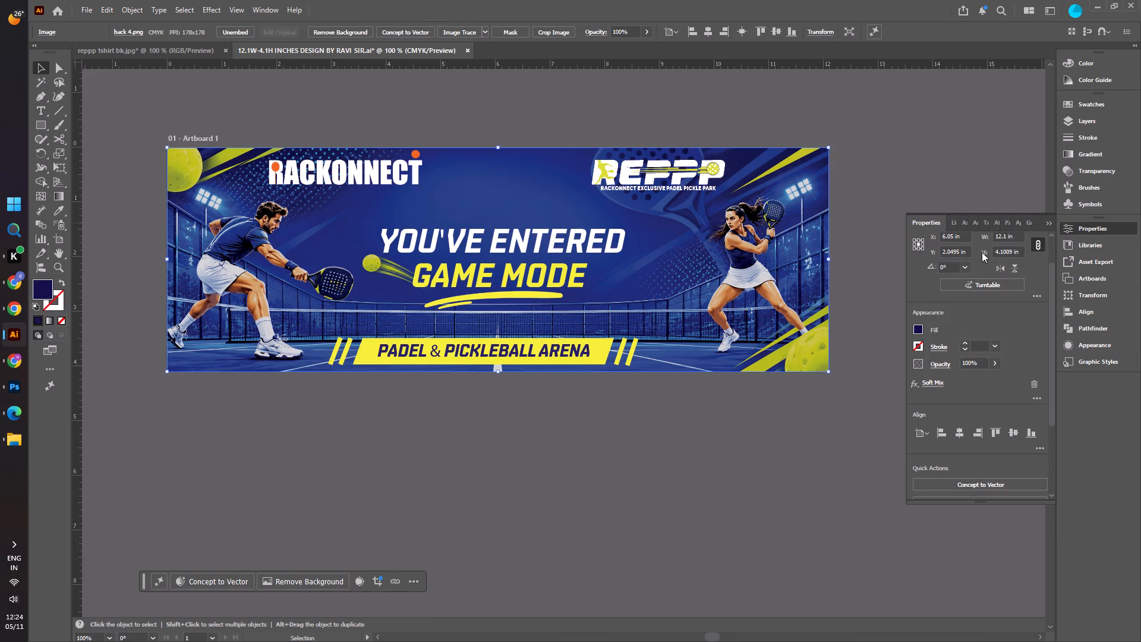
Resize the banner's background image proportionally to a height of 4.125 in.
scroll(1001, 250, up, 2)
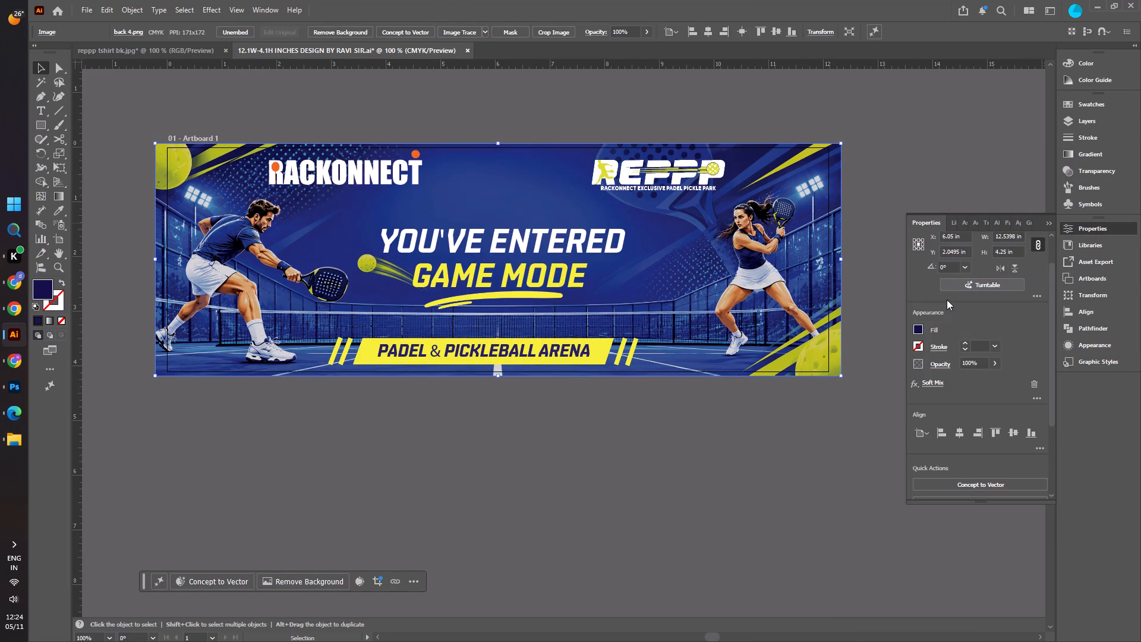
key(ctrl+z)
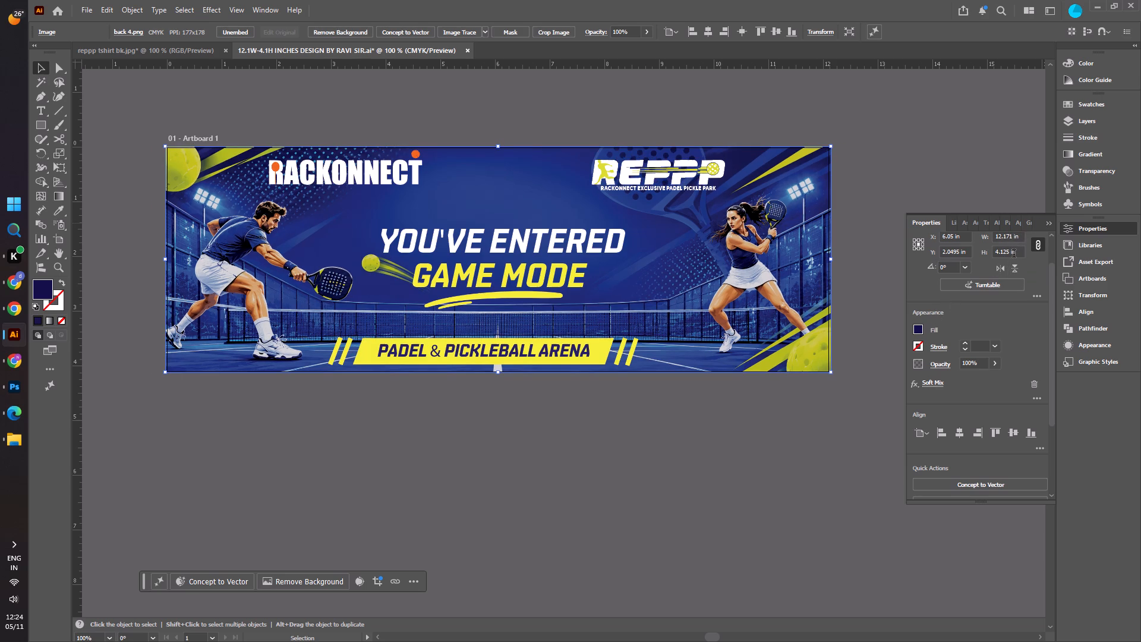
click(1009, 252)
click(629, 367)
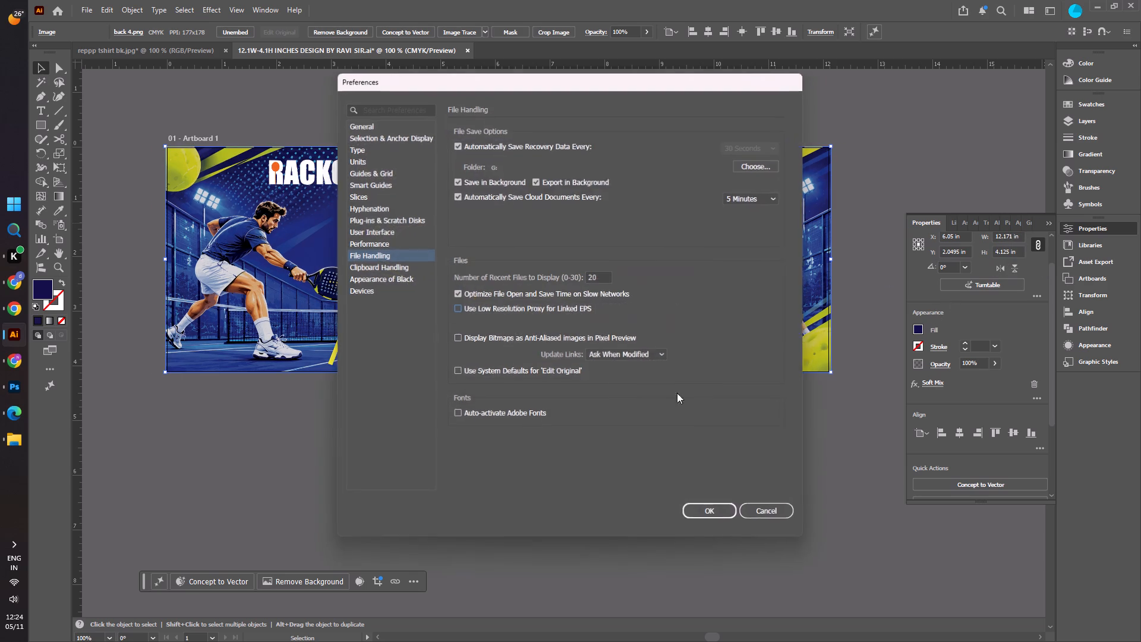
click(717, 518)
click(886, 424)
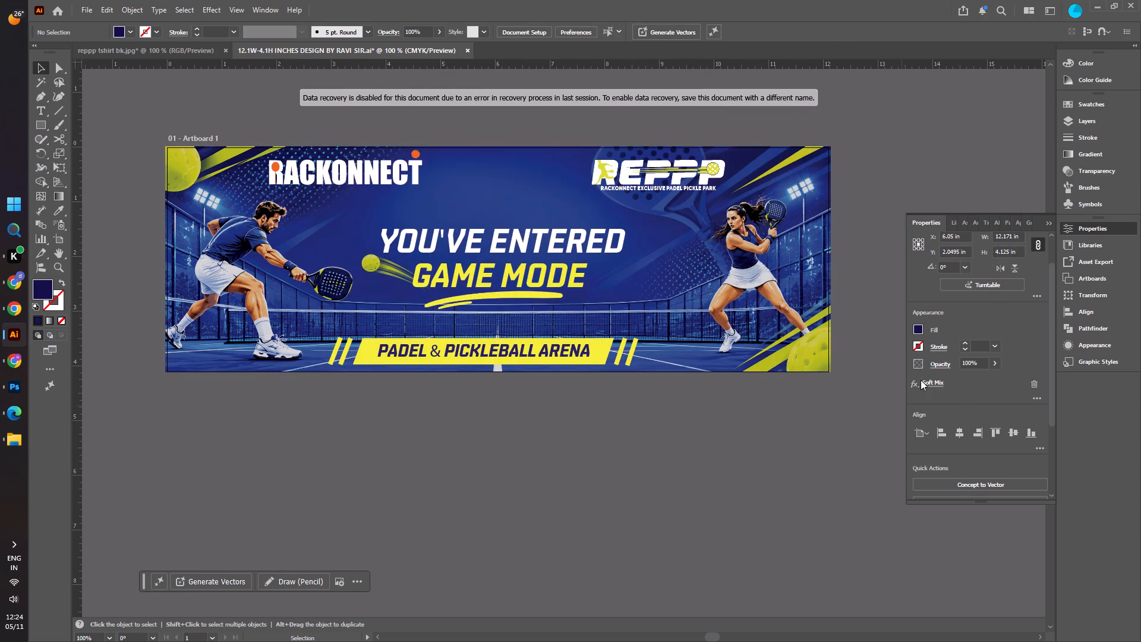
Narrow the banner's background image from both sides to the artboard edges, making it 12.1 in wide.
click(723, 332)
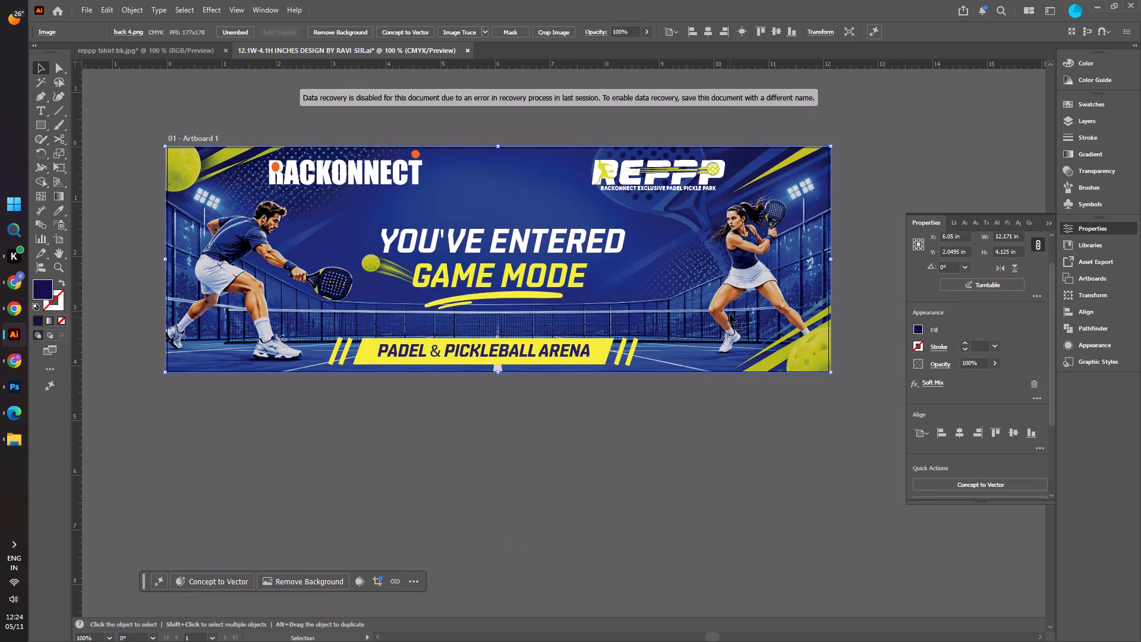
click(831, 257)
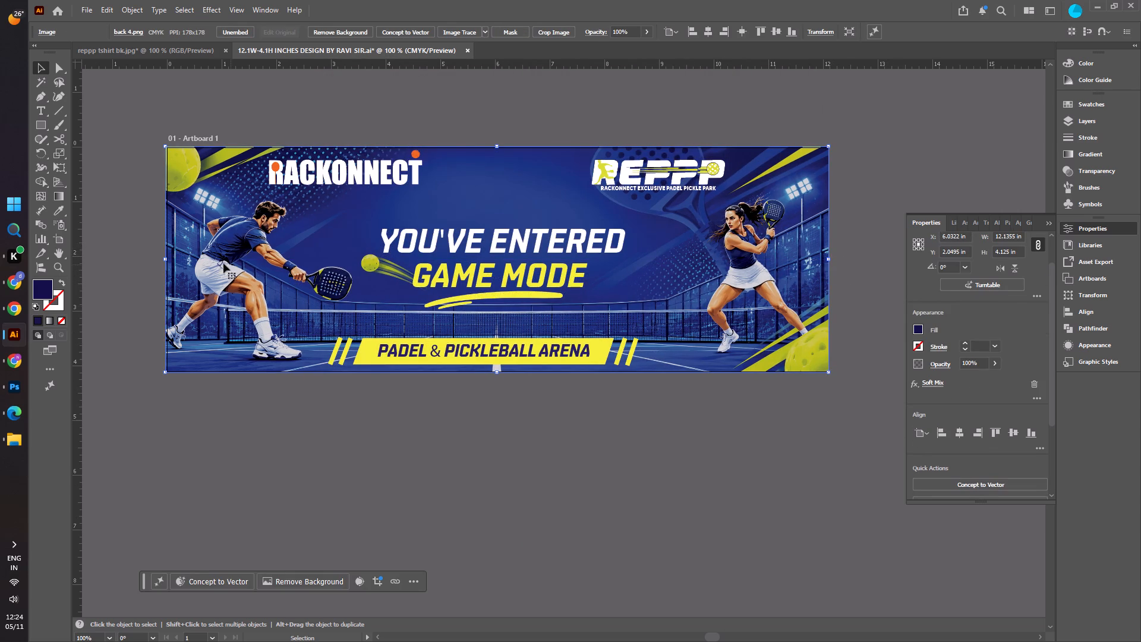
click(167, 262)
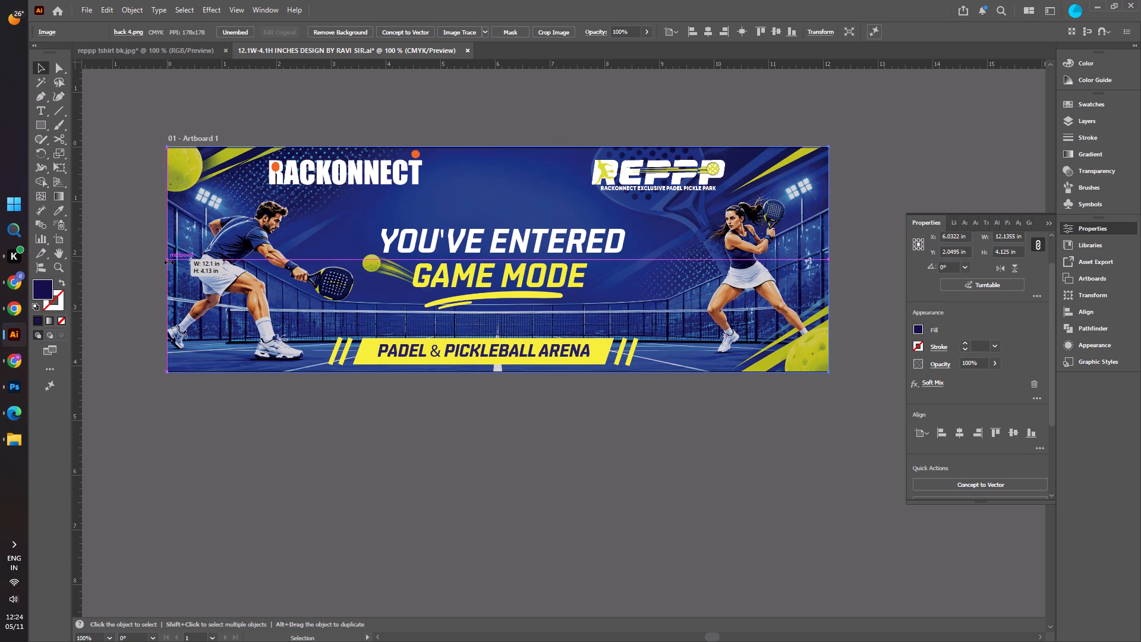
click(106, 268)
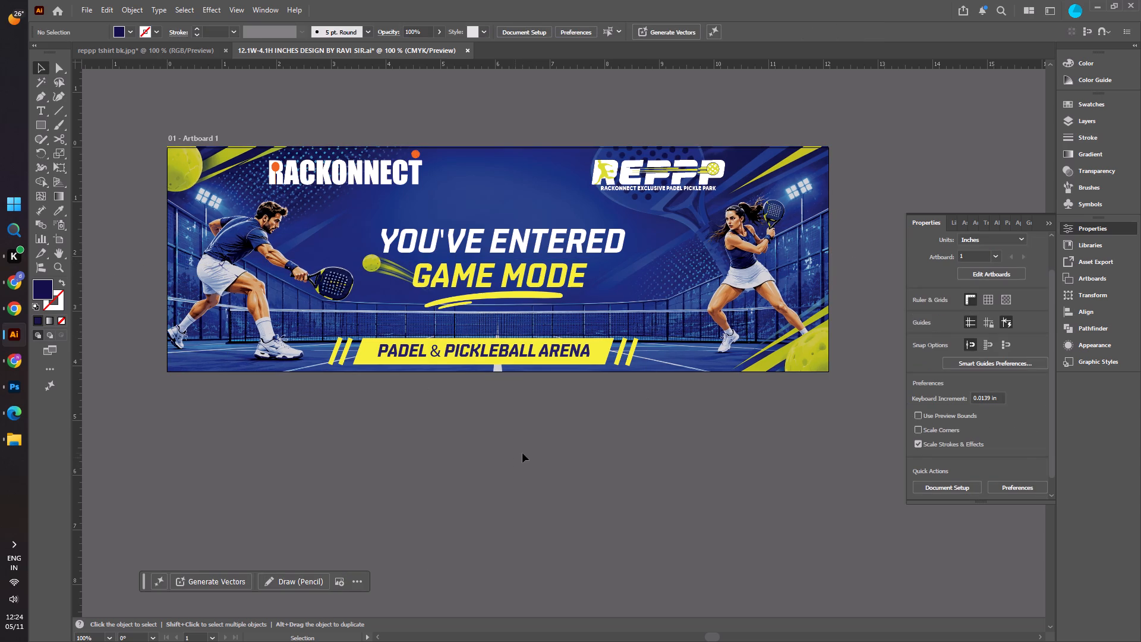
Set the banner background image's width to 12.11 in with its proportions locked.
click(522, 453)
click(738, 262)
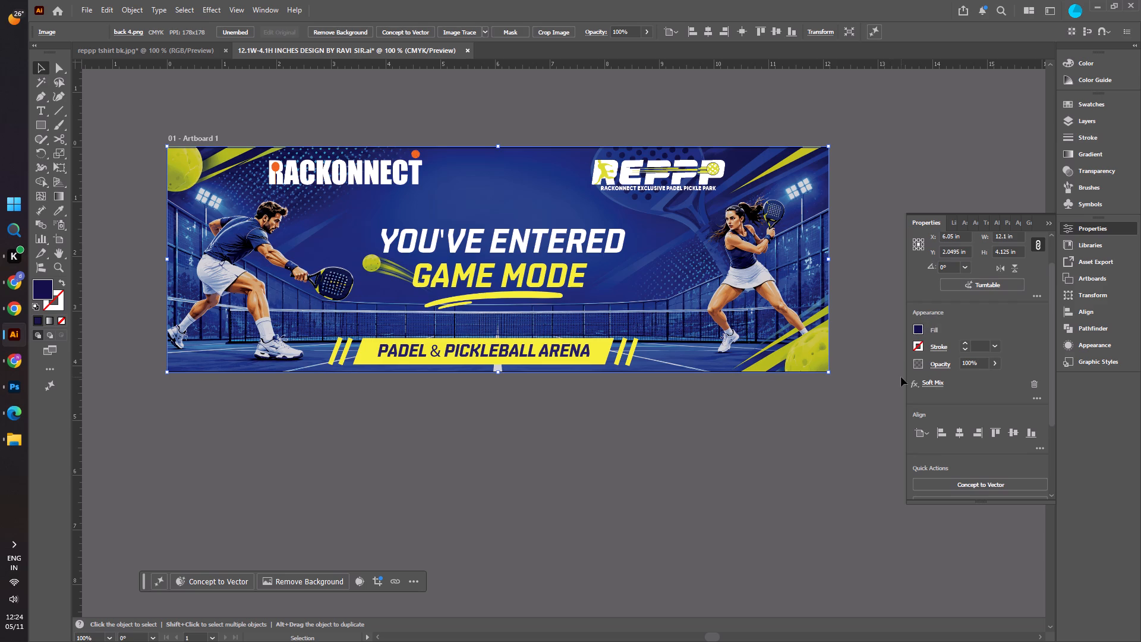
click(1006, 238)
key(Insert)
key(Insert)
key(Insert)
key(Insert)
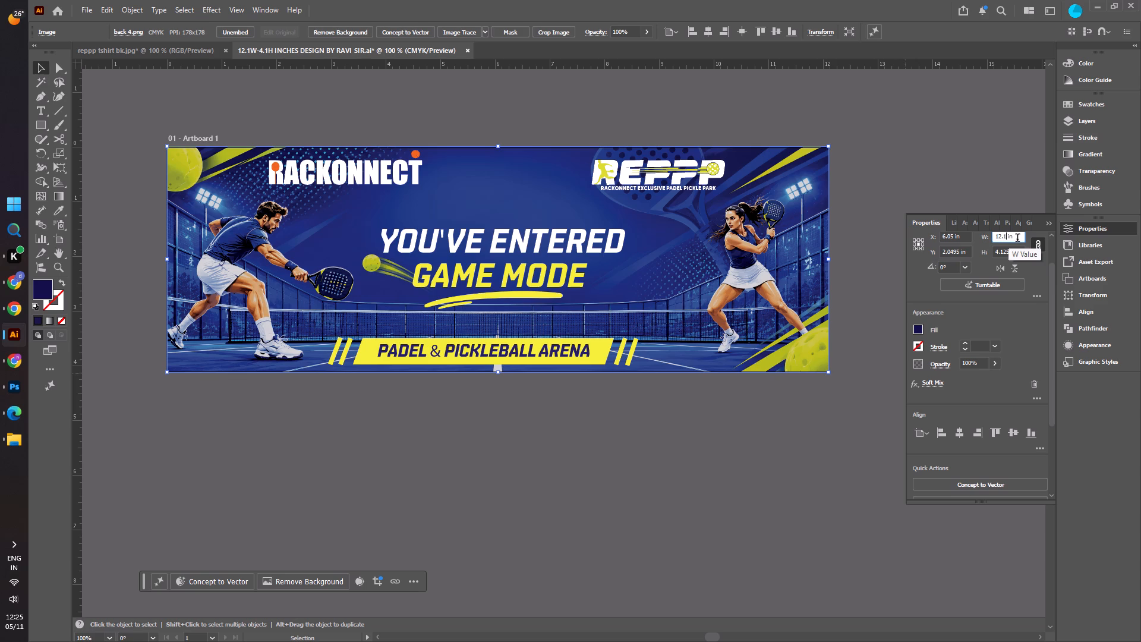
key(1)
key(Return)
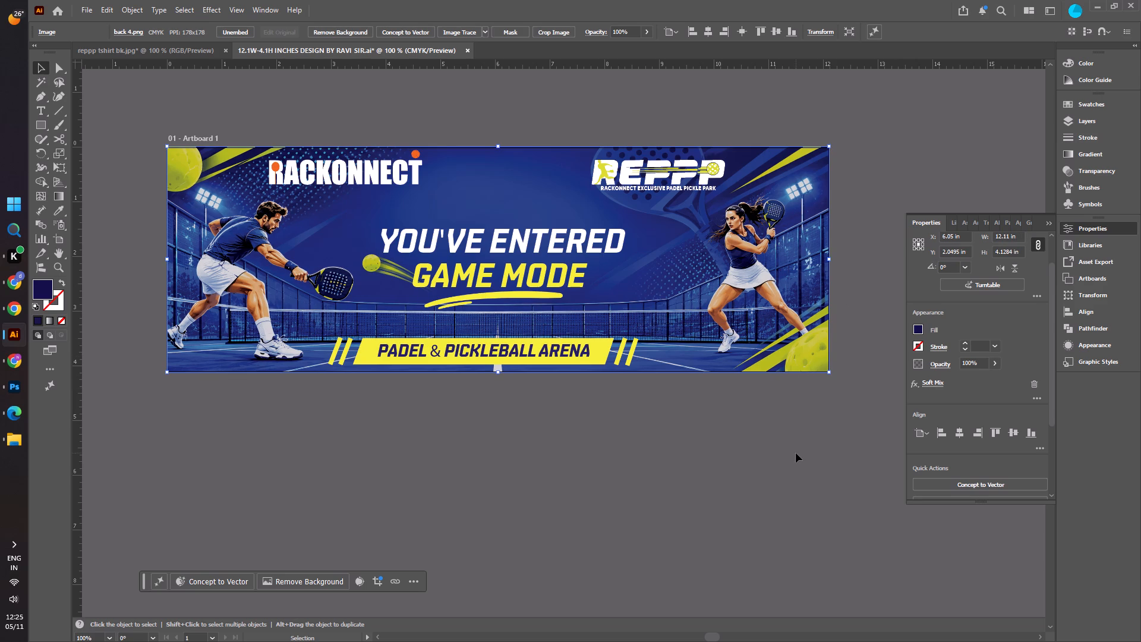
click(796, 449)
click(784, 430)
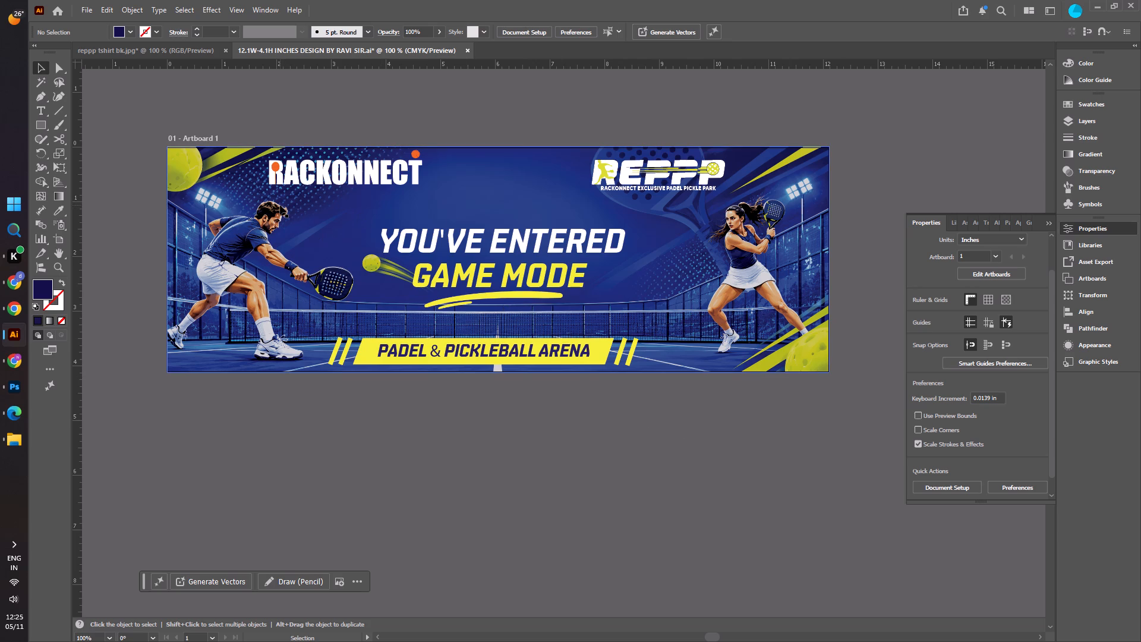
Return to the reppp tshirt bk.jpg document and collapse the floating Properties panel covering the jersey.
click(173, 46)
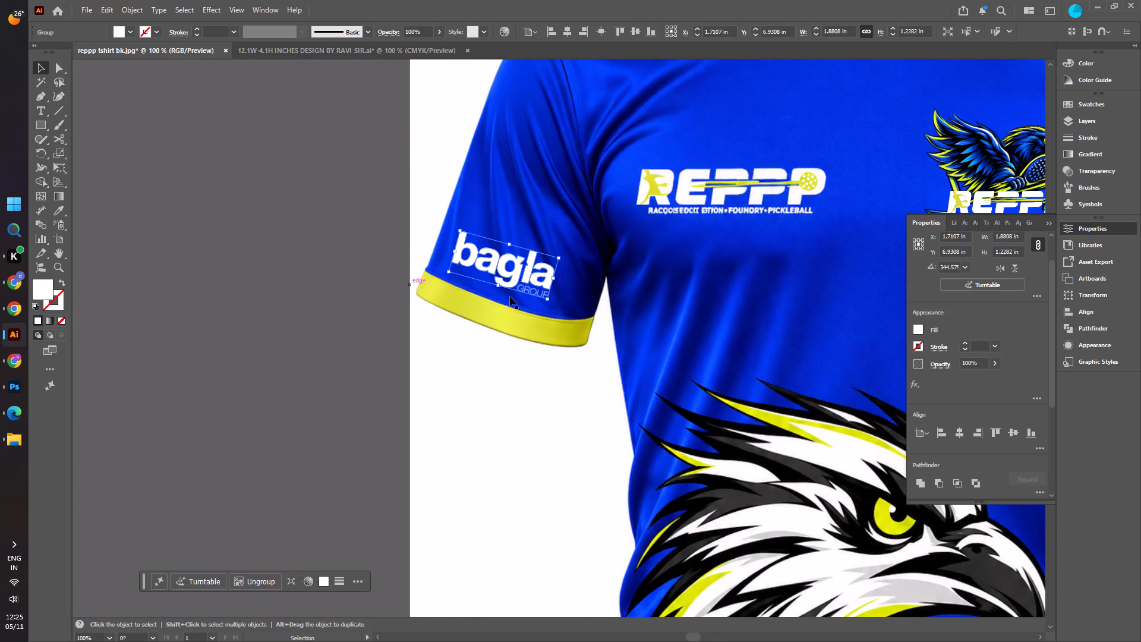
click(1049, 224)
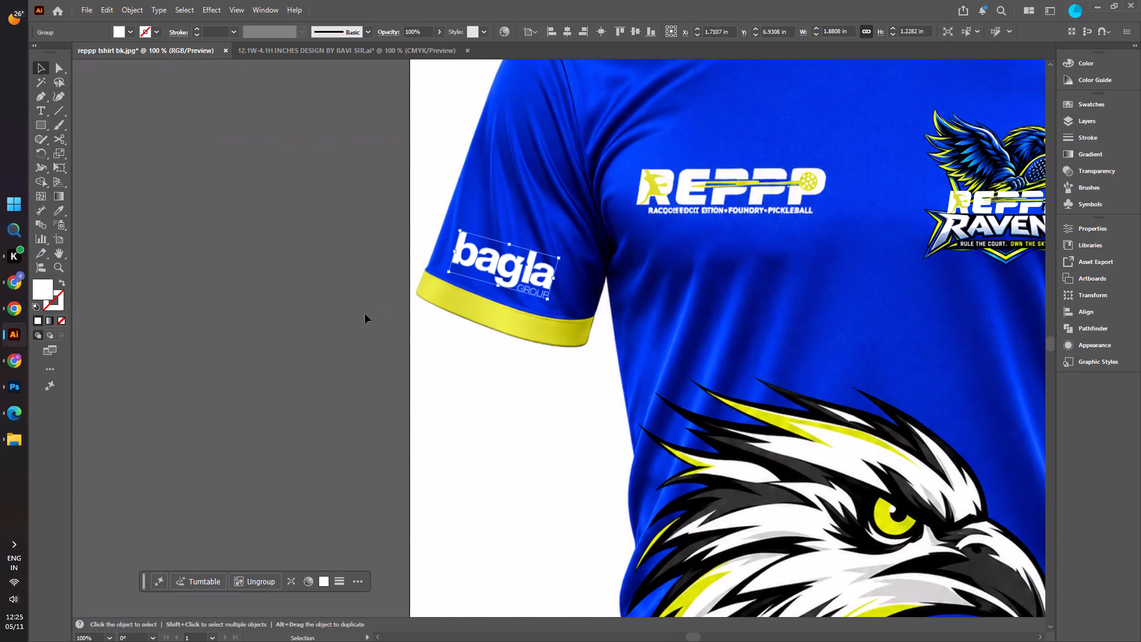
alt+scroll(359, 316, down, 3)
alt+scroll(440, 364, up, 1)
click(219, 291)
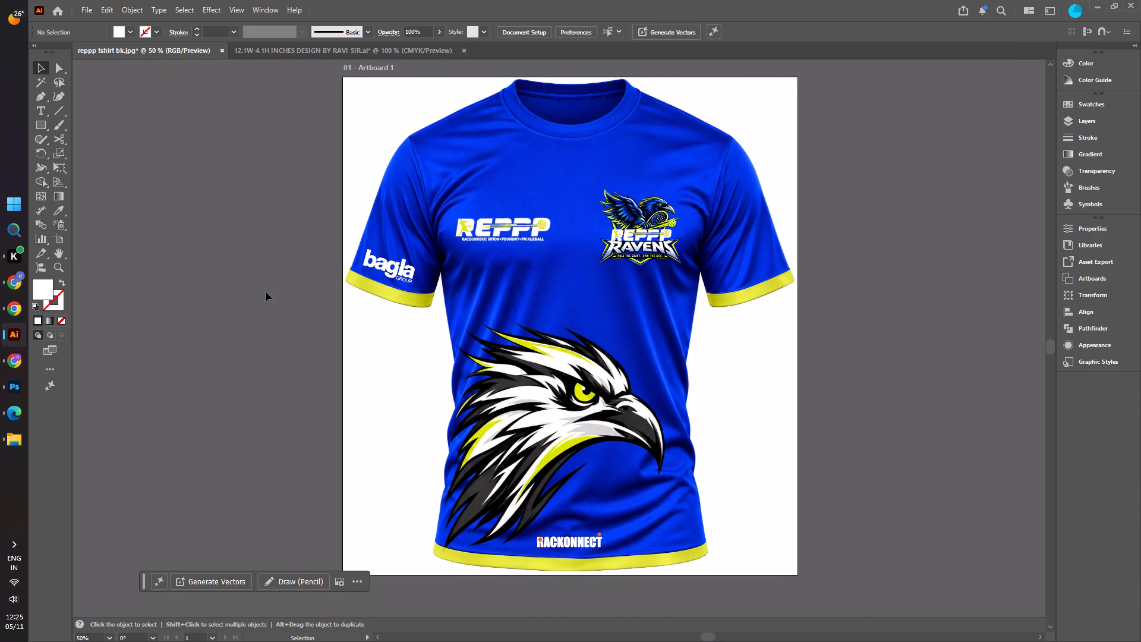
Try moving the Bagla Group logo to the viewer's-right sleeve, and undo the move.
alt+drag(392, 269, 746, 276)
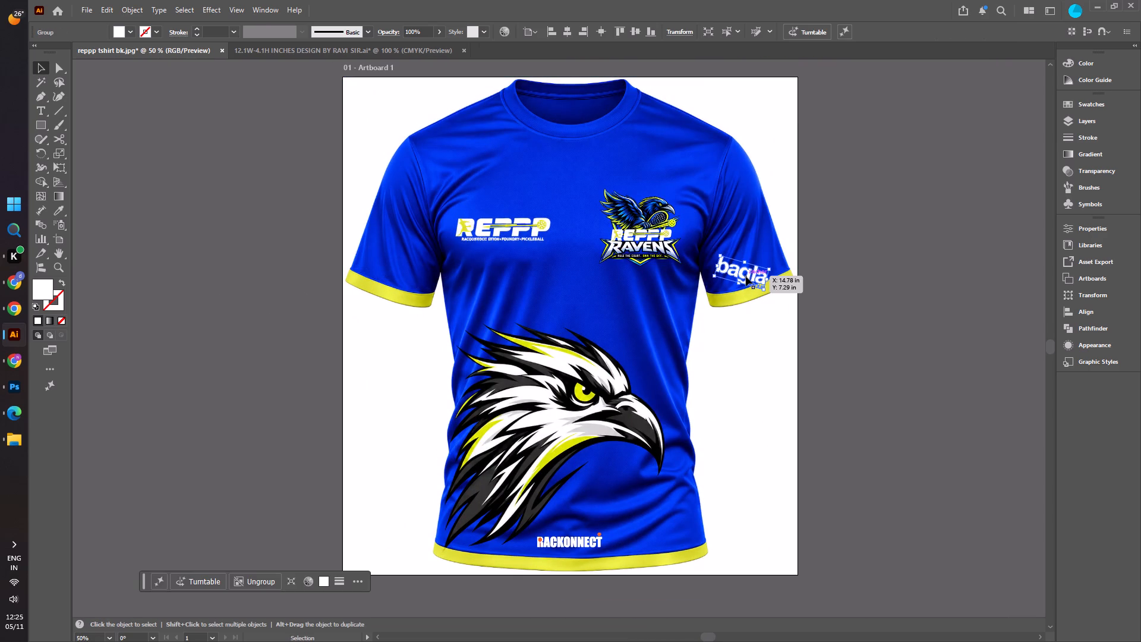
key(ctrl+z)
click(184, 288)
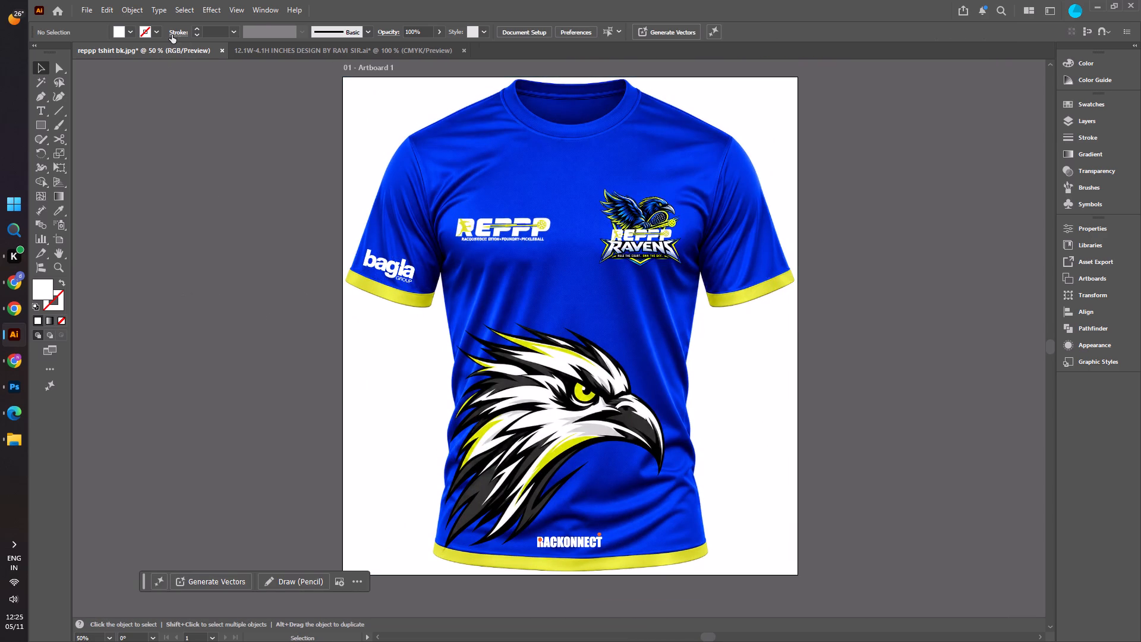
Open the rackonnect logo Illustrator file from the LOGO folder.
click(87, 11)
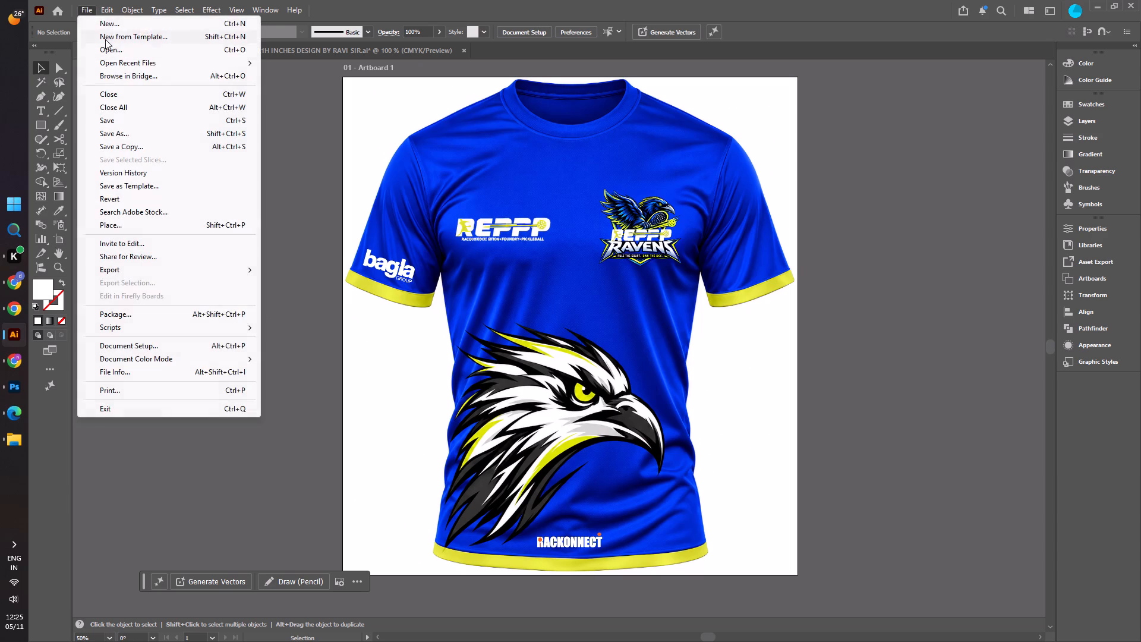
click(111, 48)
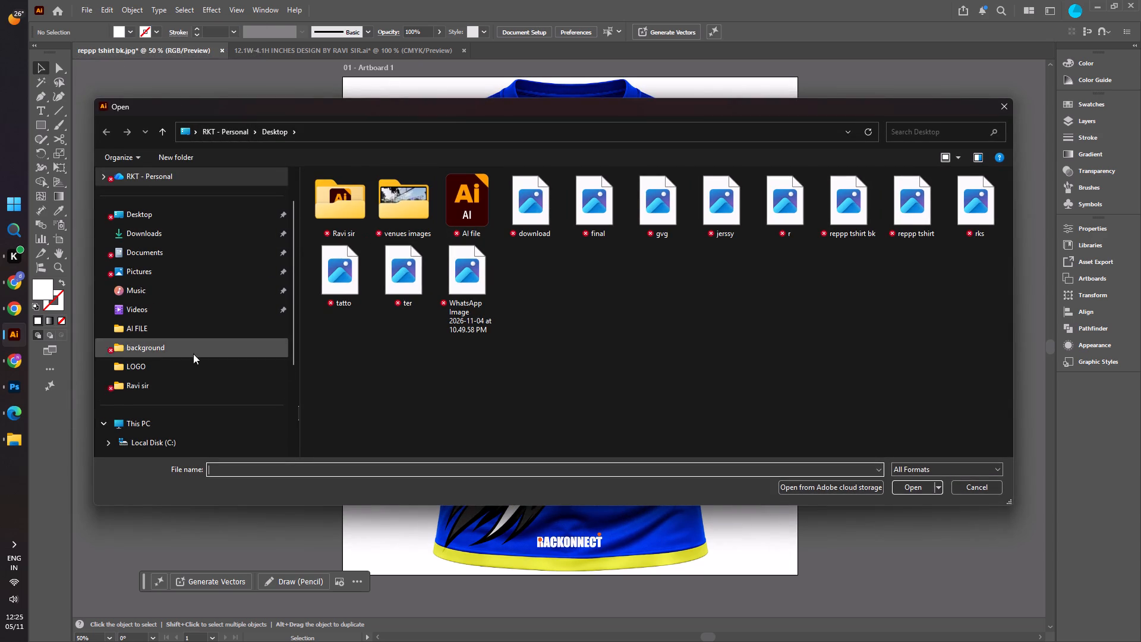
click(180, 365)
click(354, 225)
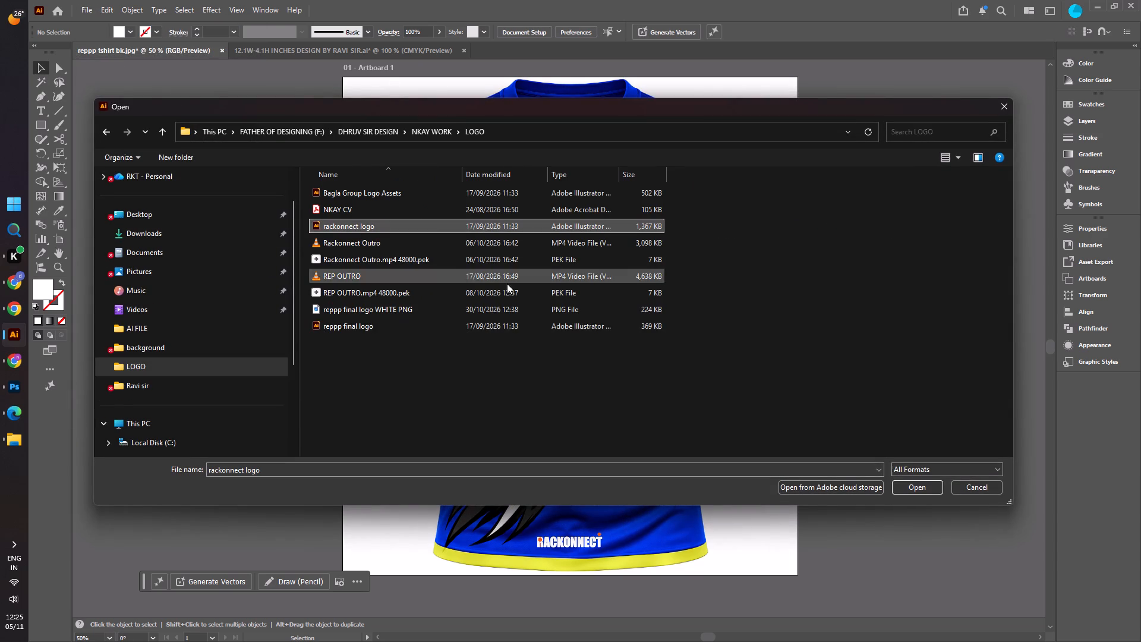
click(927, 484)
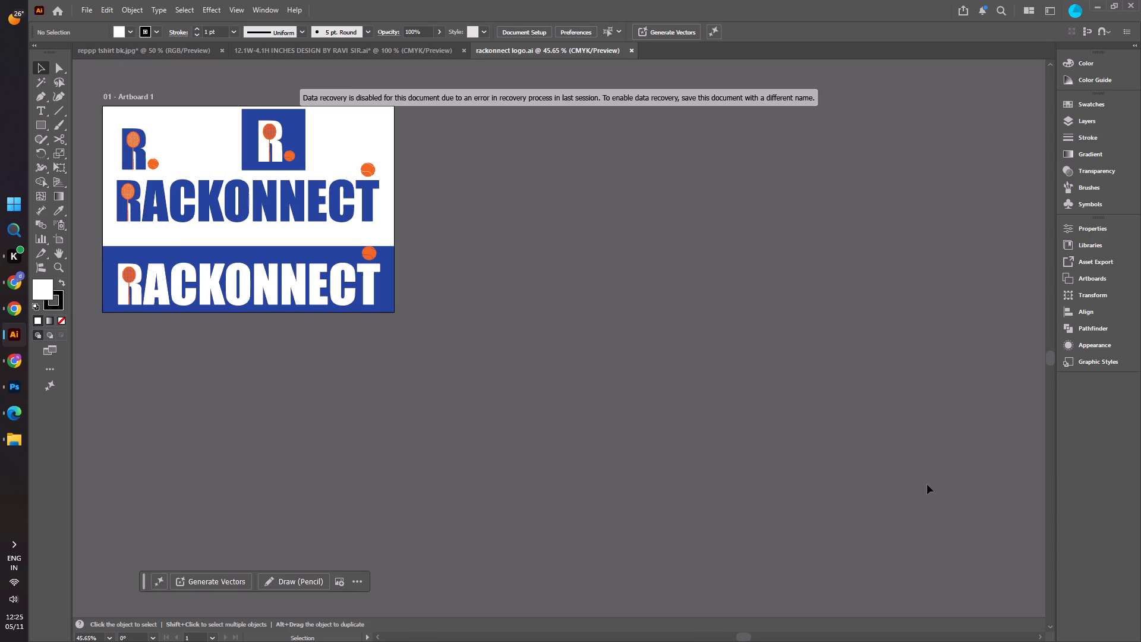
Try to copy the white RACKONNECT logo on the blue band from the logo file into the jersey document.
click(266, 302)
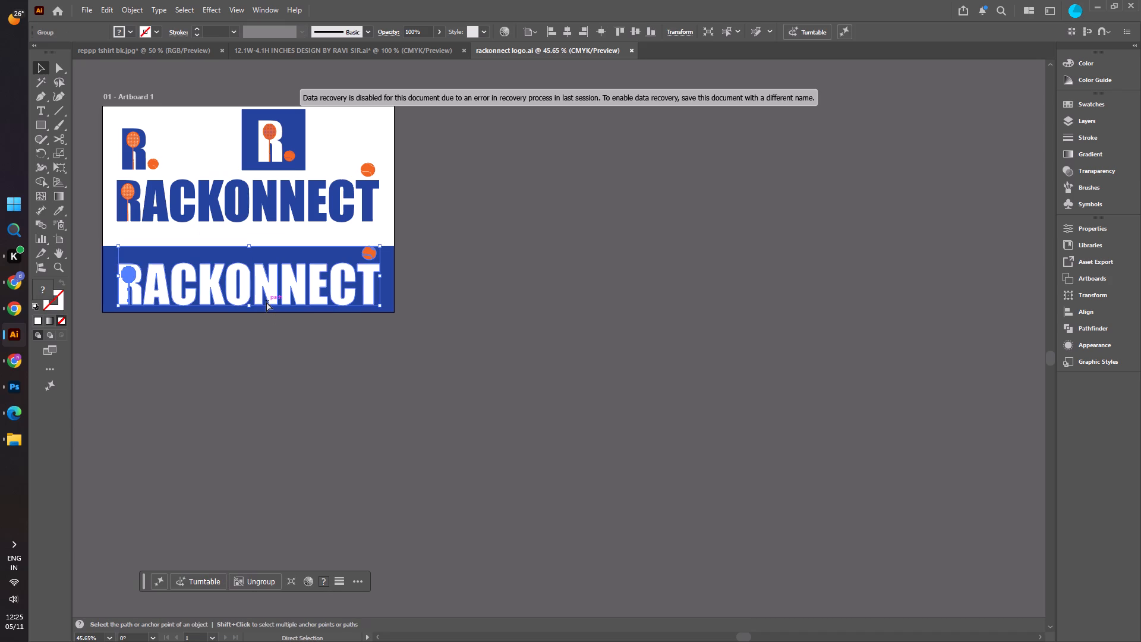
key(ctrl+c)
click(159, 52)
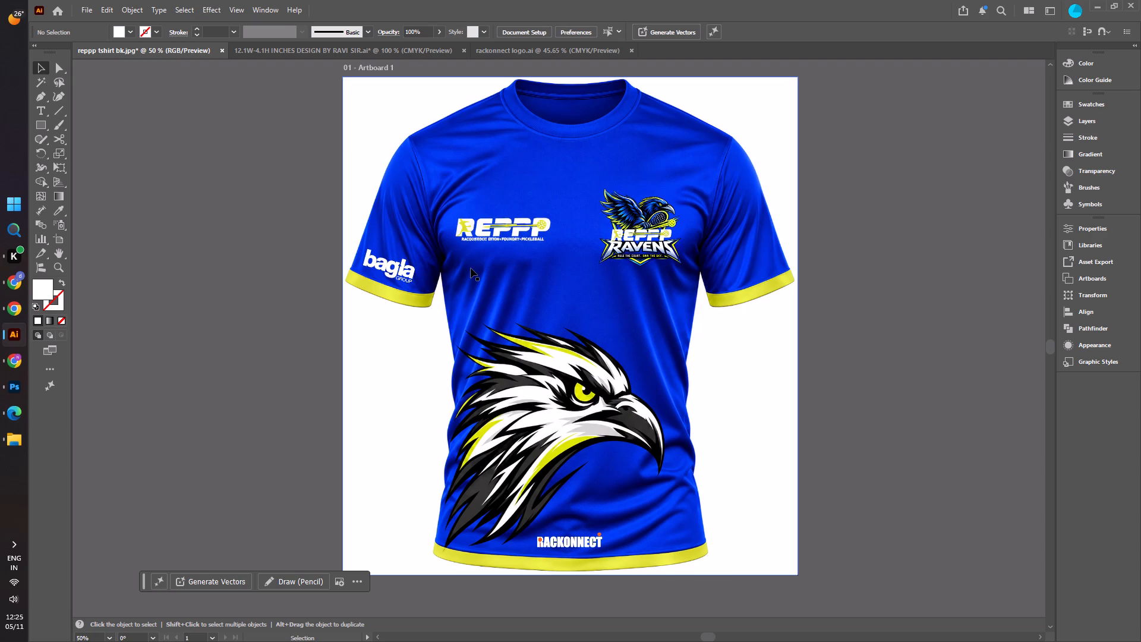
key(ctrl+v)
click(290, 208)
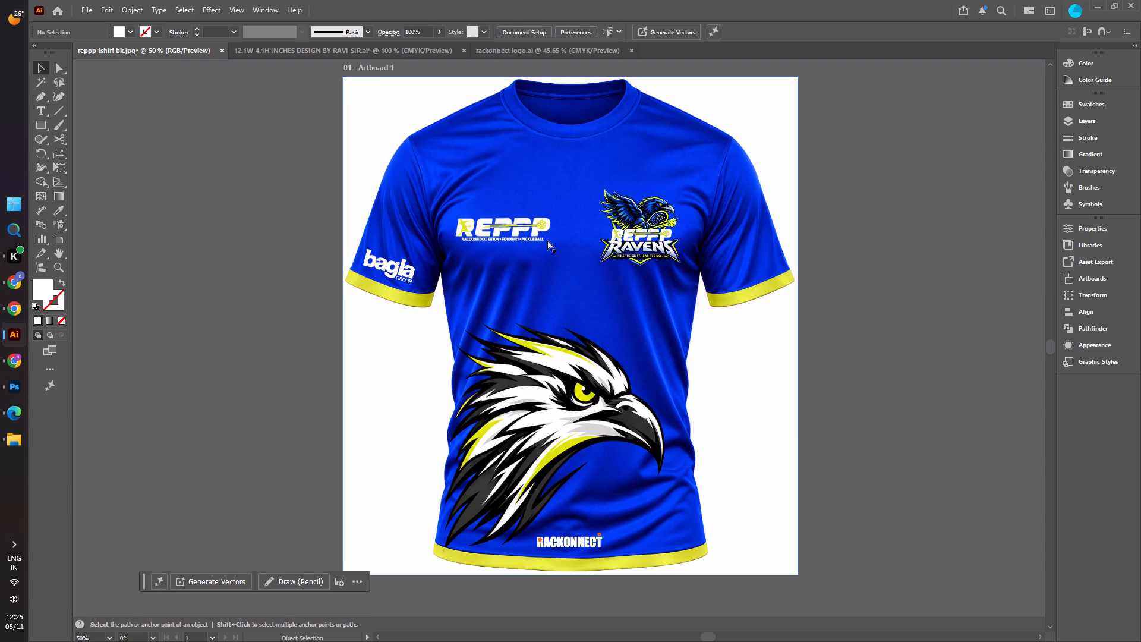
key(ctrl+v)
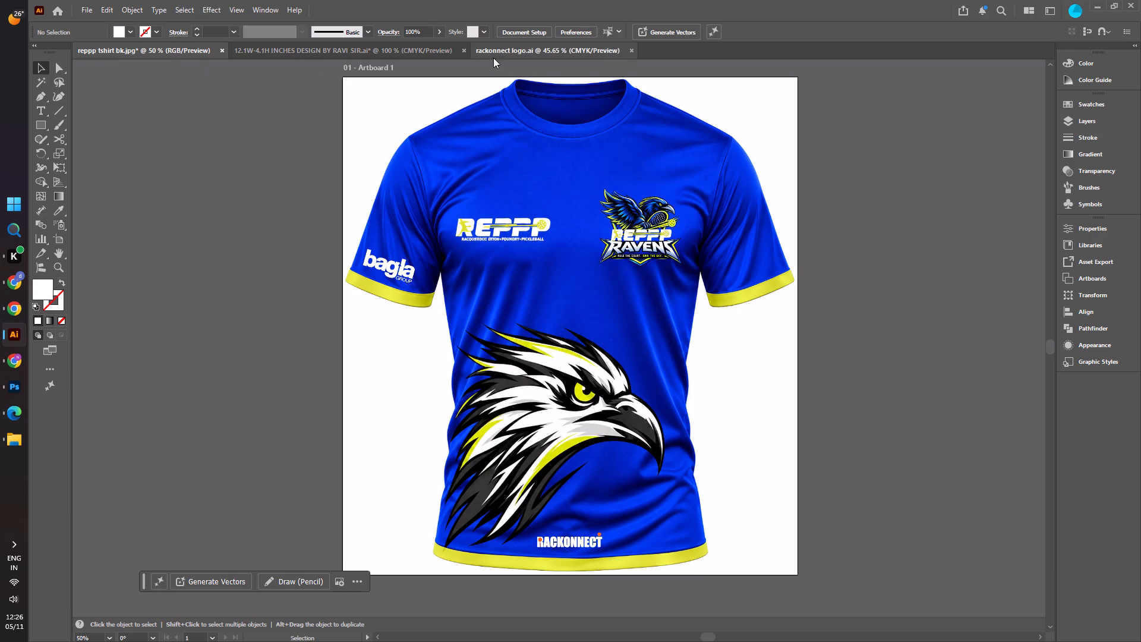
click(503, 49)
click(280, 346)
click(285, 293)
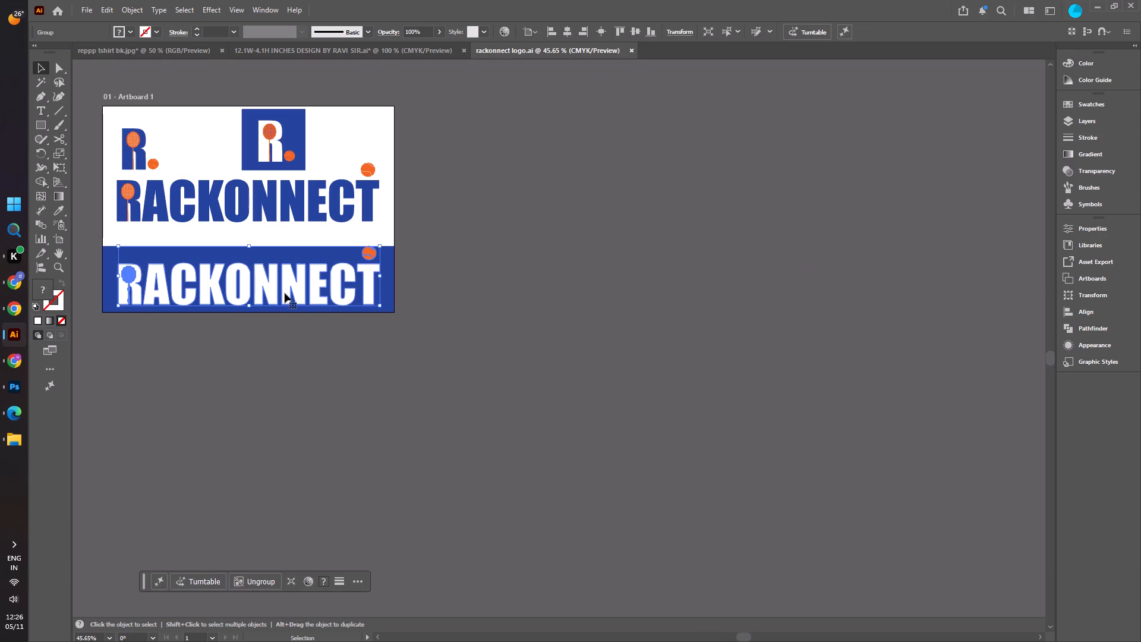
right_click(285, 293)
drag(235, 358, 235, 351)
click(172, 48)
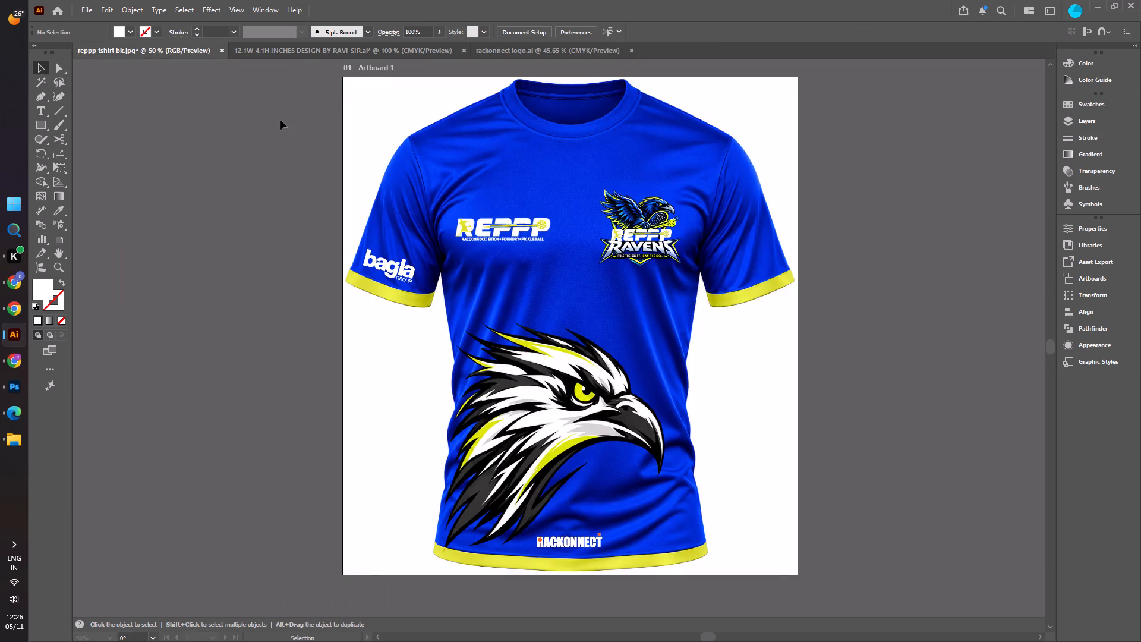
Move the RACKONNECT logo from the jersey's bottom hem to just above the yellow cuff of the viewer's-right sleeve.
click(575, 540)
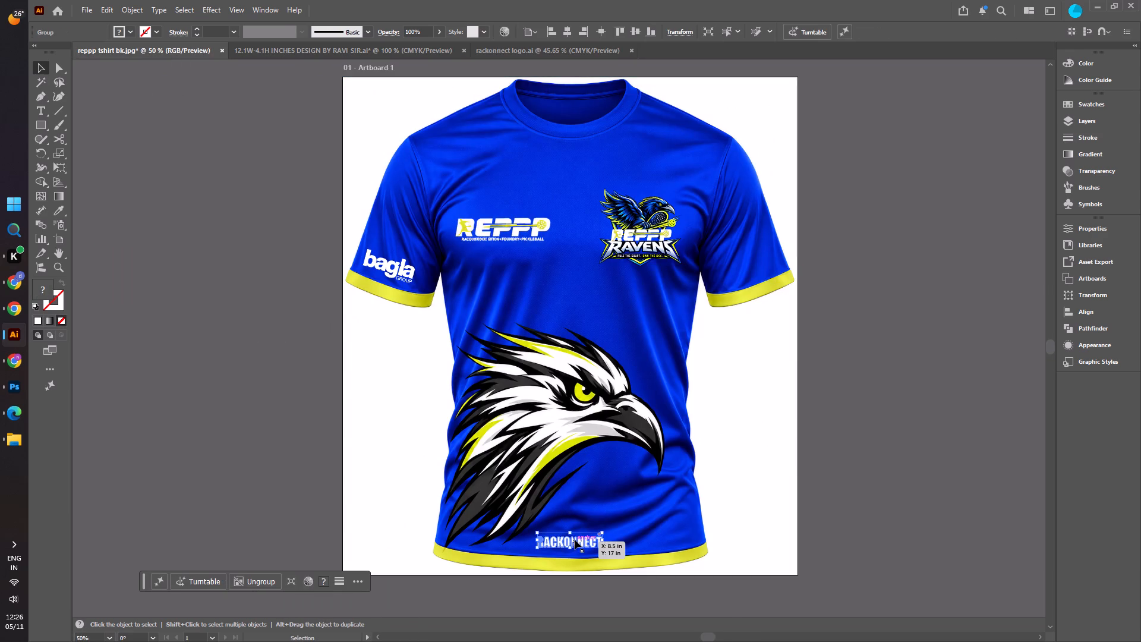
drag(575, 542, 753, 270)
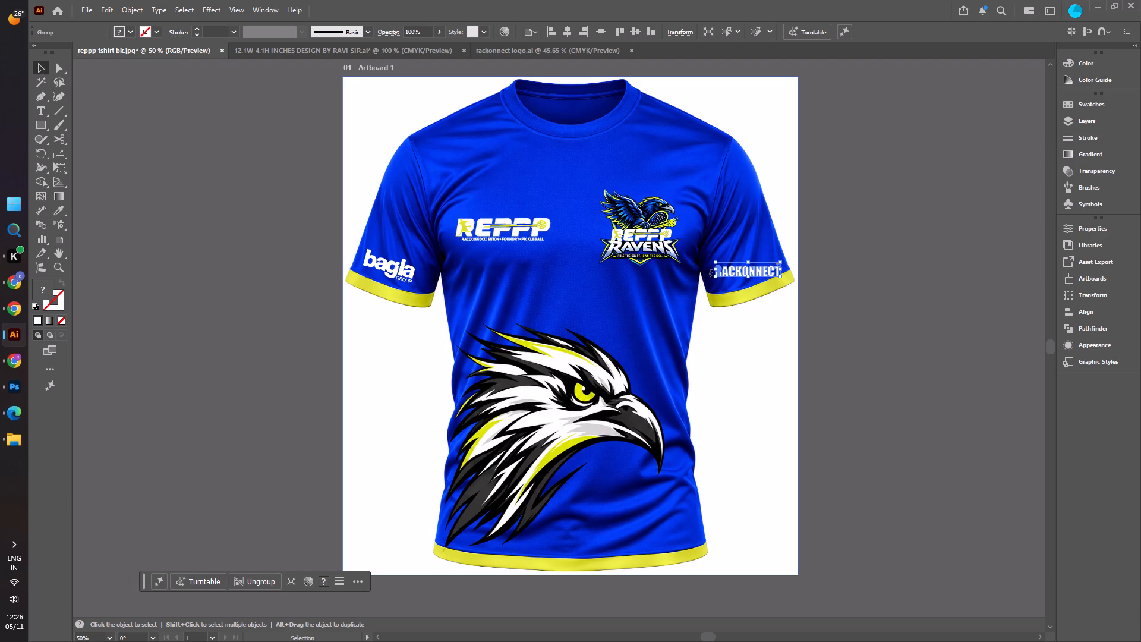
scroll(765, 247, down, 1)
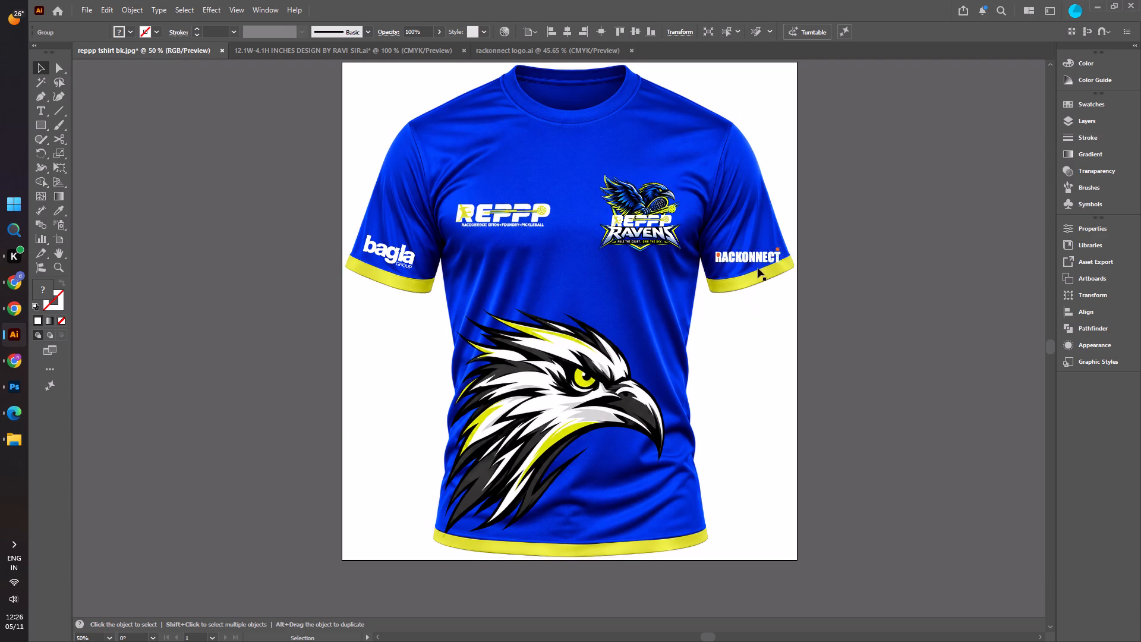
Rotate the RACKONNECT logo on the viewer's-right sleeve to follow the yellow cuff's slope, and nudge it closer to the cuff.
scroll(758, 268, up, 3)
alt+scroll(758, 268, up, 2)
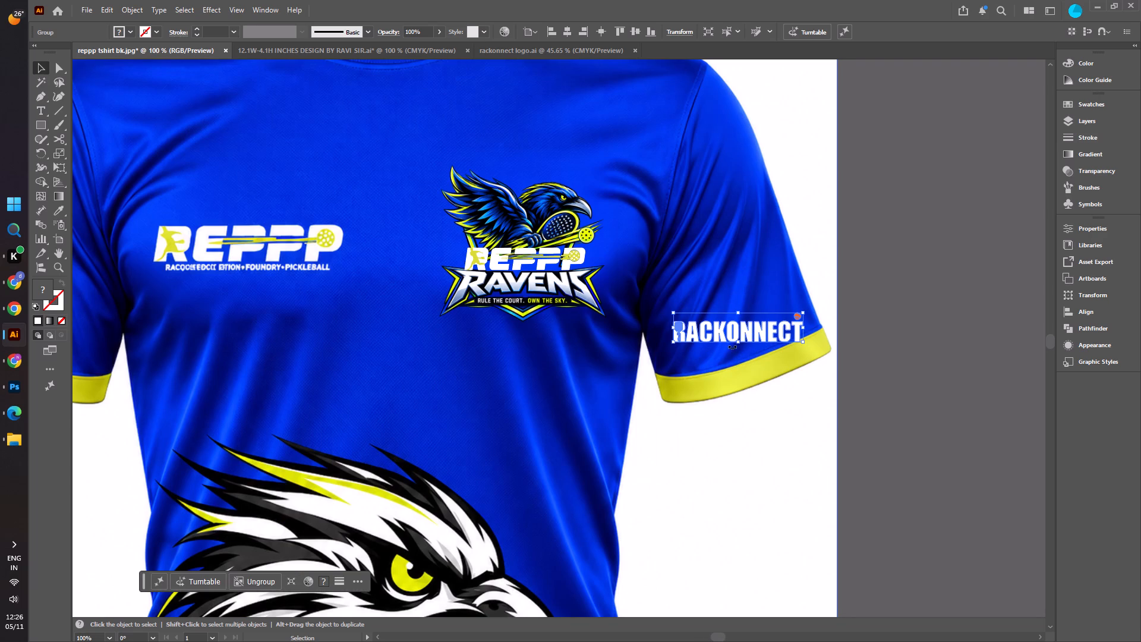
drag(734, 347, 740, 351)
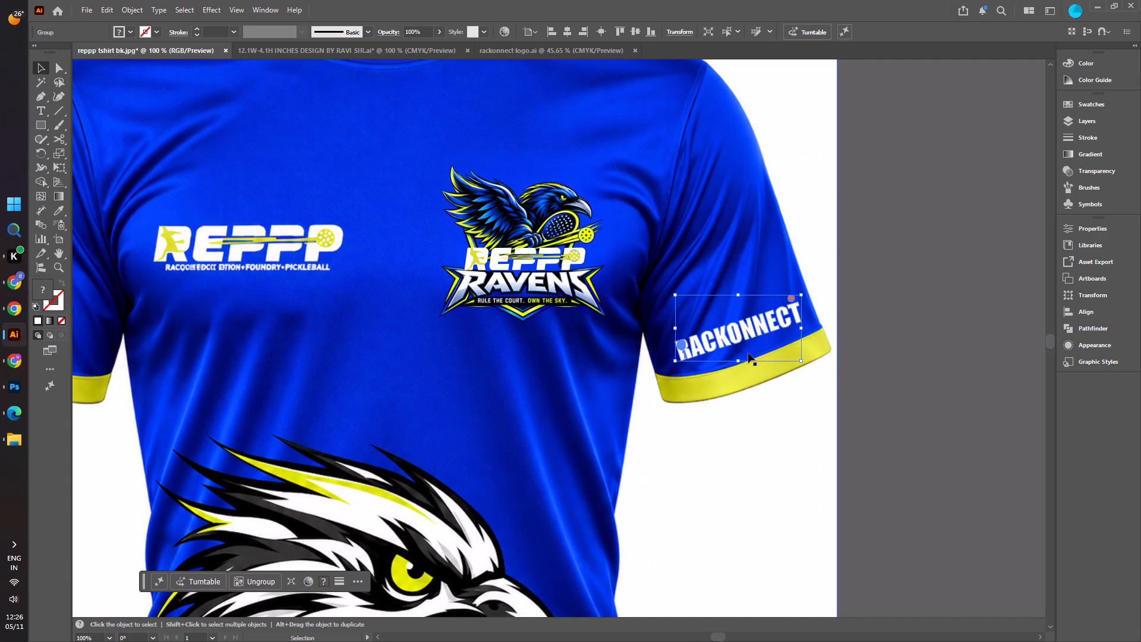
click(898, 313)
click(746, 325)
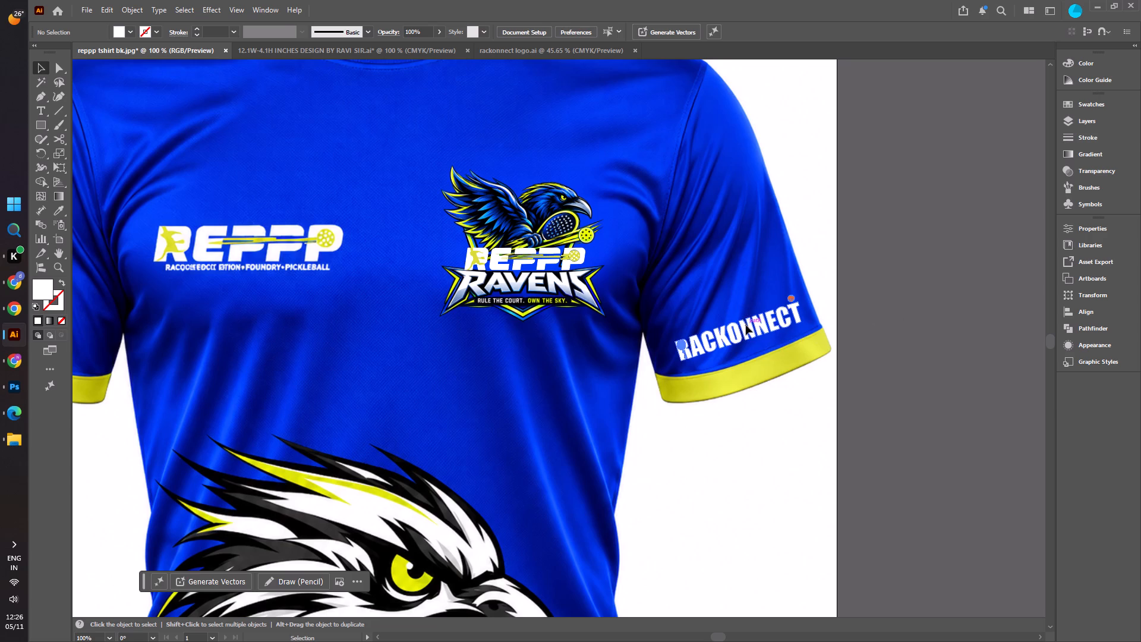
click(893, 303)
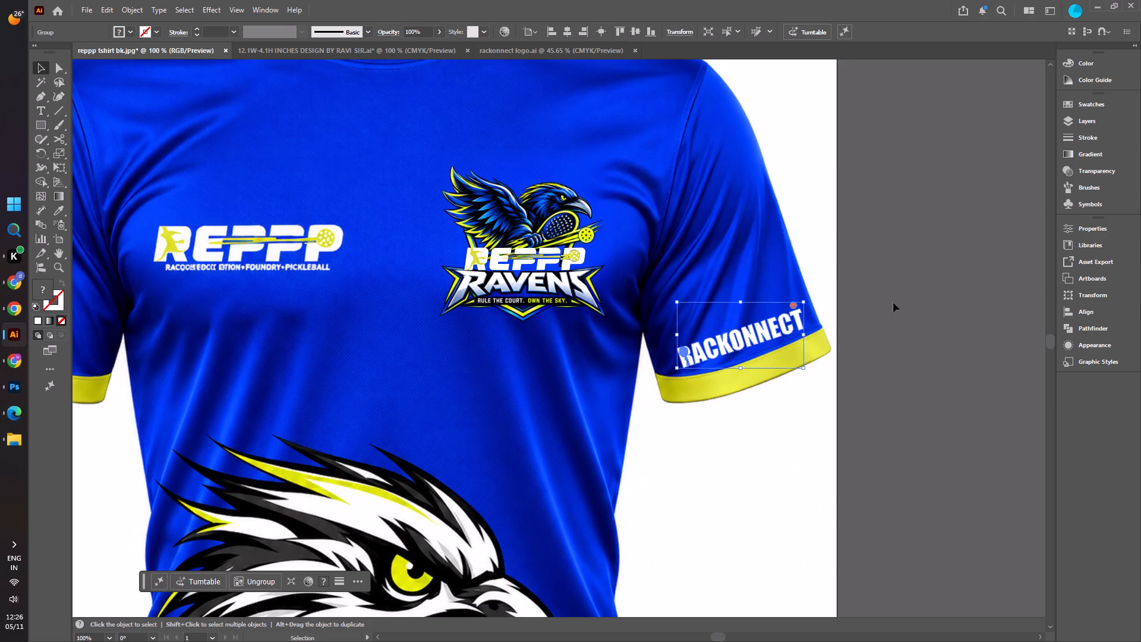
Move the Bagla Group logo on the viewer's-left sleeve slightly down and inward, closer to the yellow cuff.
alt+scroll(859, 316, down, 2)
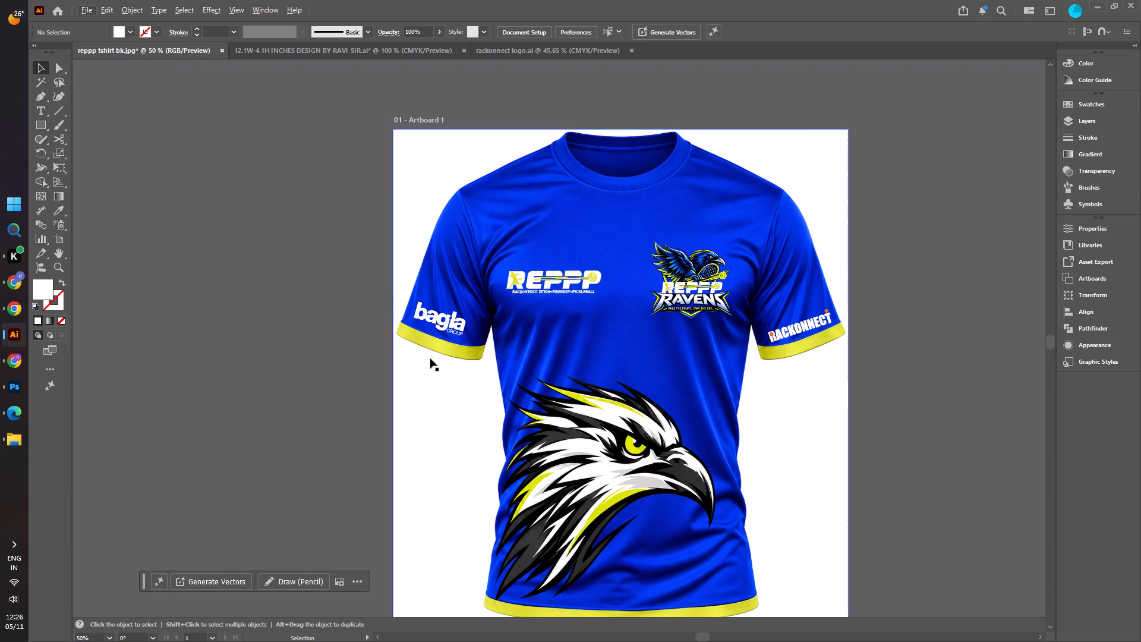
ctrl+scroll(430, 357, up, 2)
alt+scroll(439, 352, up, 2)
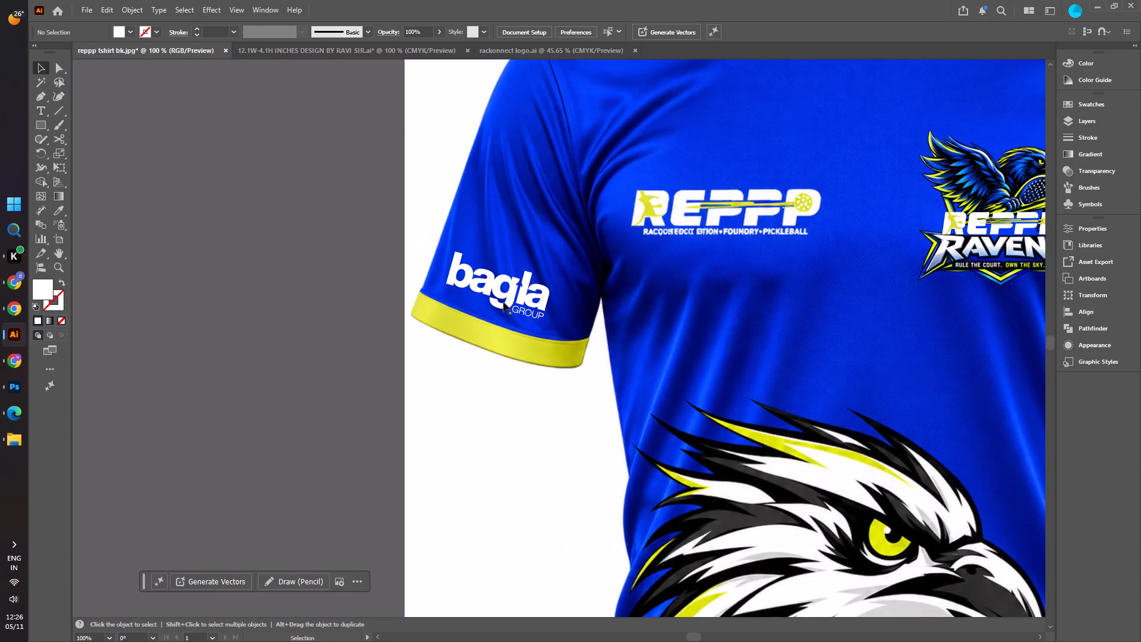
drag(501, 288, 509, 306)
click(259, 329)
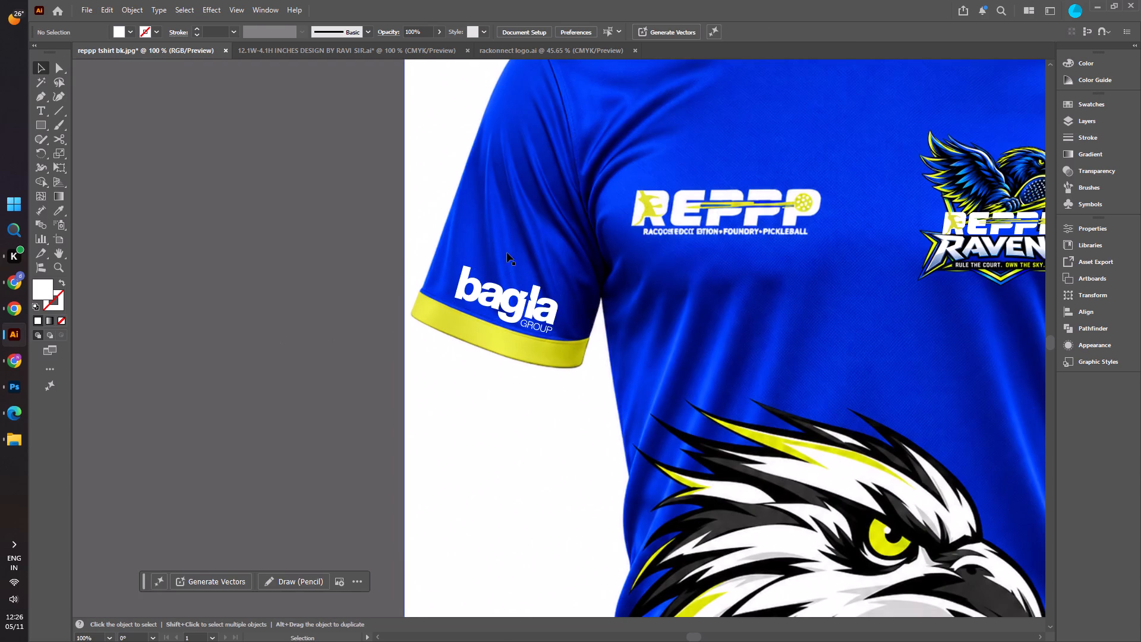
Rotate the Bagla Group logo to about 339° so it runs parallel to the yellow cuff.
alt+scroll(469, 304, up, 3)
click(511, 279)
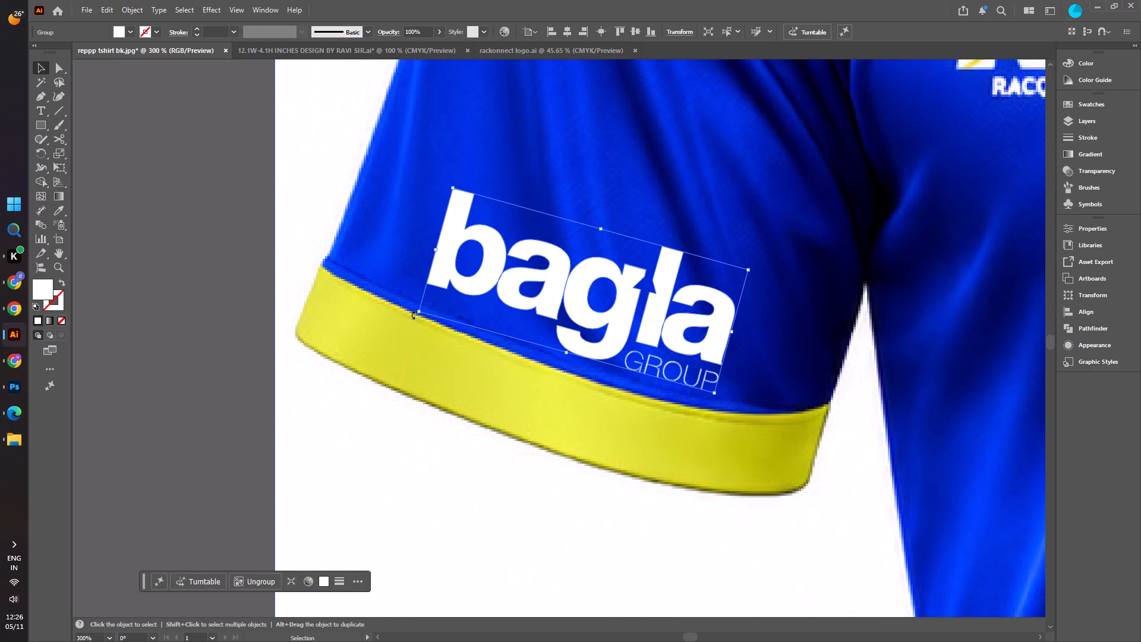
drag(412, 315, 407, 303)
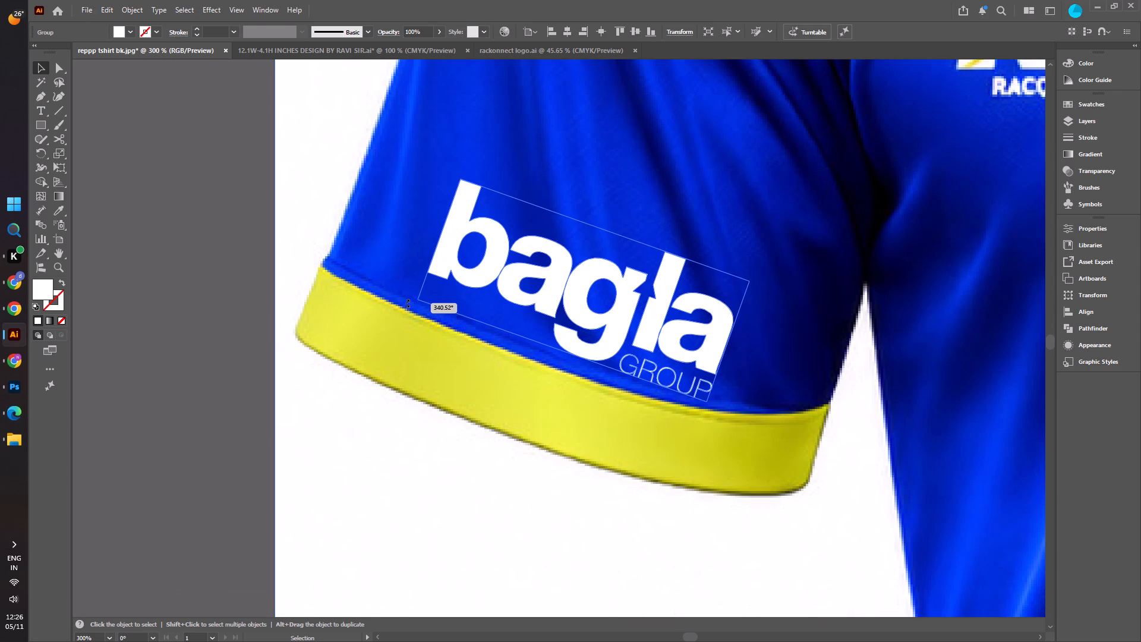
drag(407, 303, 406, 299)
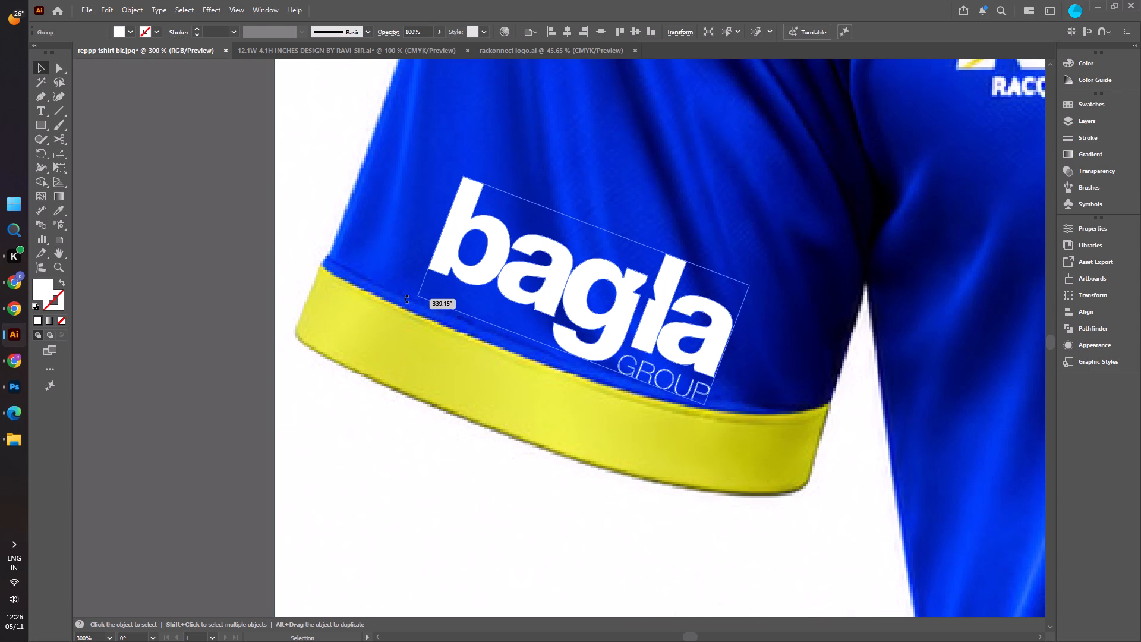
drag(406, 299, 406, 298)
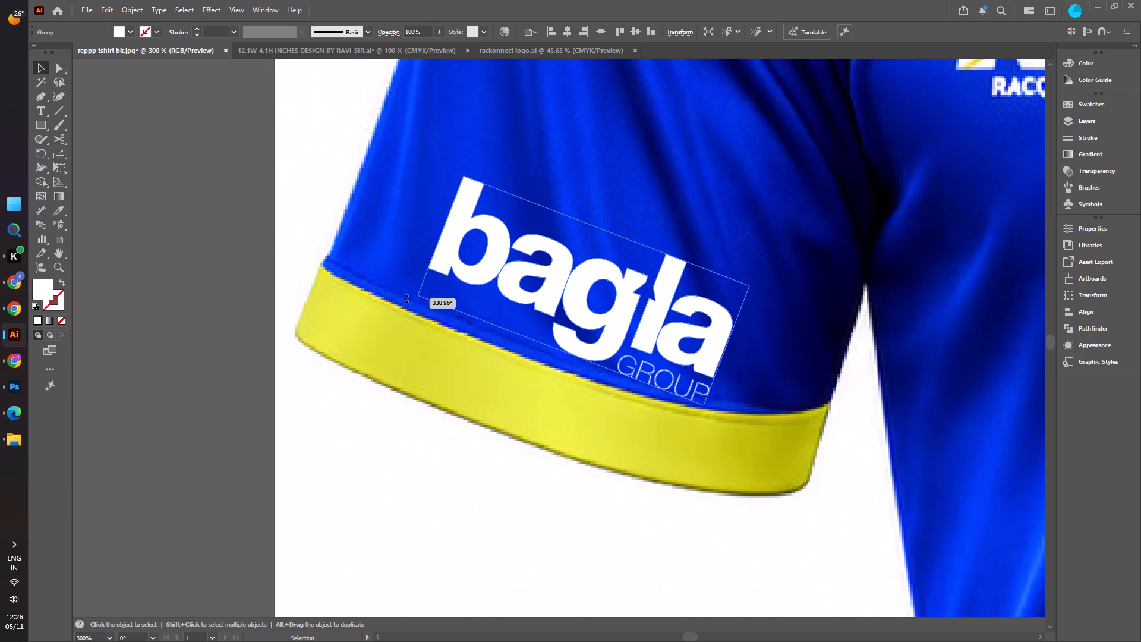
drag(406, 298, 406, 299)
alt+scroll(421, 322, down, 3)
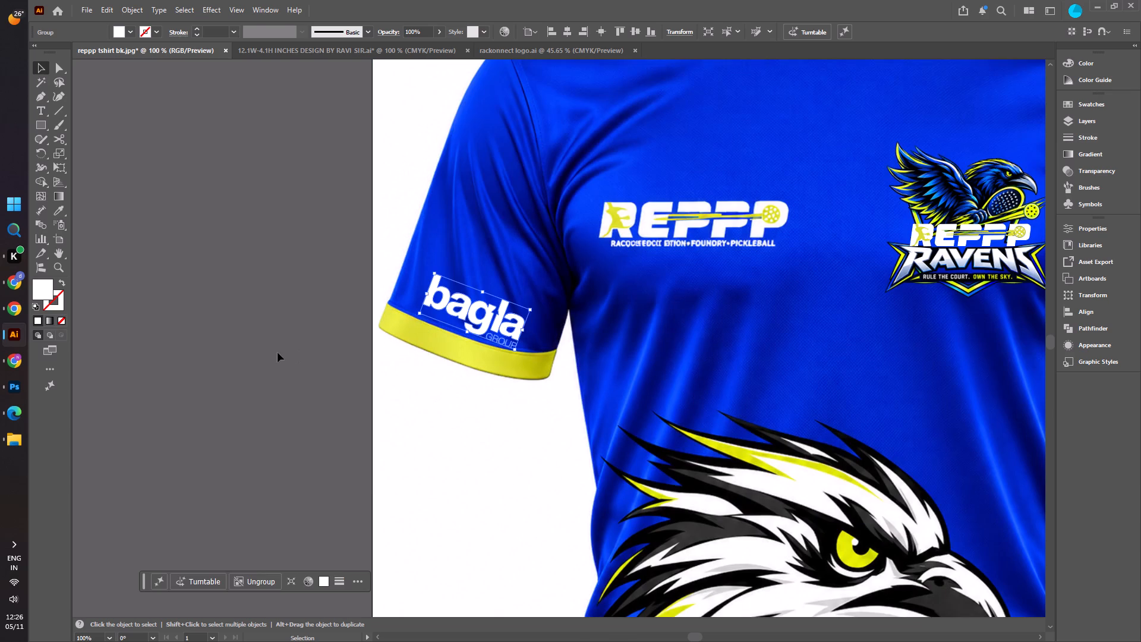
click(278, 353)
Tilt the RACKONNECT logo on the viewer's-right sleeve a little more to match the cuff, and shift it slightly toward the cuff.
alt+scroll(260, 350, down, 3)
alt+scroll(588, 347, up, 1)
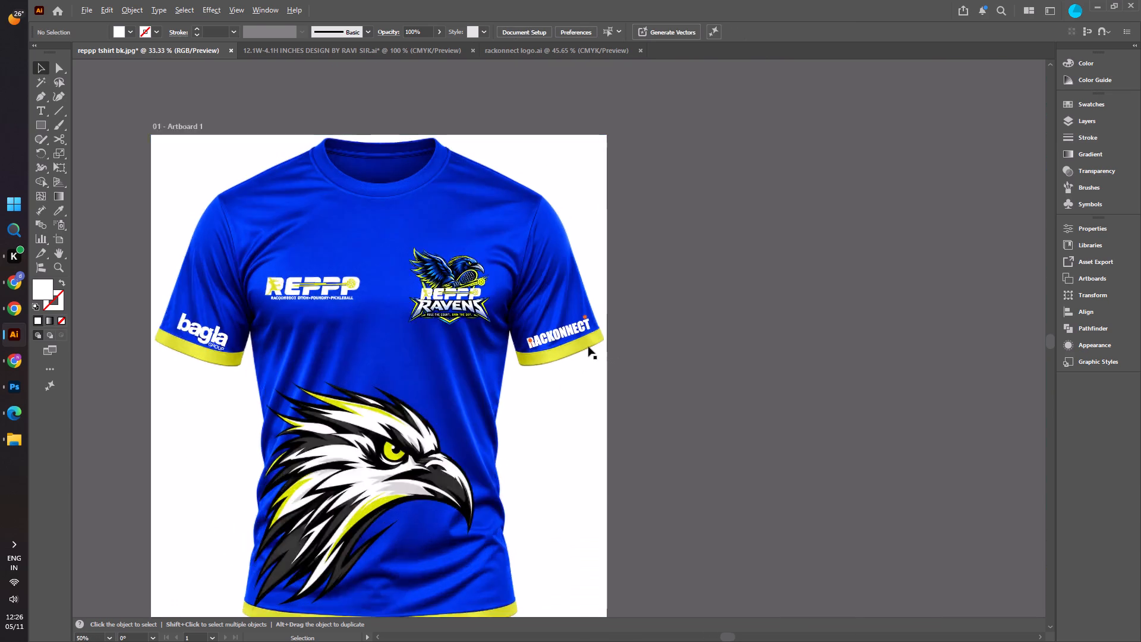
alt+scroll(588, 347, up, 5)
click(601, 281)
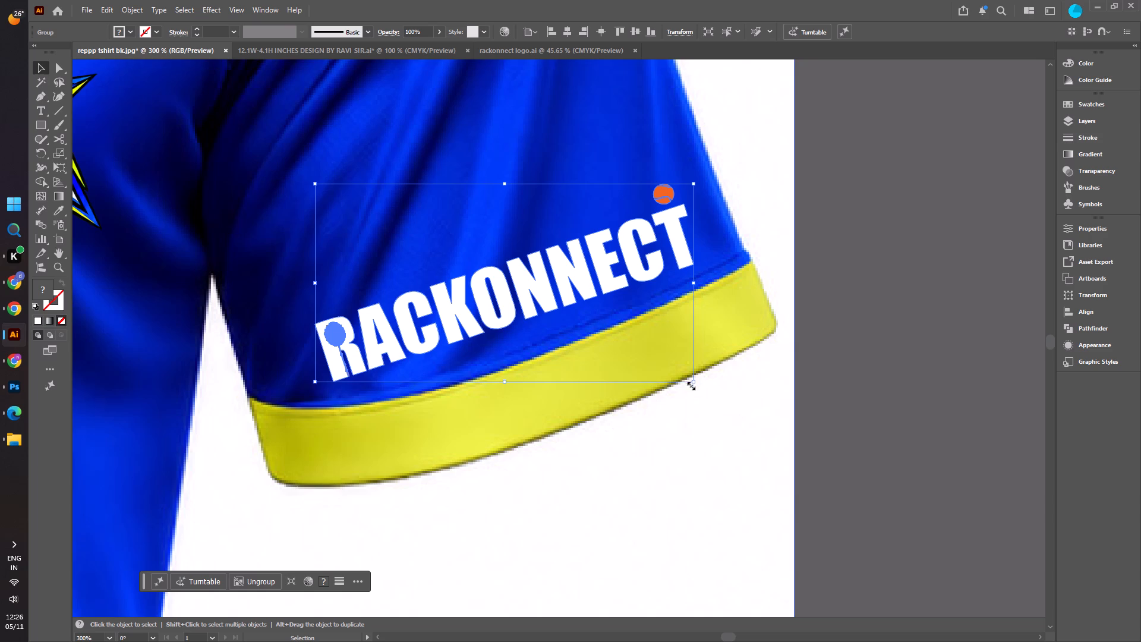
drag(688, 386, 691, 383)
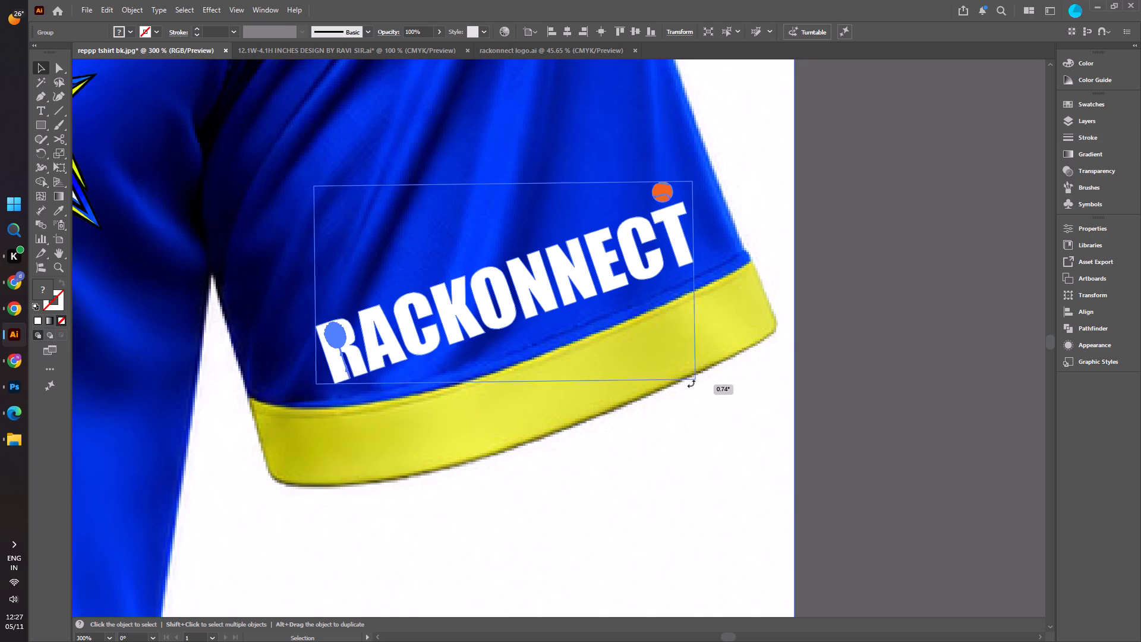
drag(691, 383, 696, 378)
drag(560, 286, 561, 291)
alt+scroll(576, 326, down, 3)
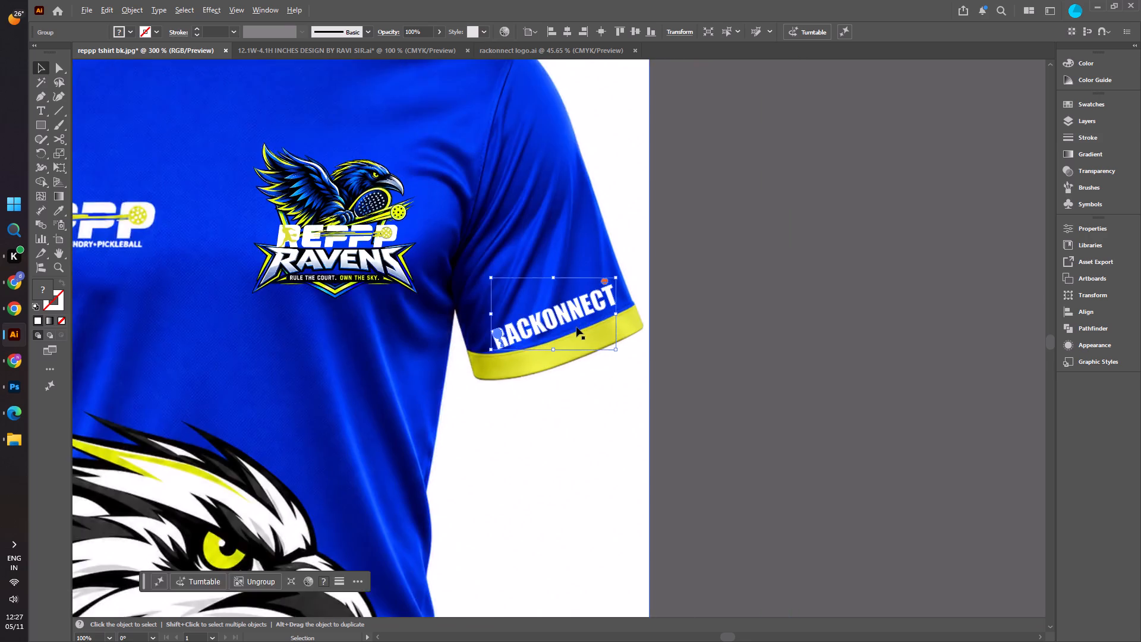
alt+scroll(576, 327, down, 1)
click(685, 323)
Copy the blue RACKONNECT logo from the rackonnect logo file and paste it into the jersey document.
alt+scroll(685, 323, down, 2)
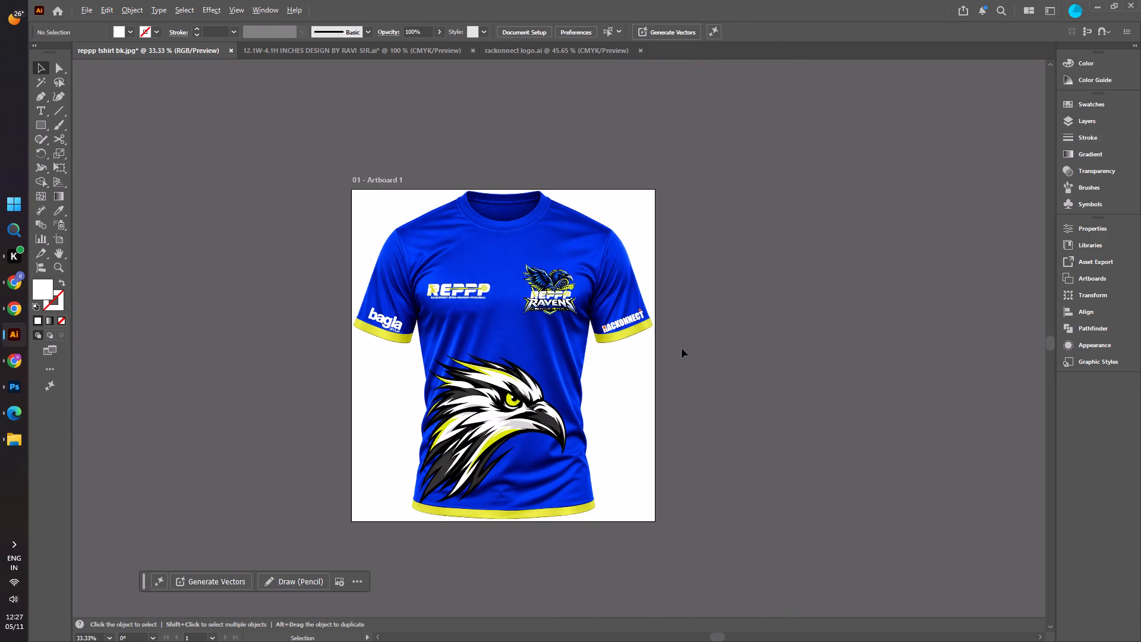
alt+scroll(682, 348, up, 1)
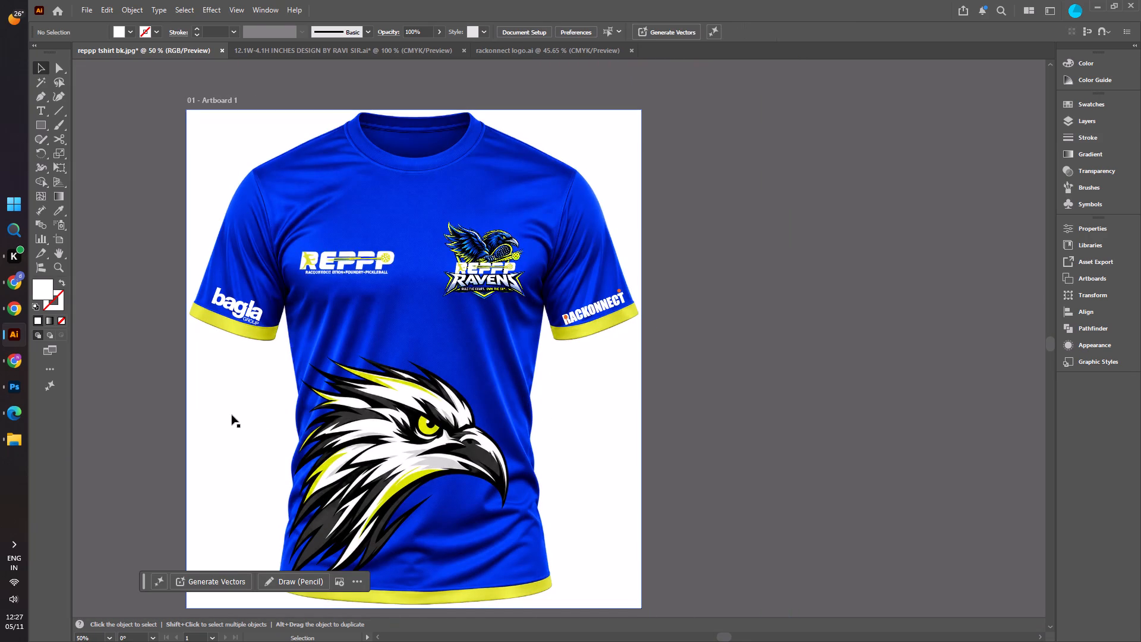
scroll(238, 411, up, 1)
scroll(247, 405, down, 2)
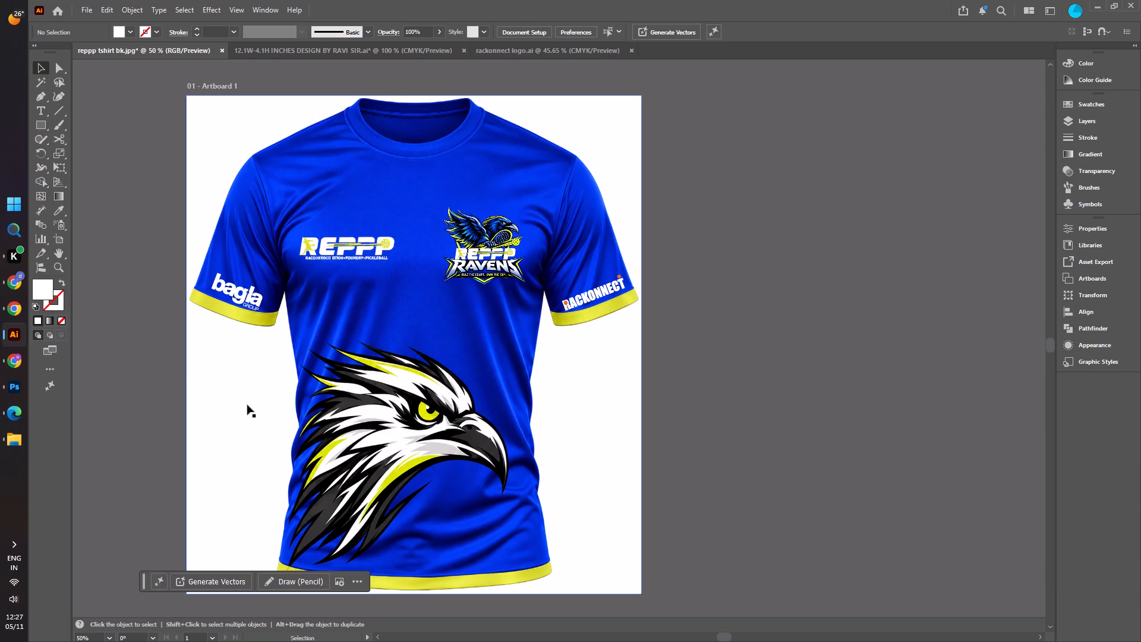
alt+scroll(166, 316, up, 4)
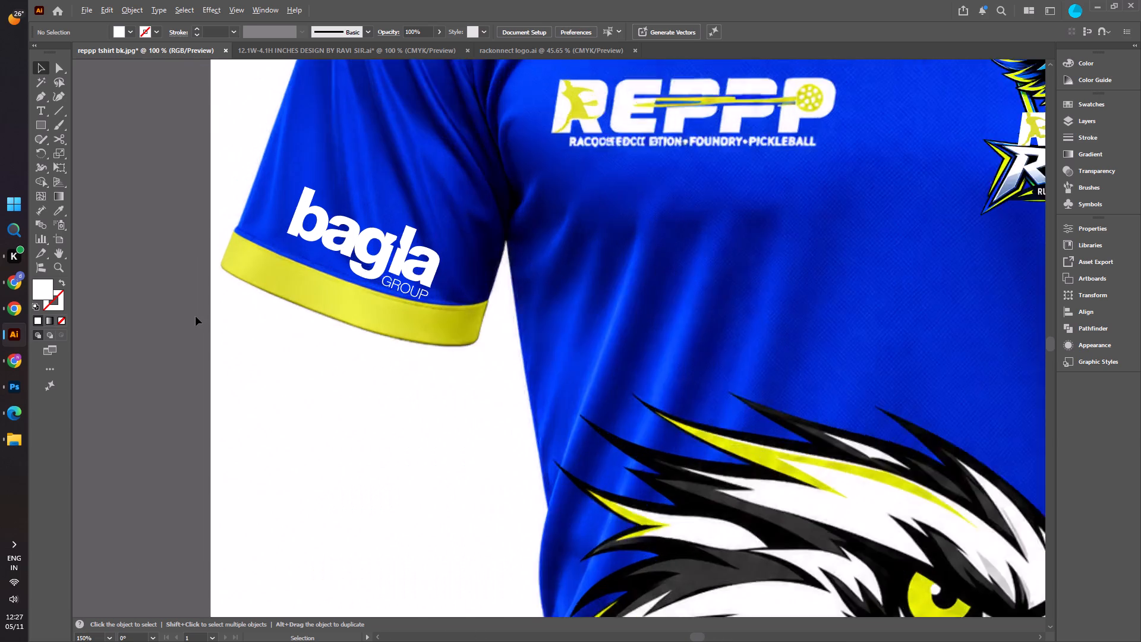
click(506, 53)
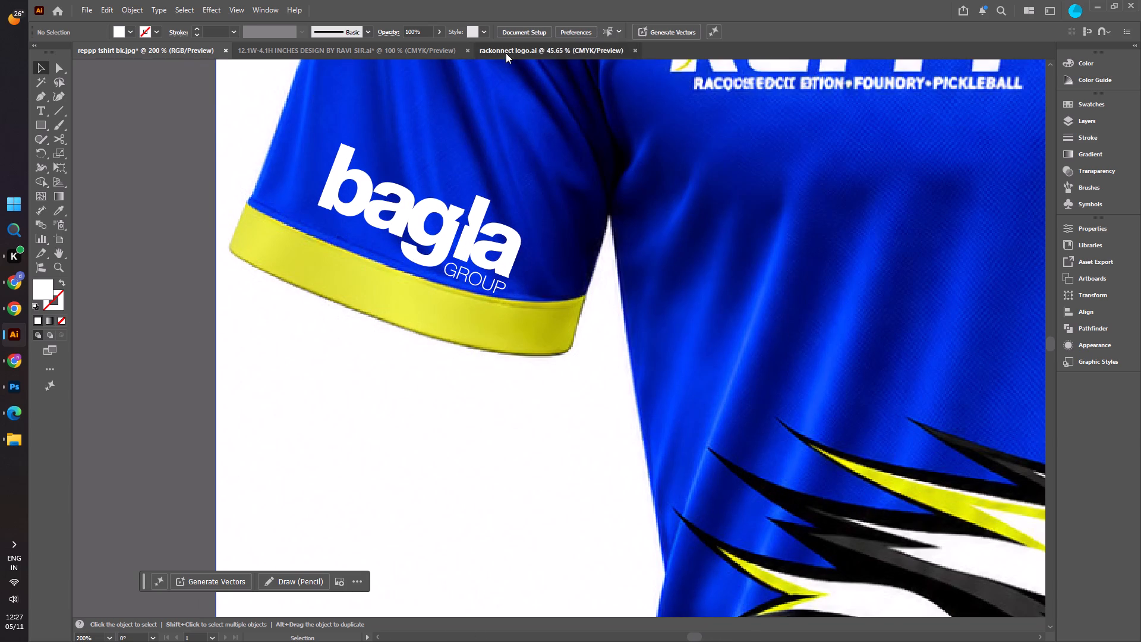
click(298, 212)
right_click(298, 212)
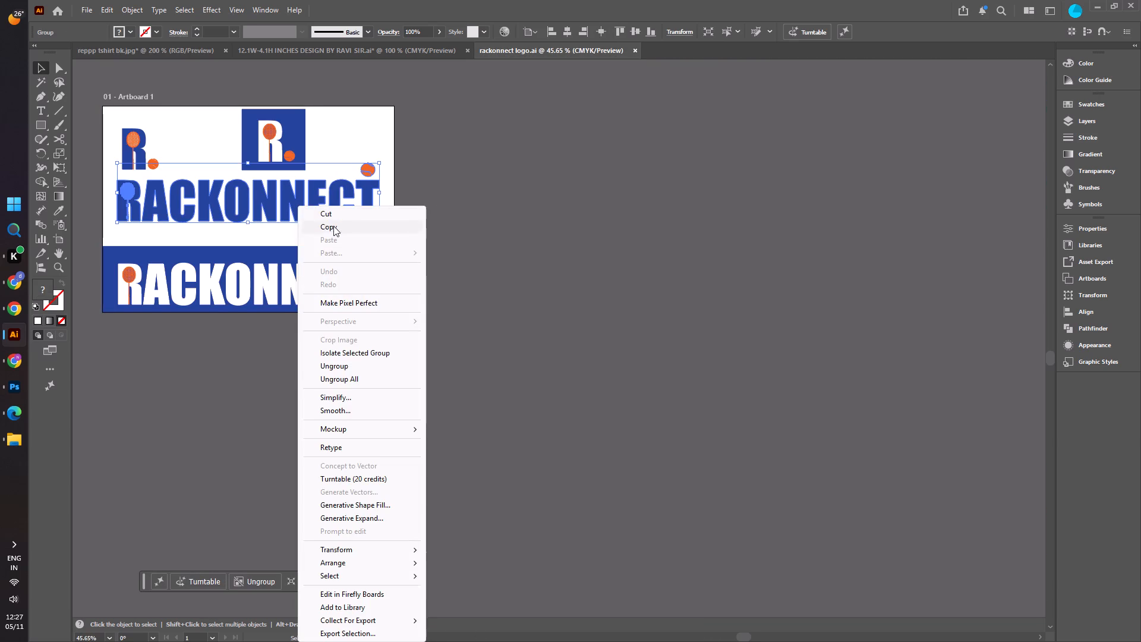
click(335, 229)
click(278, 51)
click(181, 55)
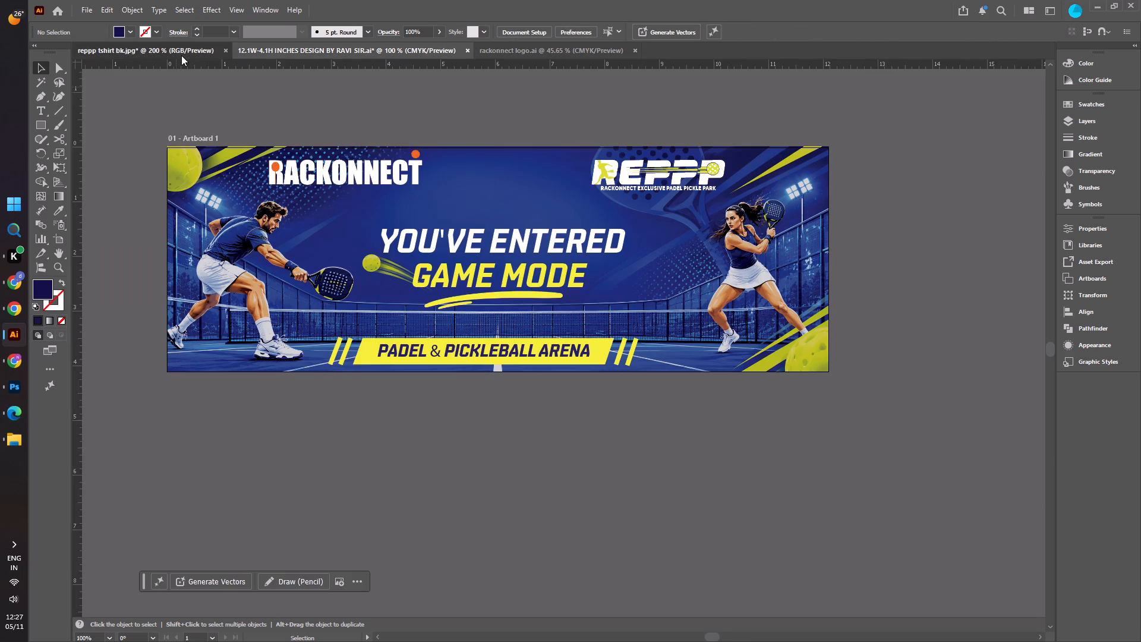
right_click(322, 240)
click(348, 274)
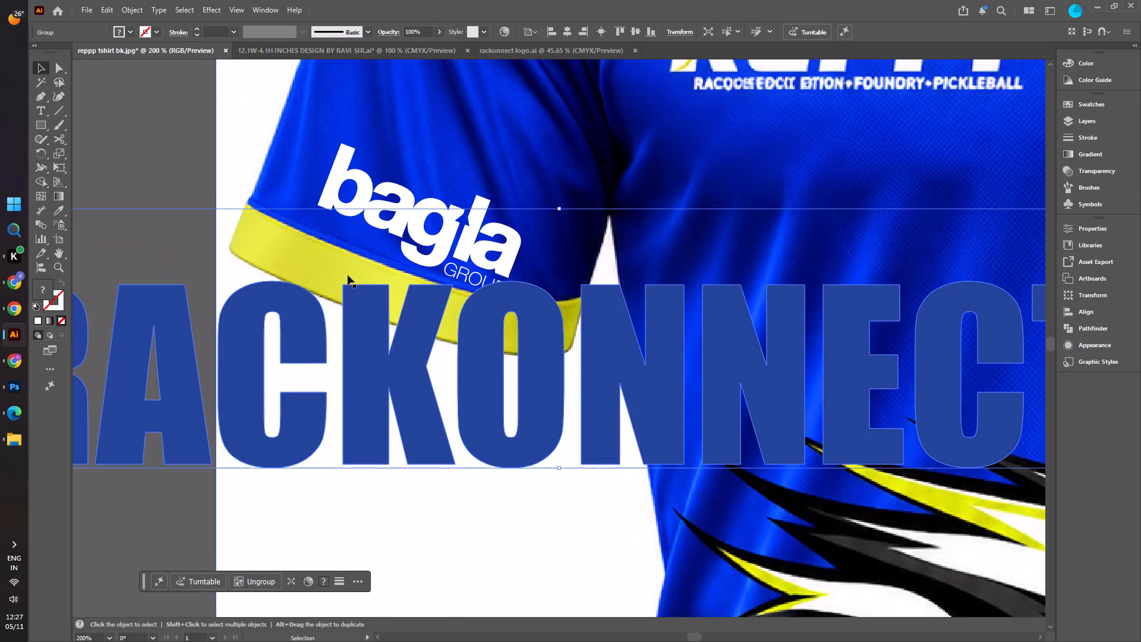
Scale the pasted blue RACKONNECT logo down to sleeve size and move it over the yellow cuff of the viewer's-left sleeve.
alt+scroll(455, 366, down, 3)
shift+drag(682, 399, 585, 368)
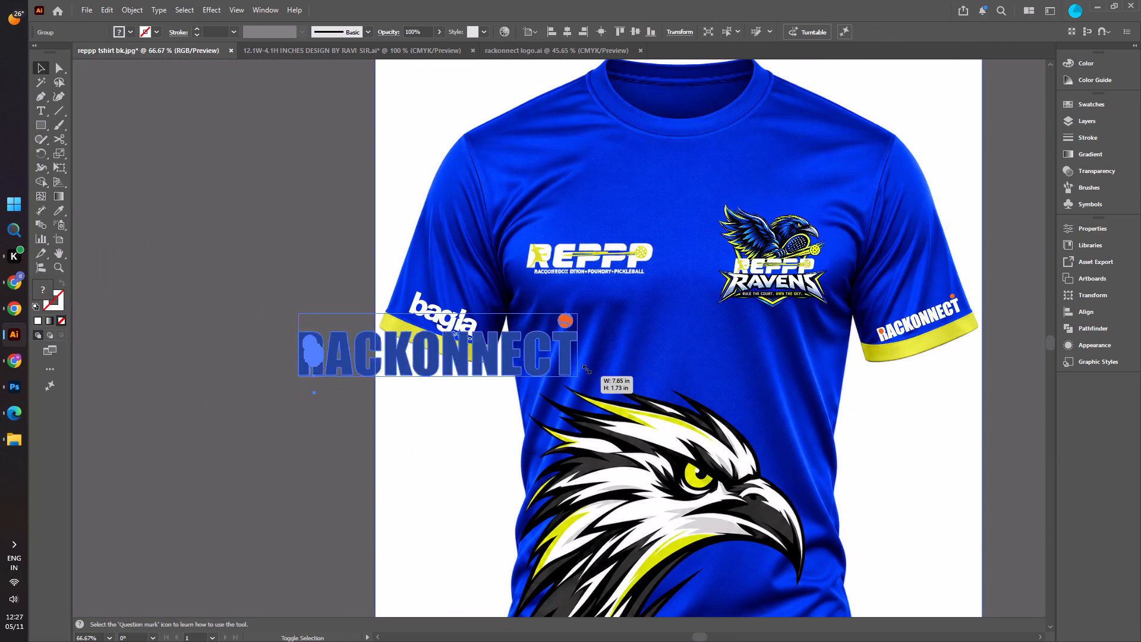
shift+drag(585, 368, 479, 336)
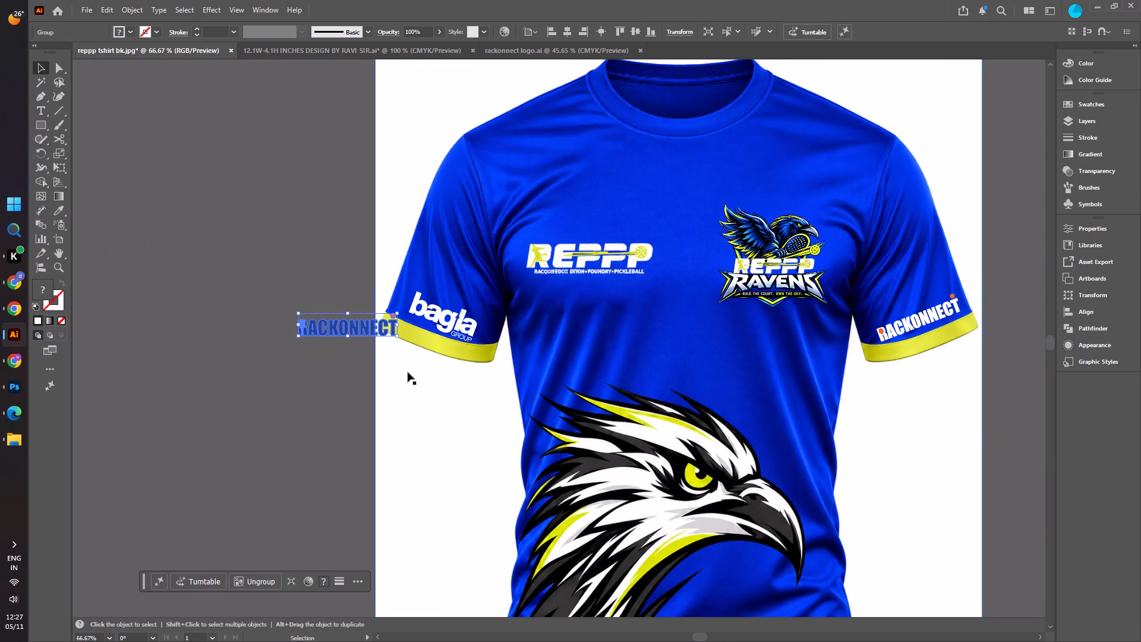
alt+scroll(408, 372, up, 3)
drag(290, 241, 530, 280)
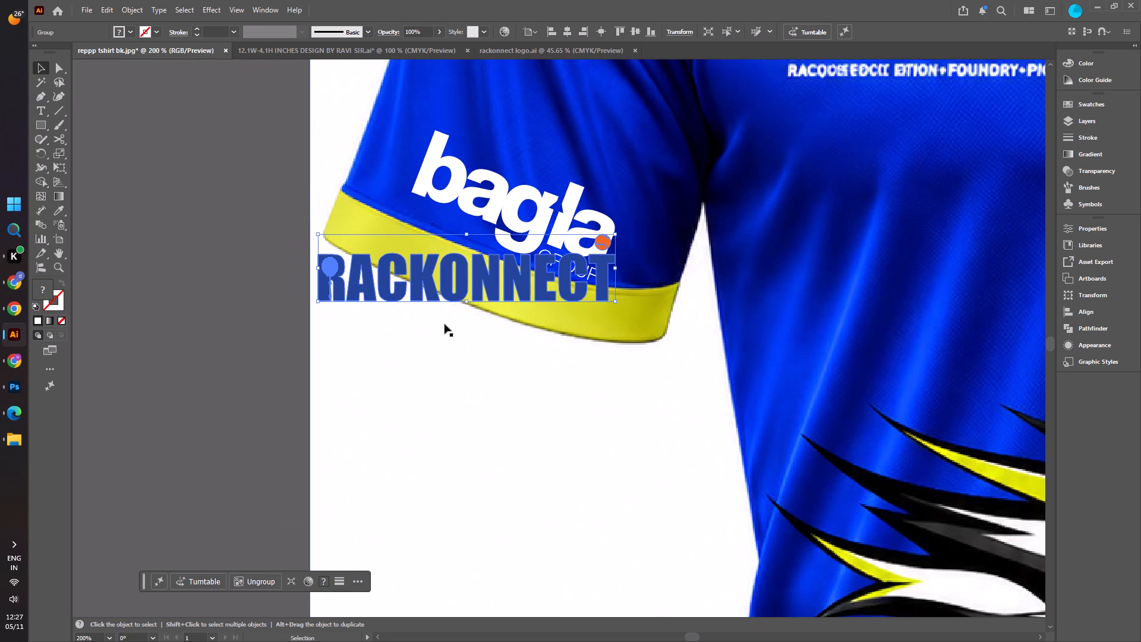
Rotate the blue RACKONNECT logo to the cuff's slope, shrink it and position it on the yellow cuff below the Bagla Group logo.
drag(468, 306, 455, 304)
shift+drag(312, 209, 327, 218)
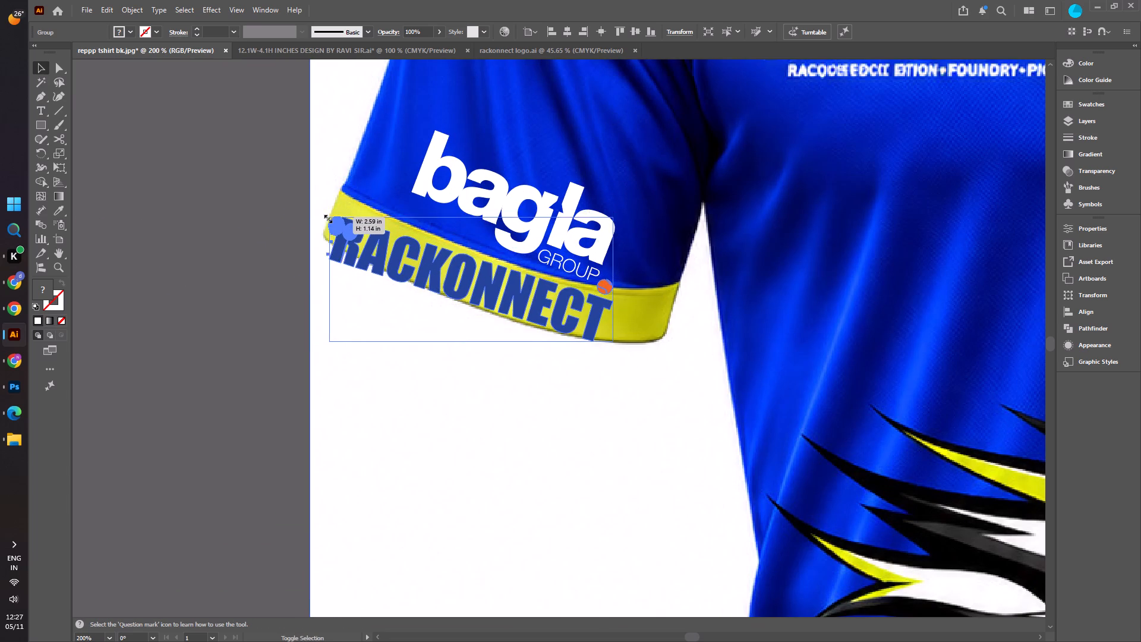
shift+drag(327, 218, 361, 241)
click(464, 283)
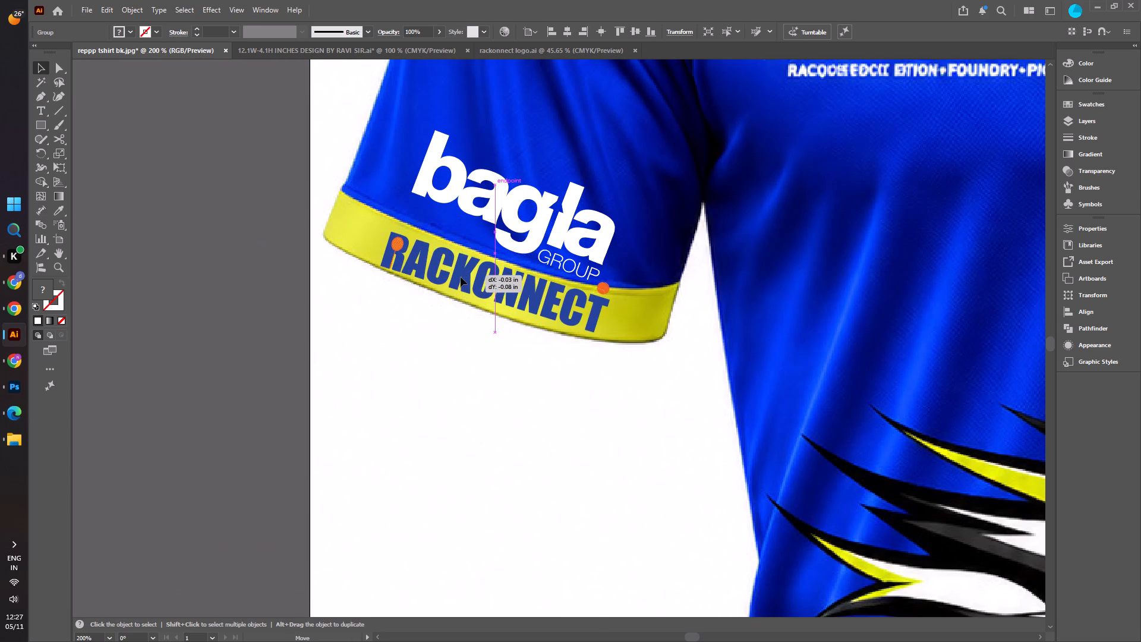
click(461, 278)
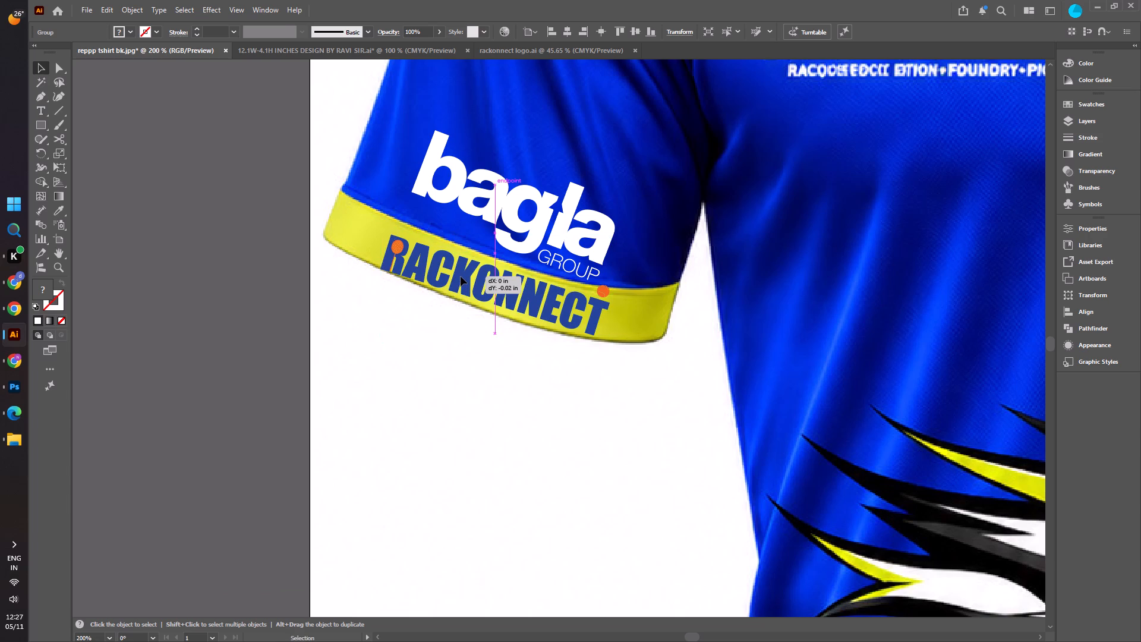
click(443, 281)
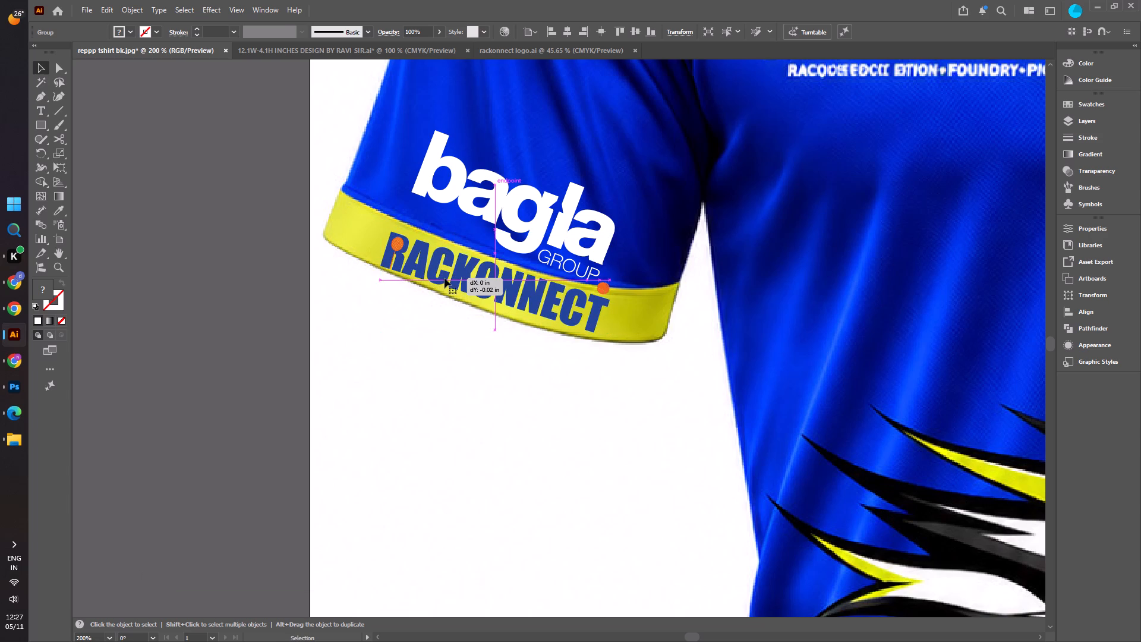
Shrink the blue RACKONNECT logo further to fit within the yellow cuff, then fine-tune its position and tilt.
shift+drag(380, 231, 386, 238)
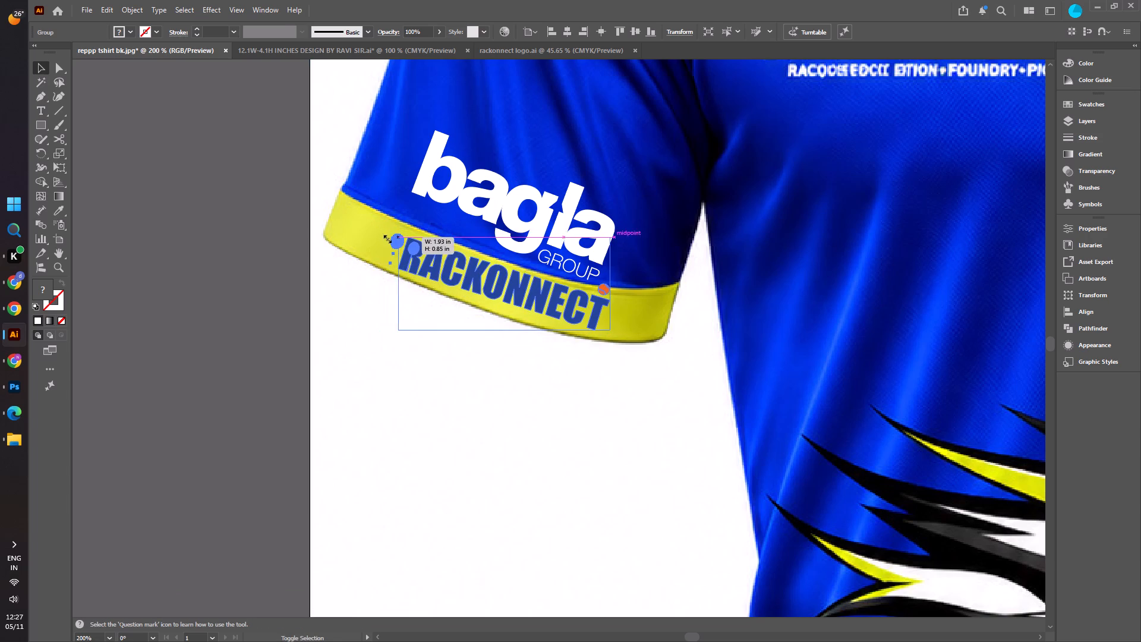
shift+drag(386, 238, 396, 245)
drag(488, 276, 483, 277)
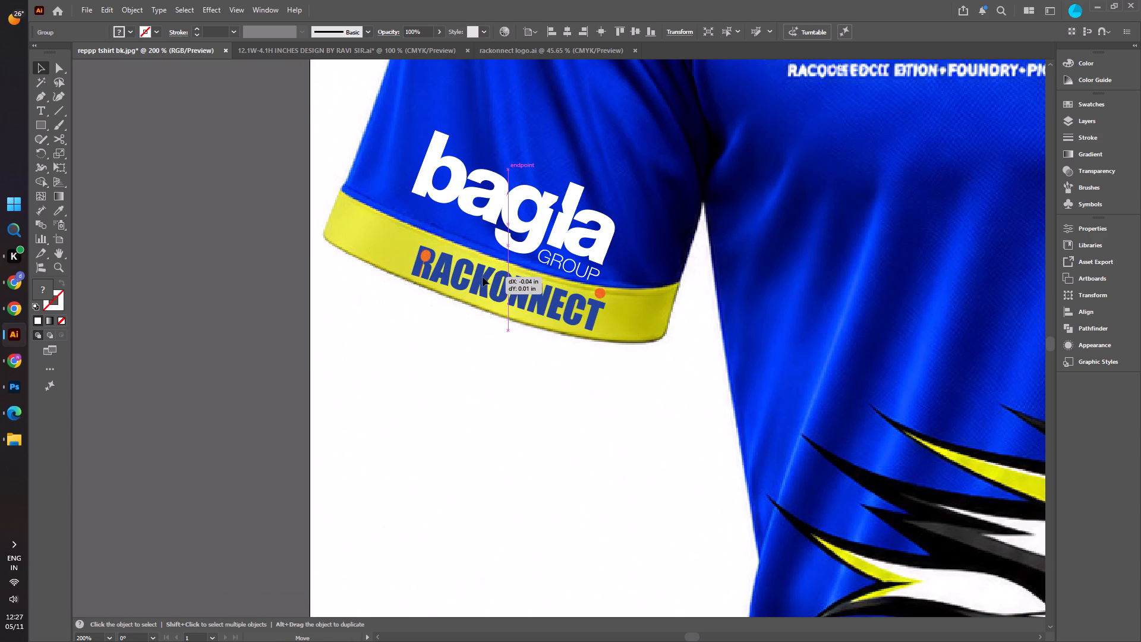
drag(483, 277, 481, 279)
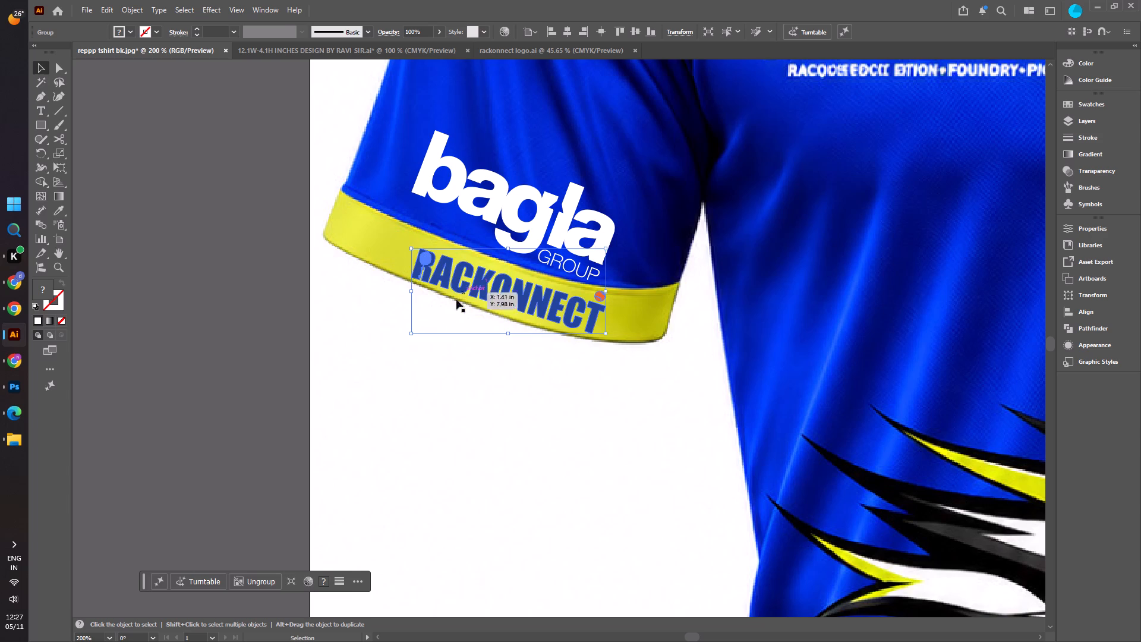
click(405, 338)
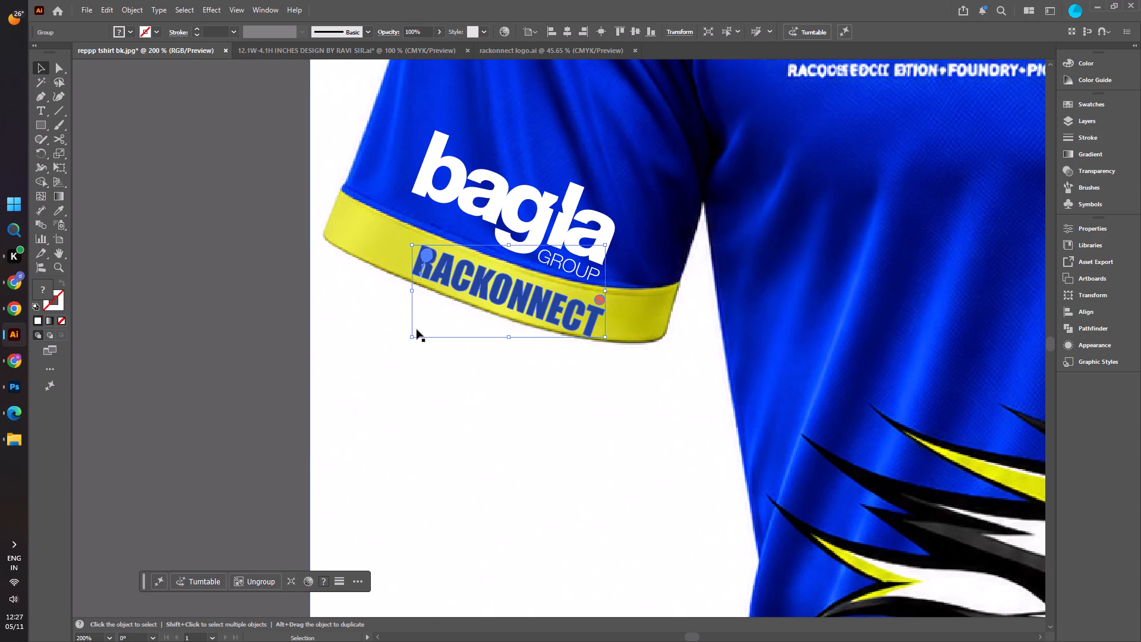
Nudge the blue RACKONNECT logo slightly upward on the yellow cuff of the viewer's-left sleeve and deselect it.
key(Up)
key(Up)
key(Down)
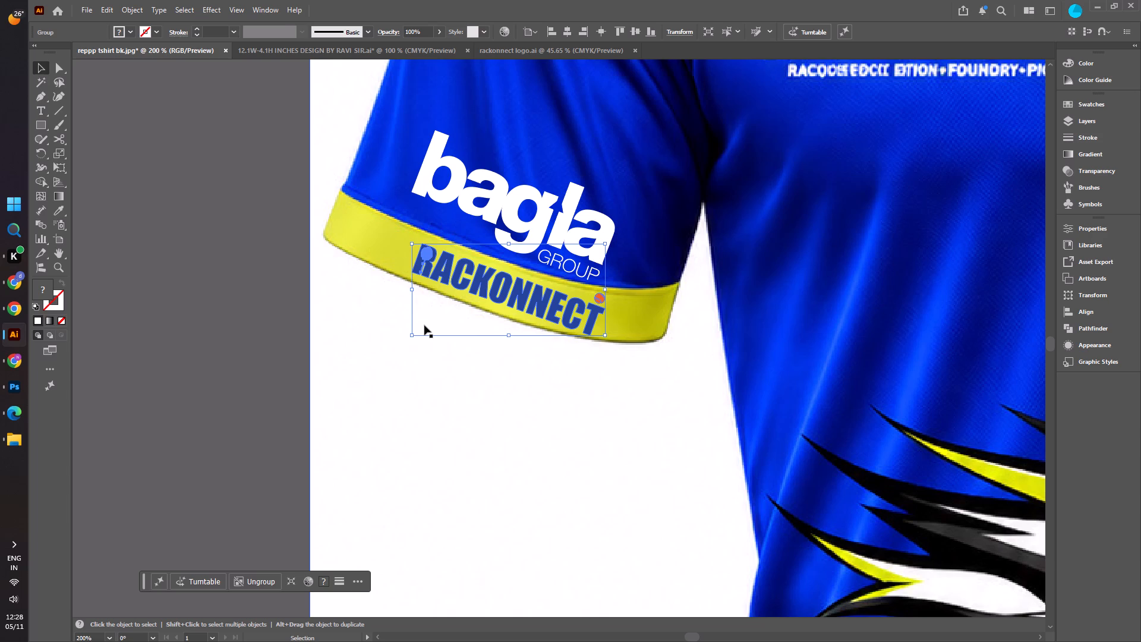
alt+scroll(403, 316, down, 3)
click(272, 342)
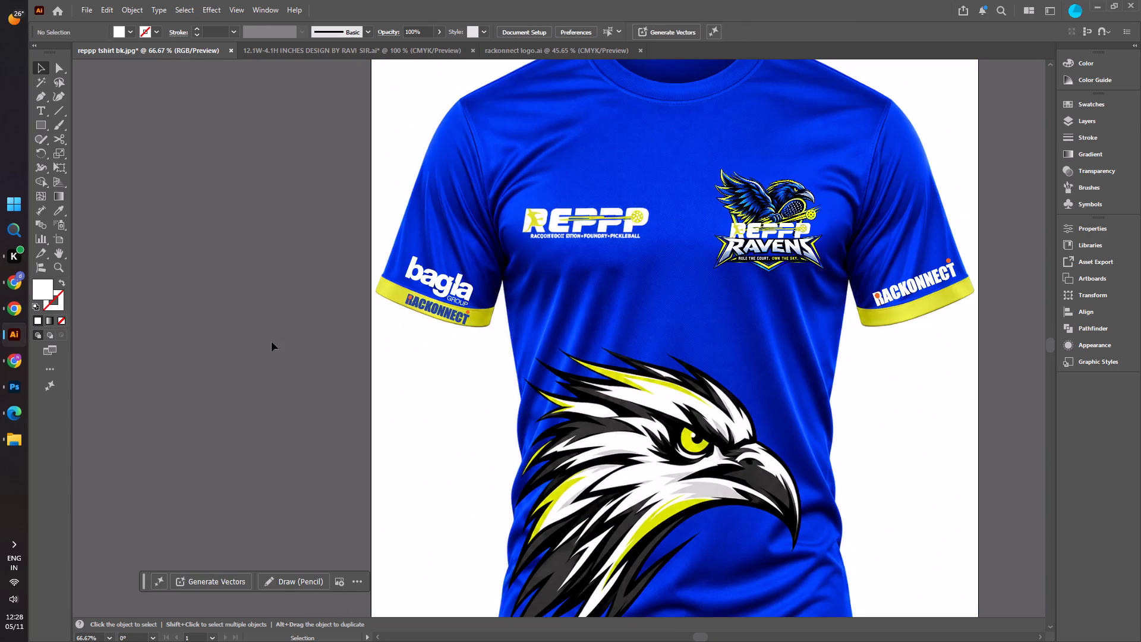
Shift the blue RACKONNECT logo along the yellow cuff toward the sleeve's outer edge and raise it slightly below the Bagla Group logo.
alt+scroll(270, 343, down, 2)
alt+scroll(269, 347, up, 2)
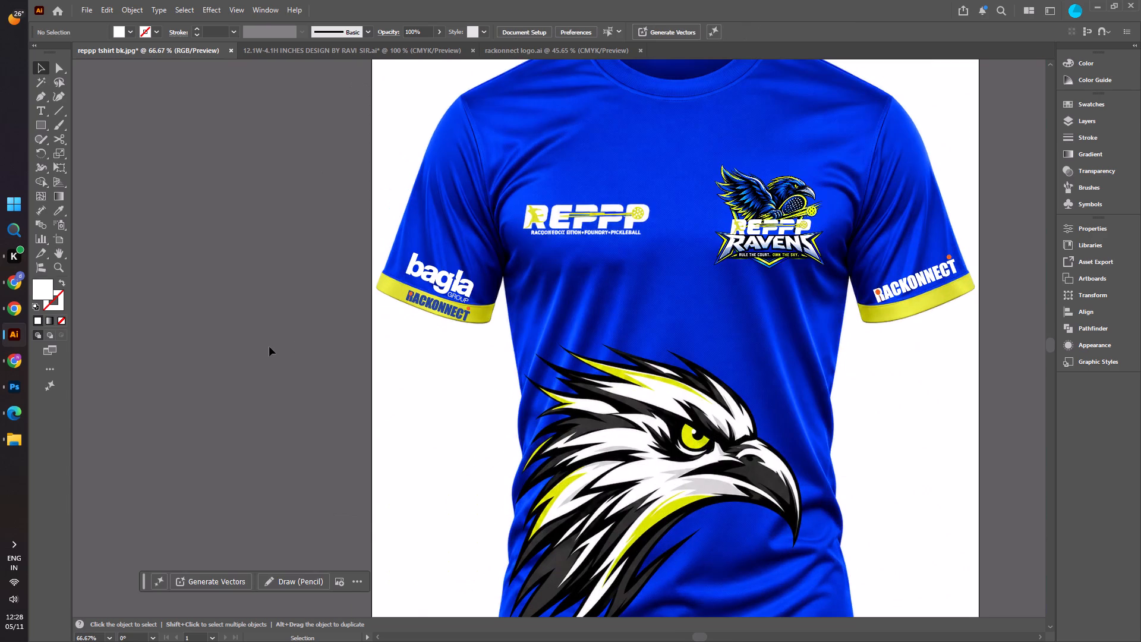
click(420, 304)
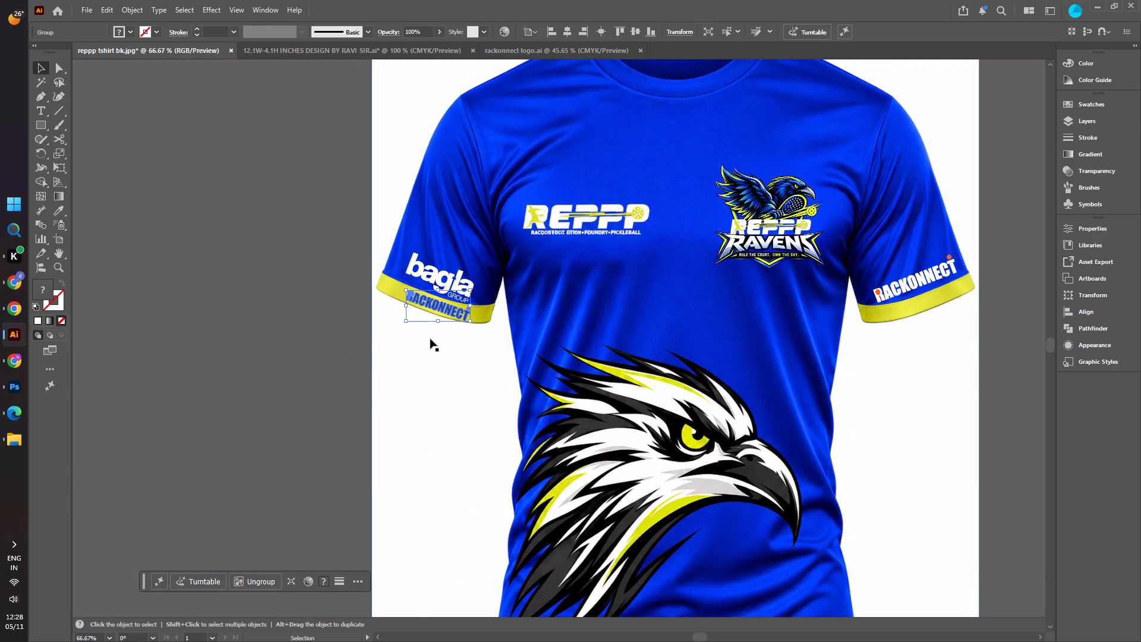
key(Left)
key(Left)
key(Left)
key(Left)
key(Left)
key(Left)
key(Left)
key(Left)
key(Left)
key(Left)
key(Left)
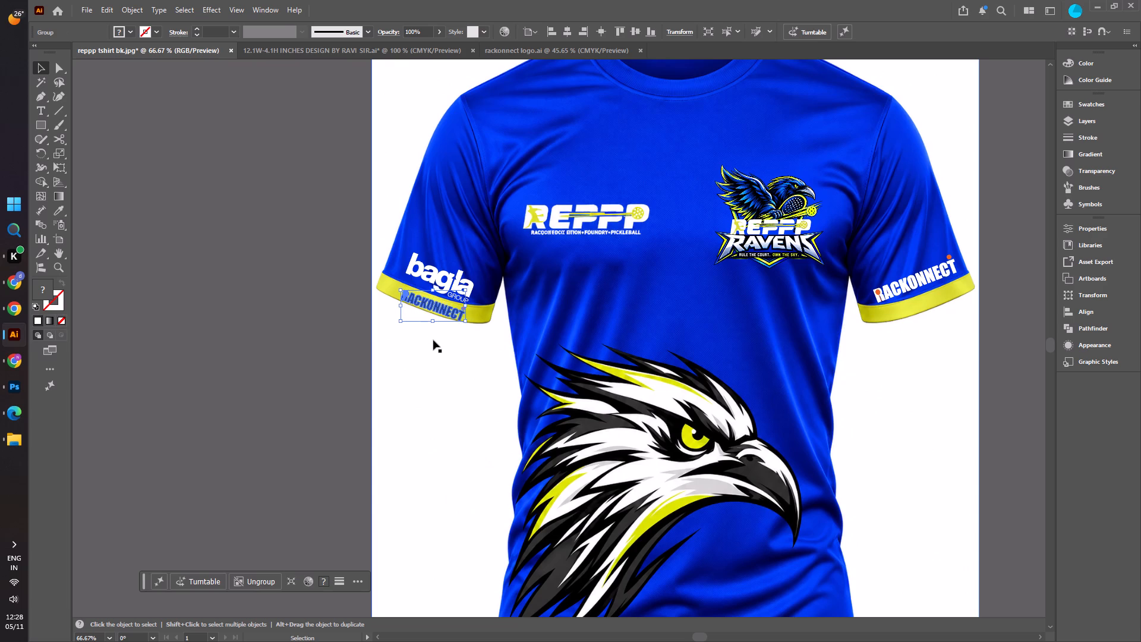
key(Left)
key(Left)
key(Left)
key(Left)
key(Left)
key(Left)
key(Left)
key(Left)
key(Up)
key(Up)
key(Up)
key(Up)
key(Up)
key(Up)
key(Up)
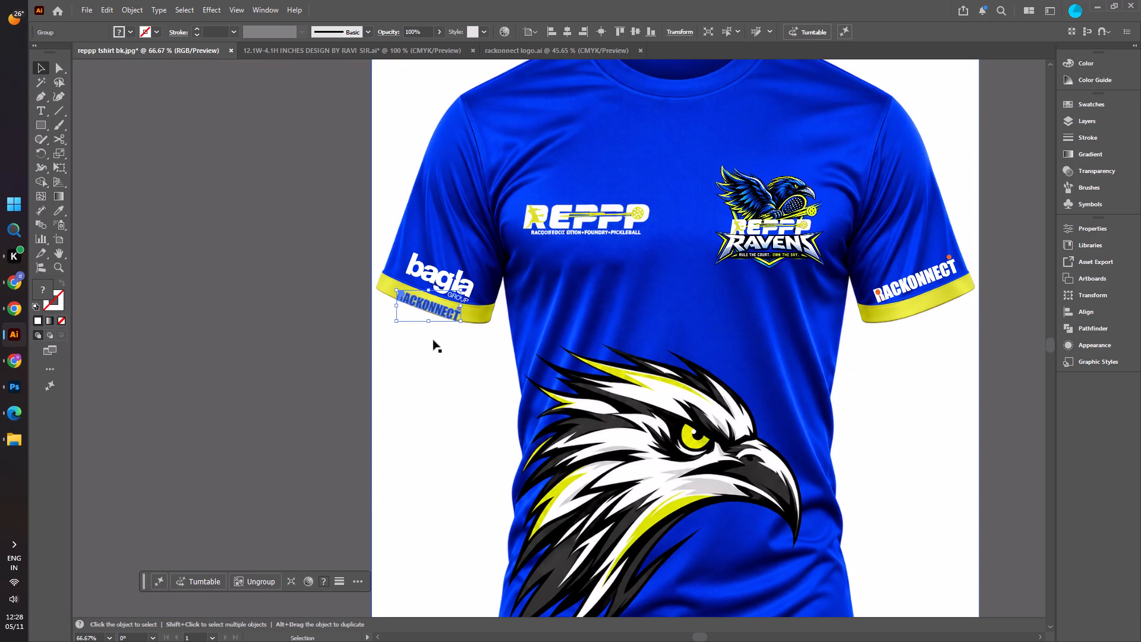
key(Right)
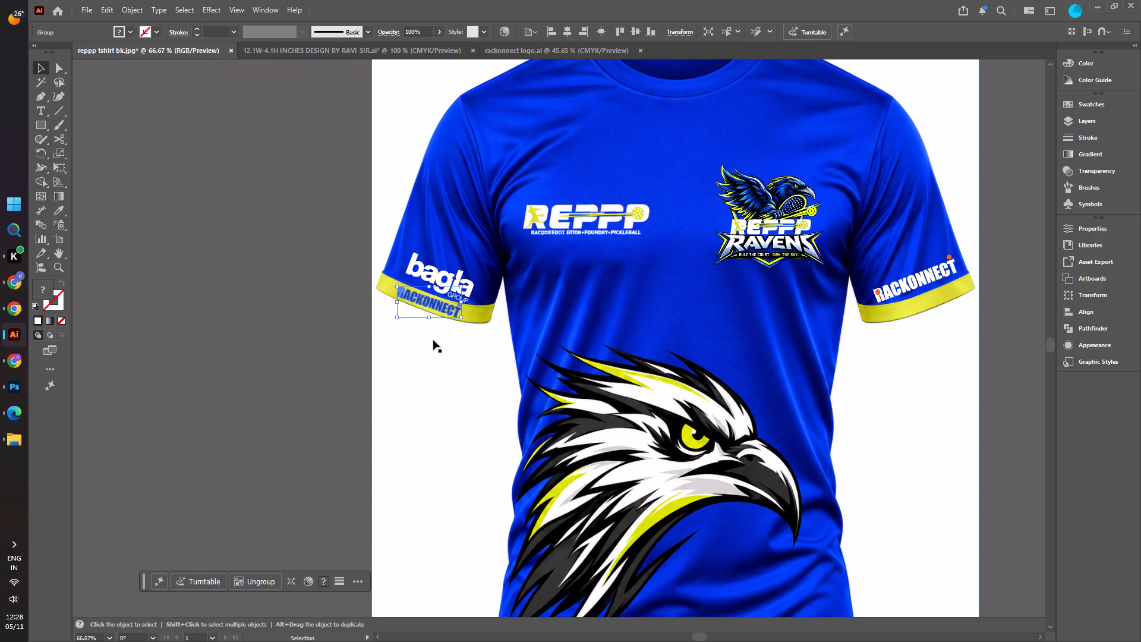
click(298, 363)
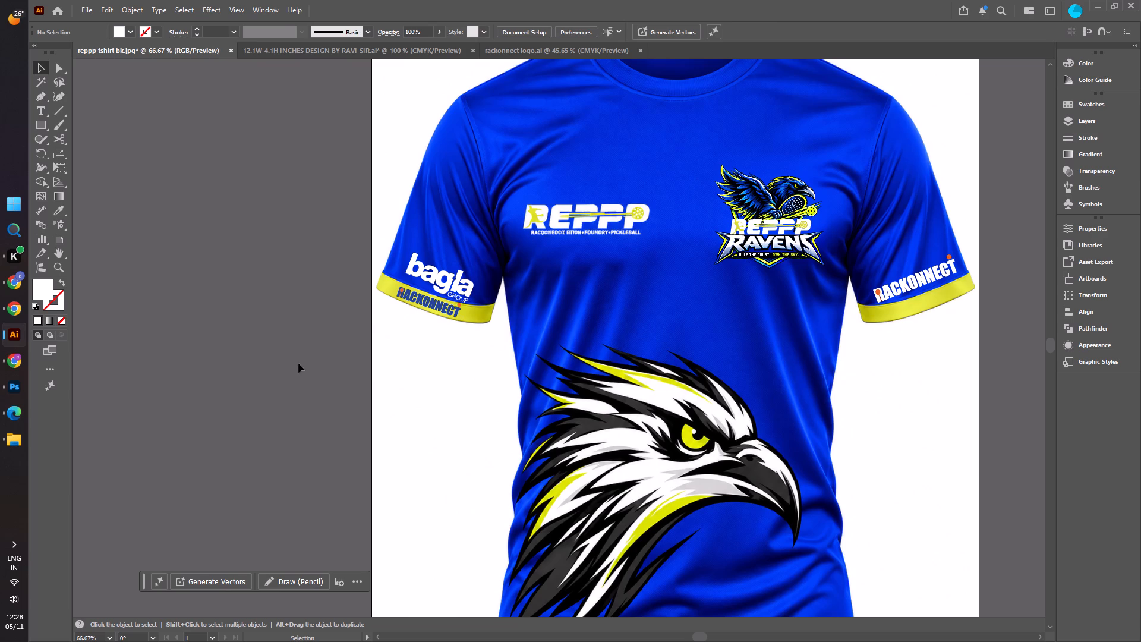
Delete the white RACKONNECT logo from the viewer's-right sleeve.
click(459, 287)
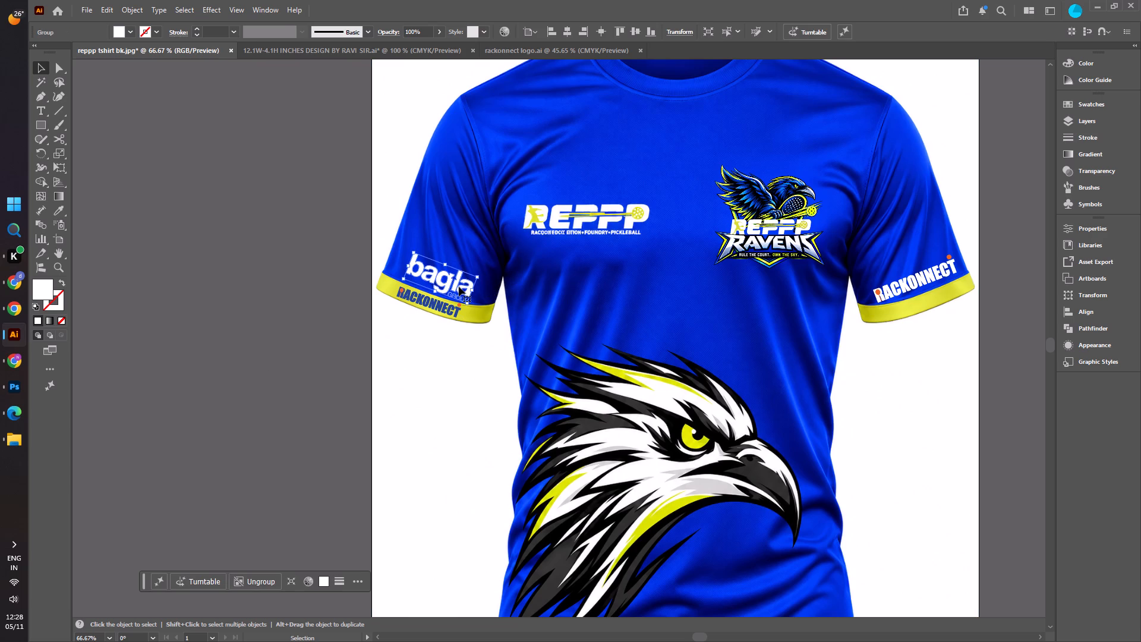
click(257, 319)
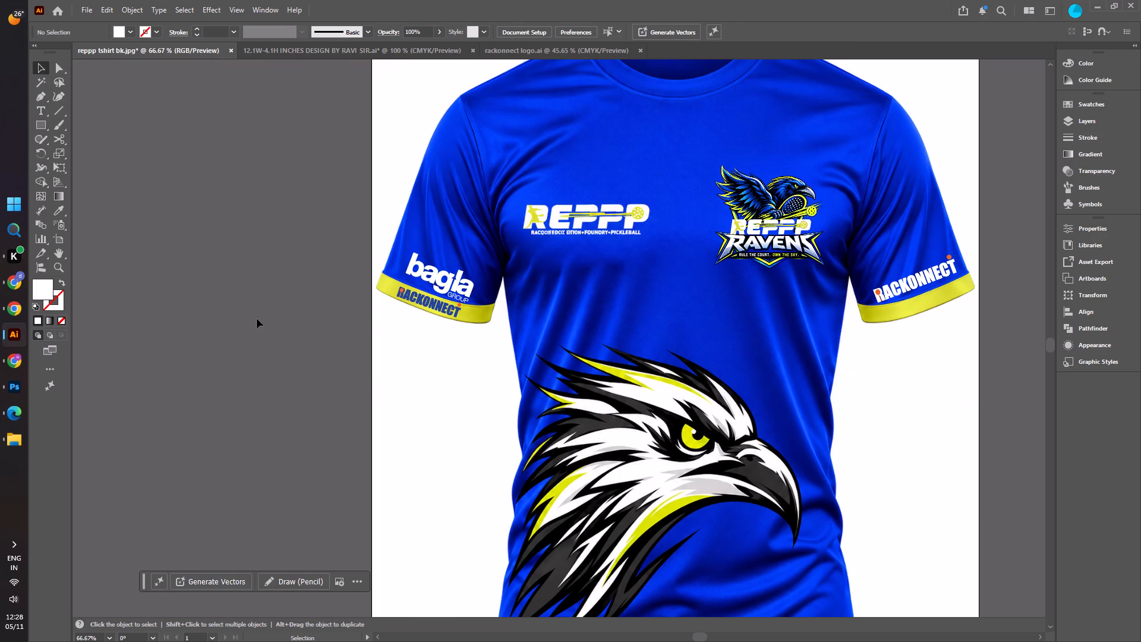
click(888, 291)
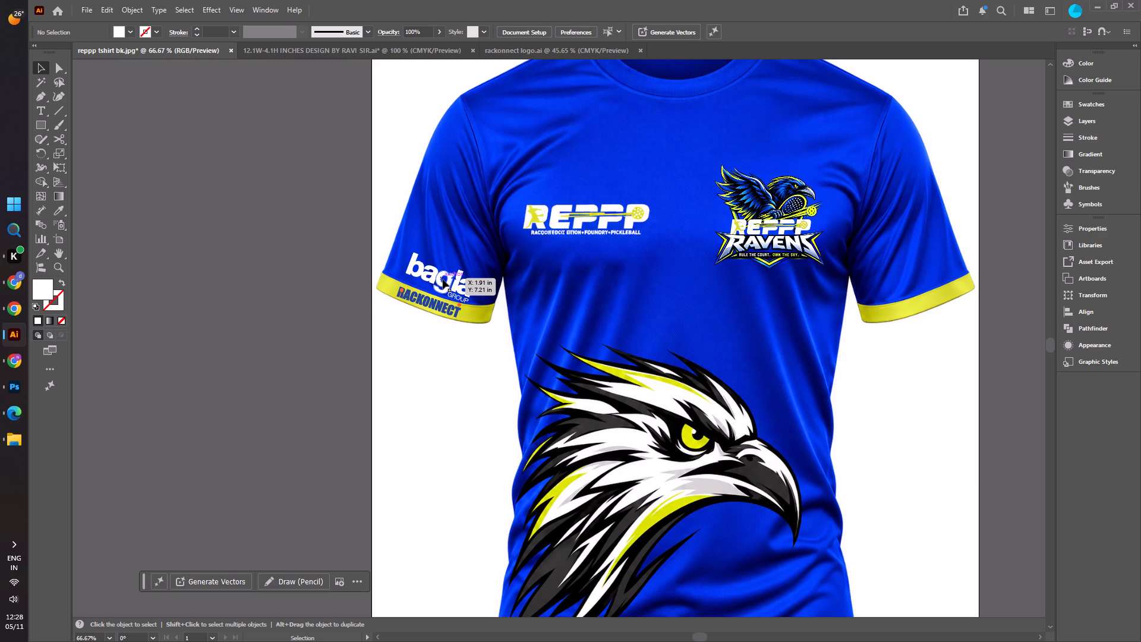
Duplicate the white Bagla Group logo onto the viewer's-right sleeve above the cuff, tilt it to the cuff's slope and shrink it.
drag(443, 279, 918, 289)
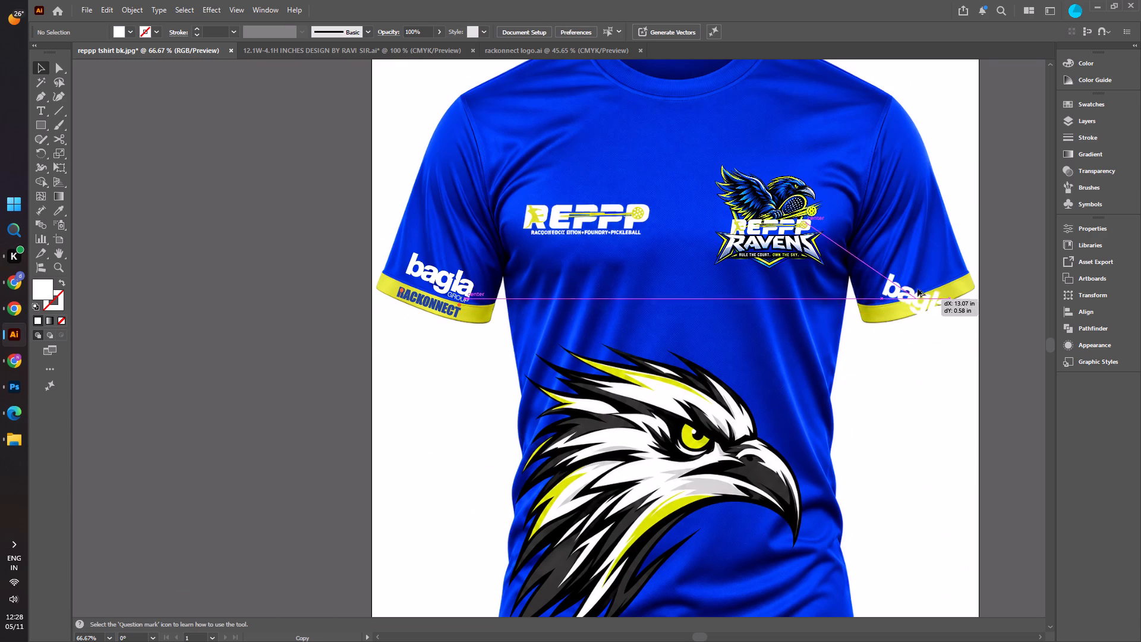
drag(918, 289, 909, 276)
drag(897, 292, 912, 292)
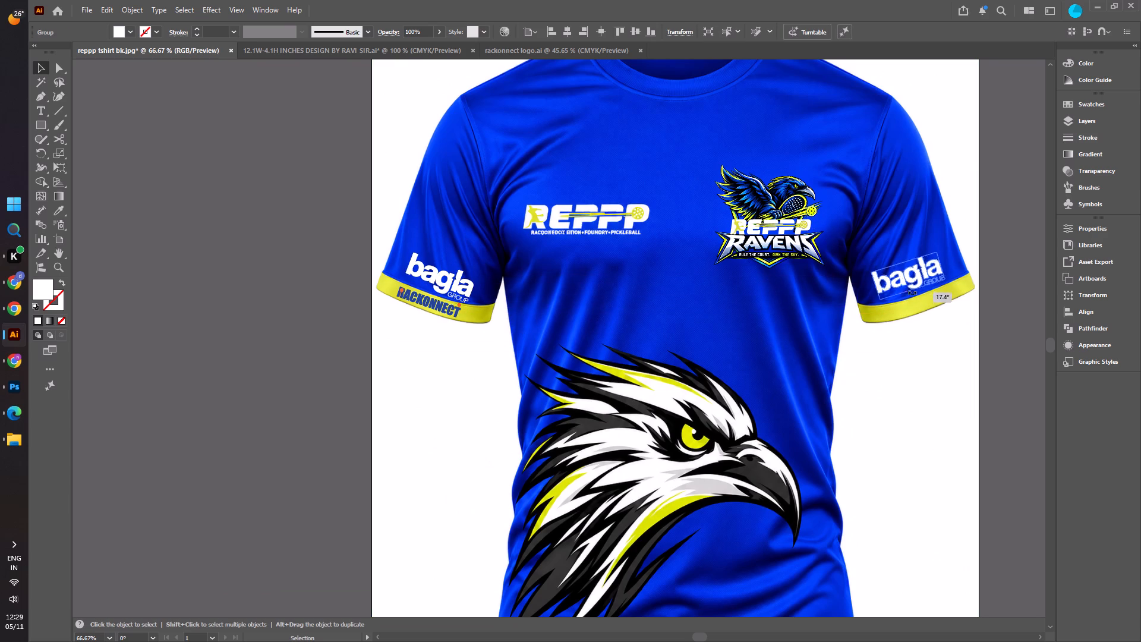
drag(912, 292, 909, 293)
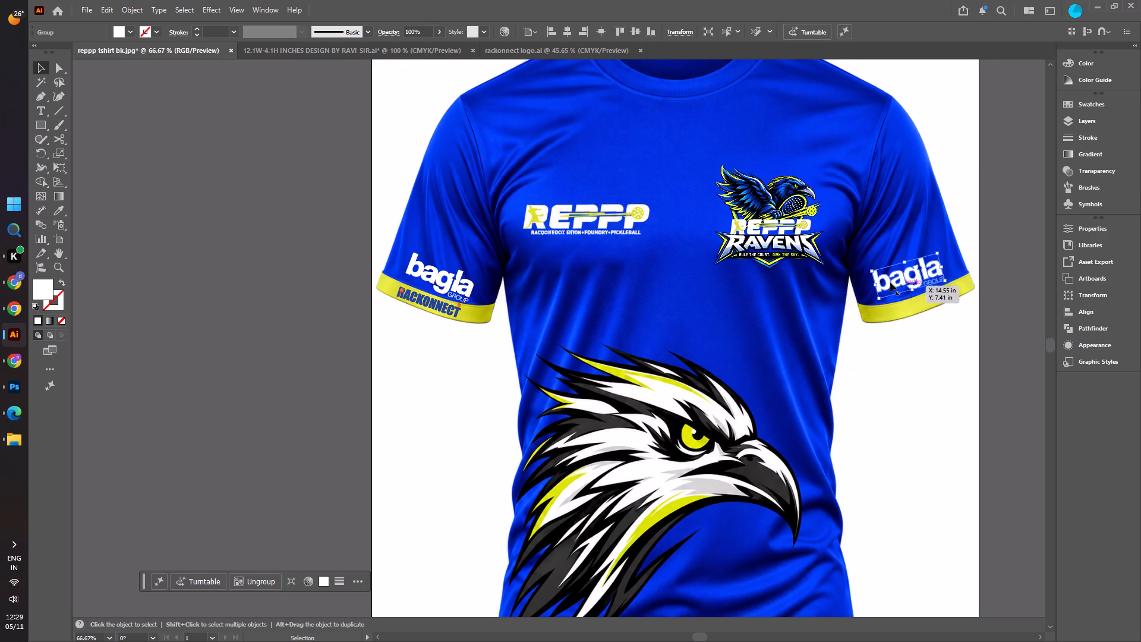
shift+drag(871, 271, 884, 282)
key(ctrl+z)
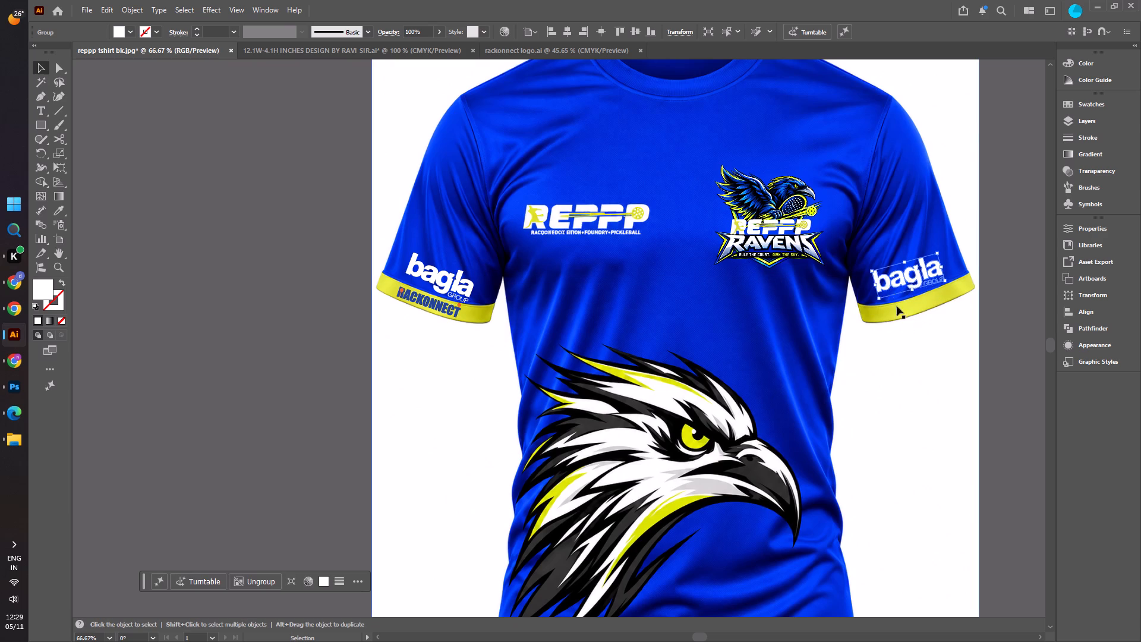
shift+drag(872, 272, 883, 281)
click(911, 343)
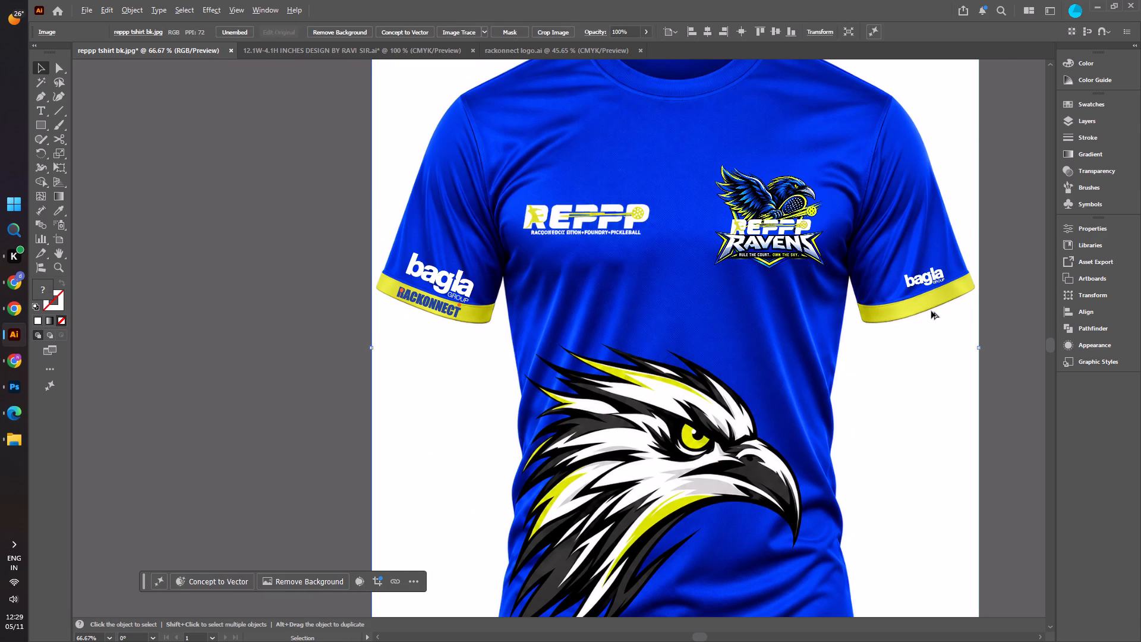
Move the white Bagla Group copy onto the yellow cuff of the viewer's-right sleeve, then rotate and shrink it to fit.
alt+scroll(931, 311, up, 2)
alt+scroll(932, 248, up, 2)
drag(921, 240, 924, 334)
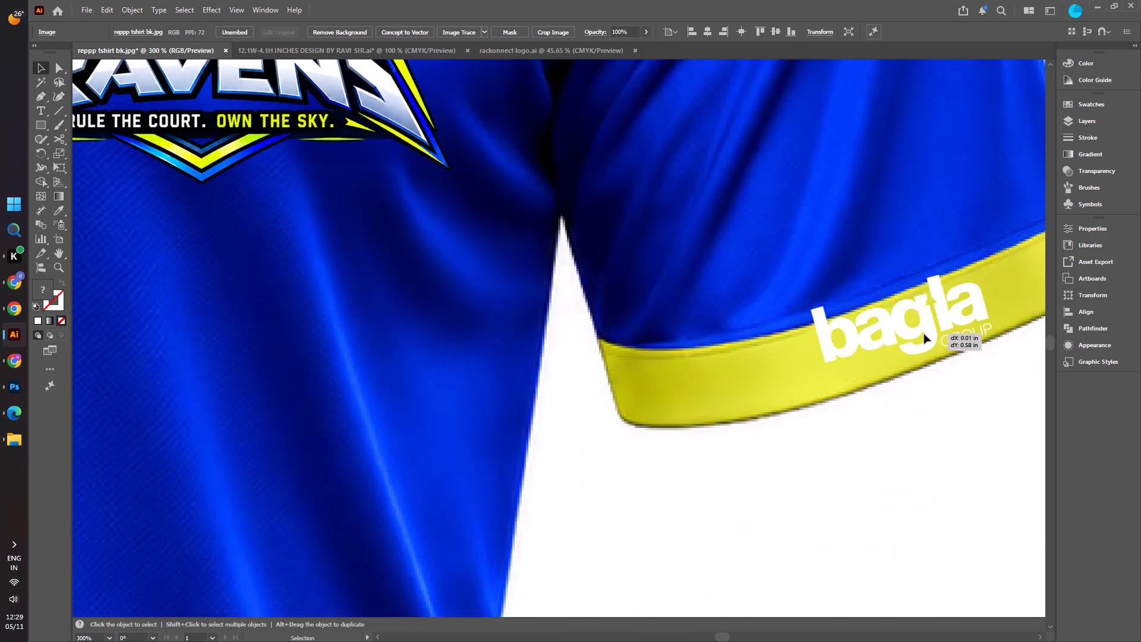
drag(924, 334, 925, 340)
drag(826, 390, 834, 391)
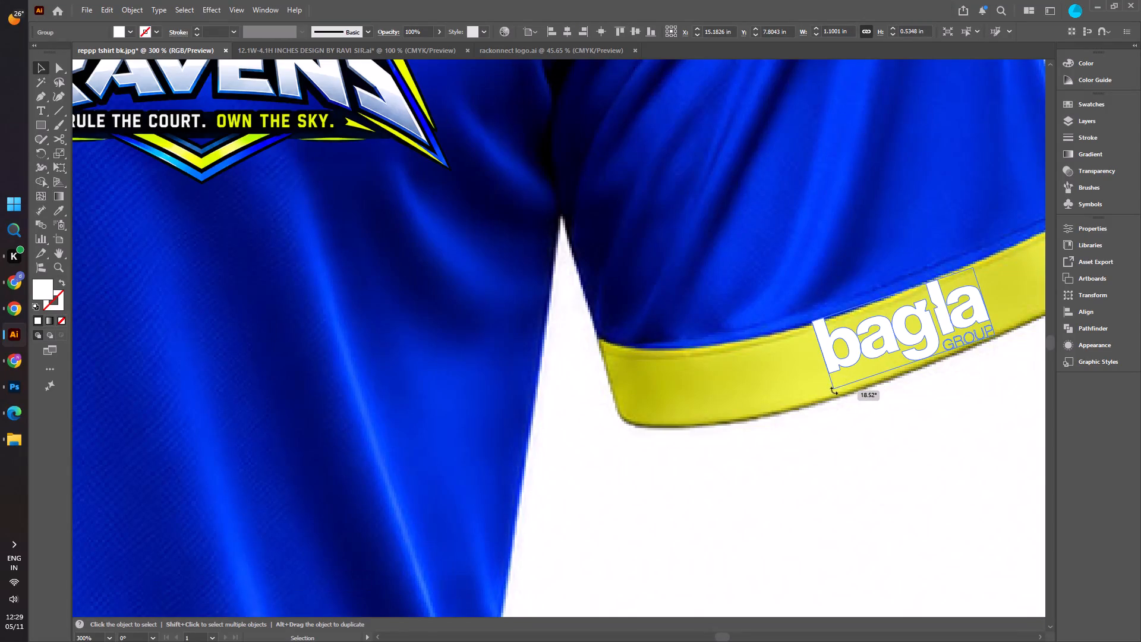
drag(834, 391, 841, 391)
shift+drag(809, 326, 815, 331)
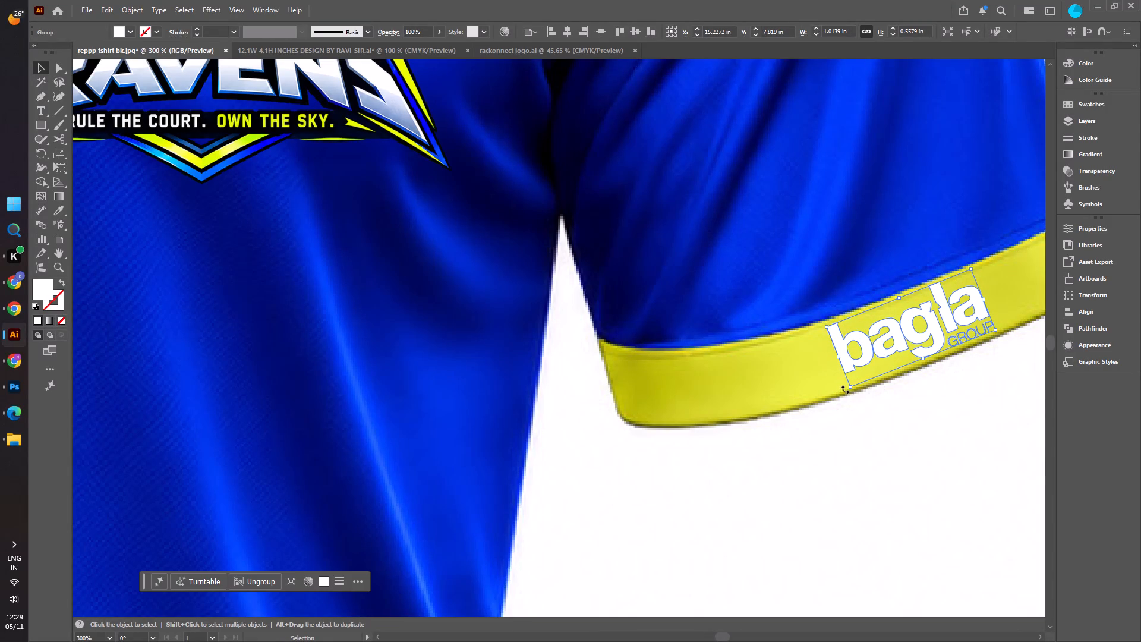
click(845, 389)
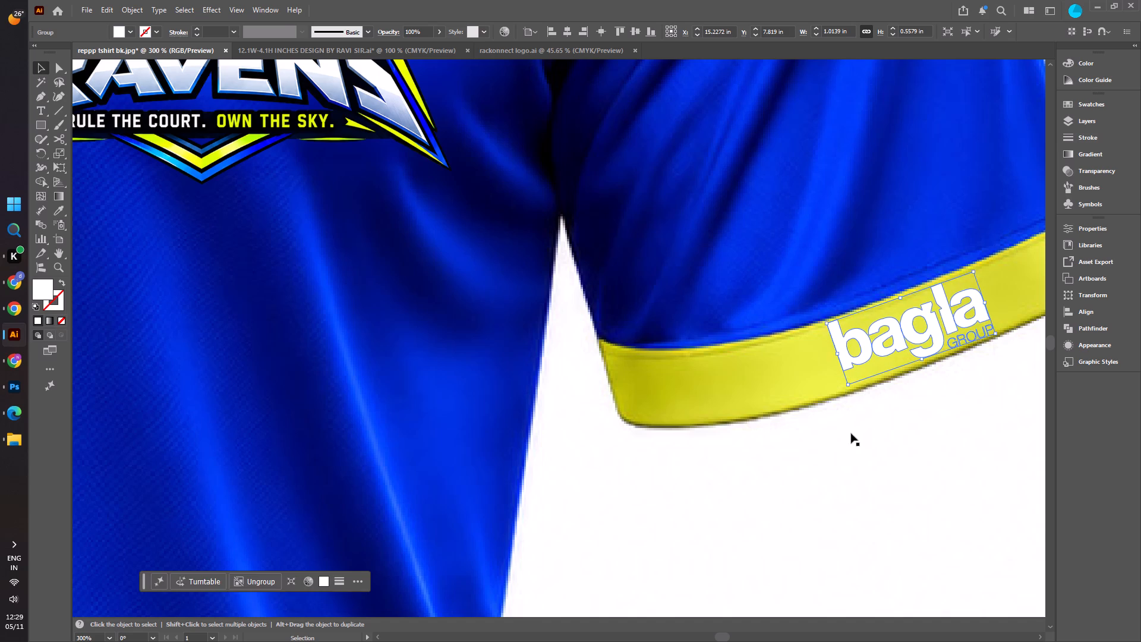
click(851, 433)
Open the Bagla Group Logo Assets file from the LOGO folder without replacing the missing fonts.
alt+scroll(846, 433, down, 3)
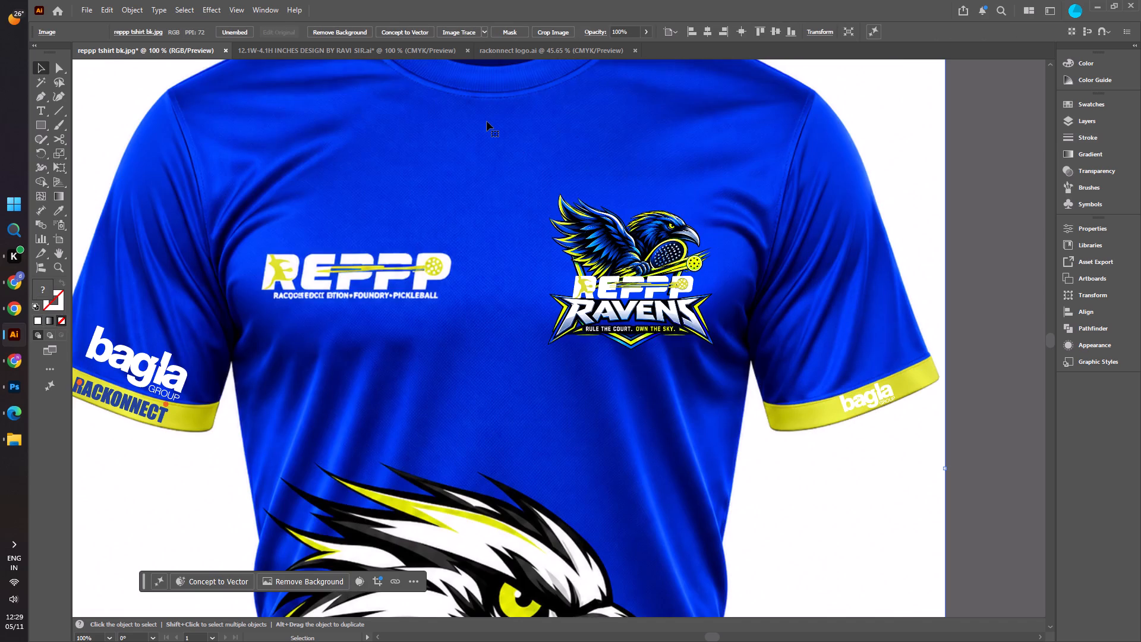
click(506, 49)
click(89, 13)
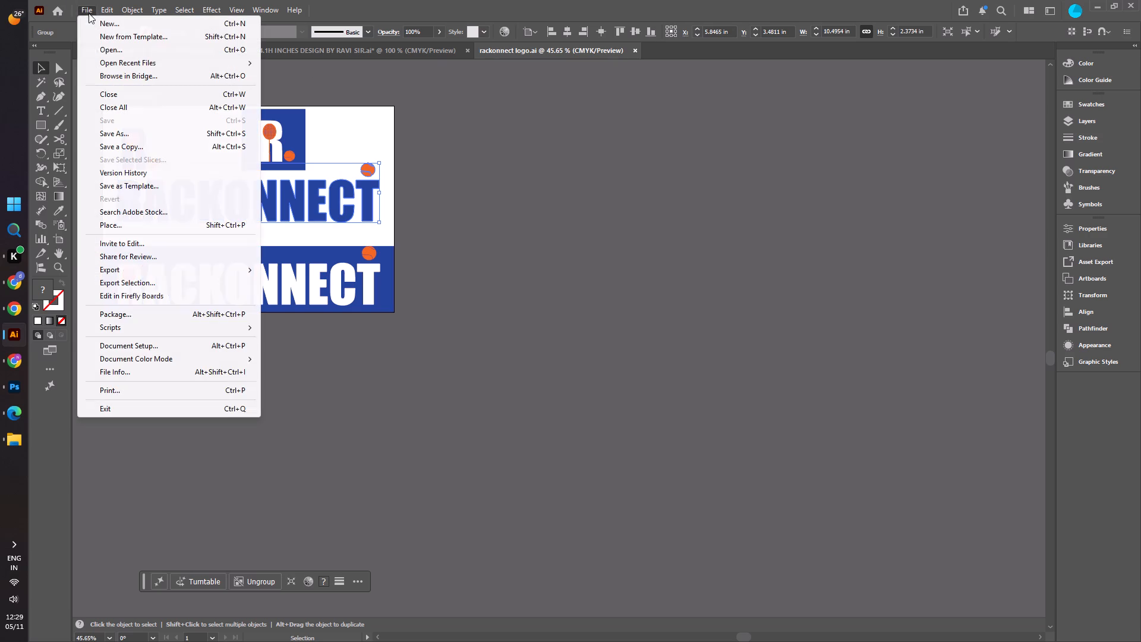
click(115, 51)
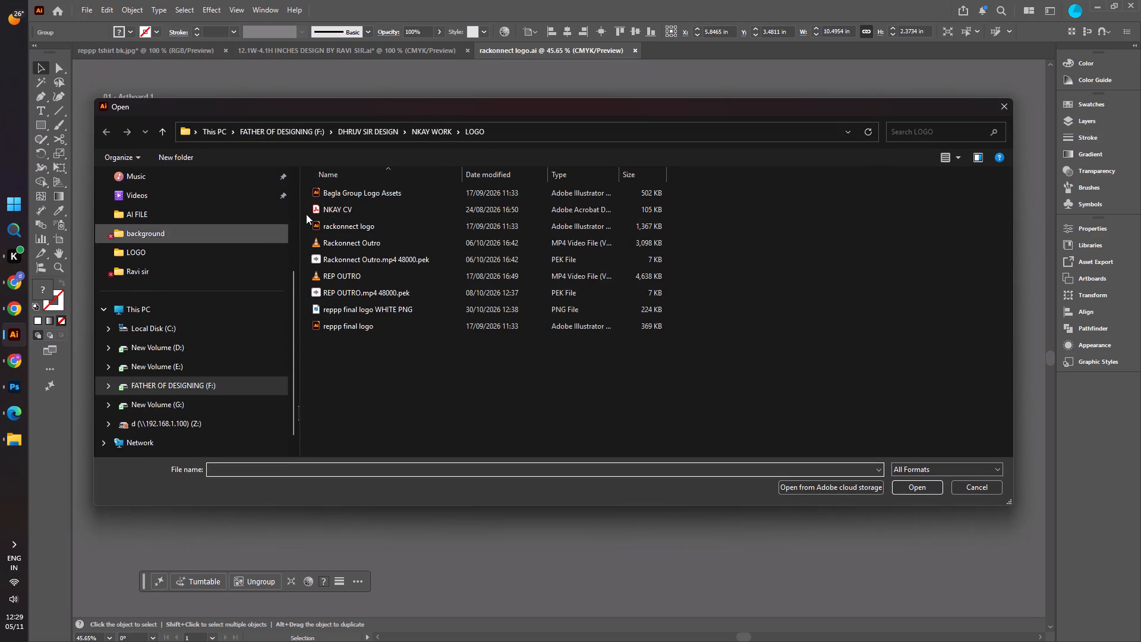
click(365, 191)
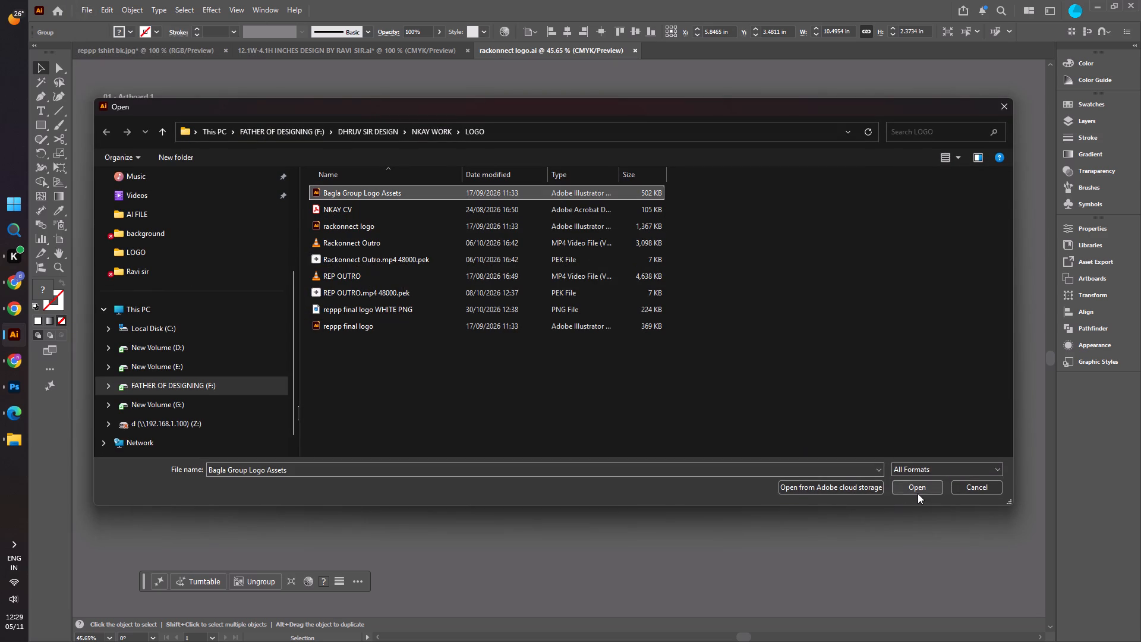
click(918, 493)
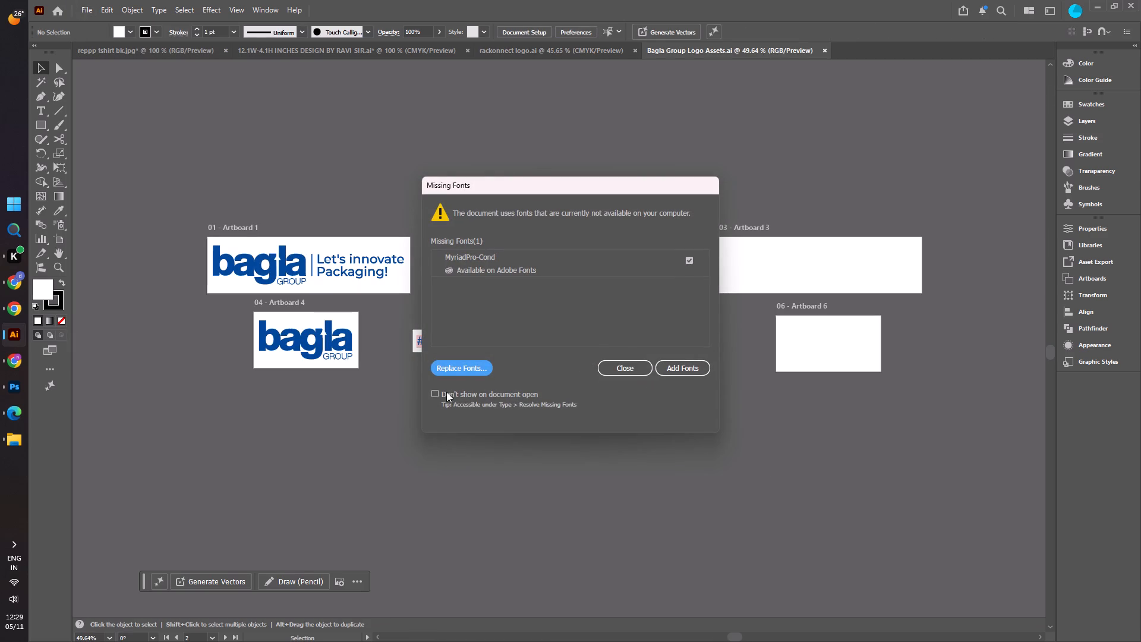
click(641, 372)
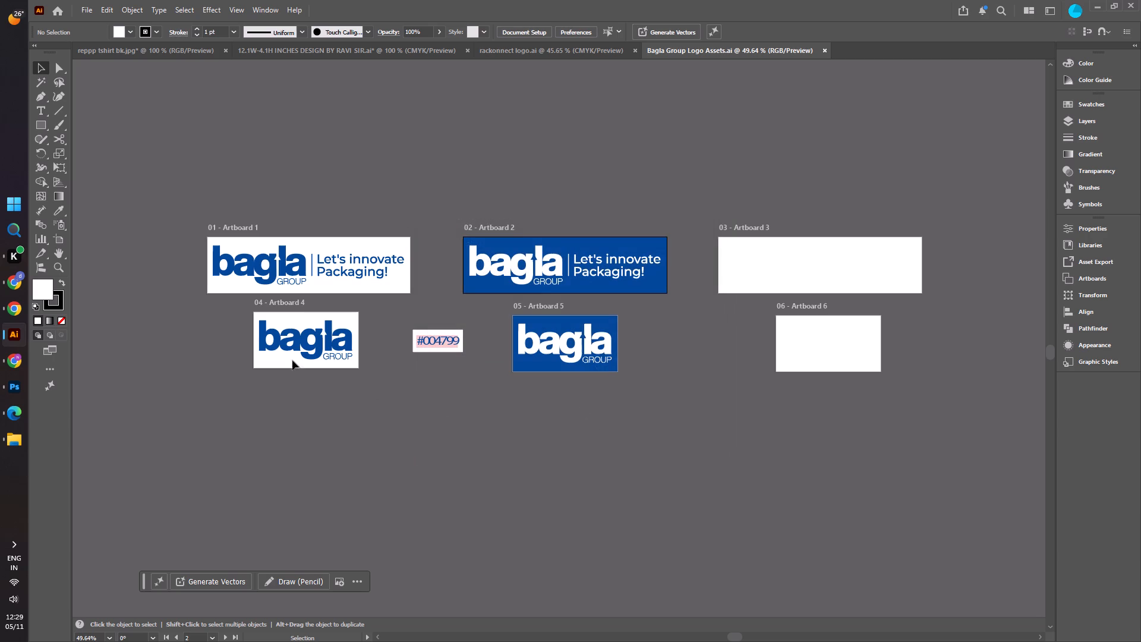
Copy the blue Bagla Group logo from Artboard 4, delete the white one on the jersey's viewer's-right cuff, and paste the blue version.
click(289, 345)
right_click(289, 345)
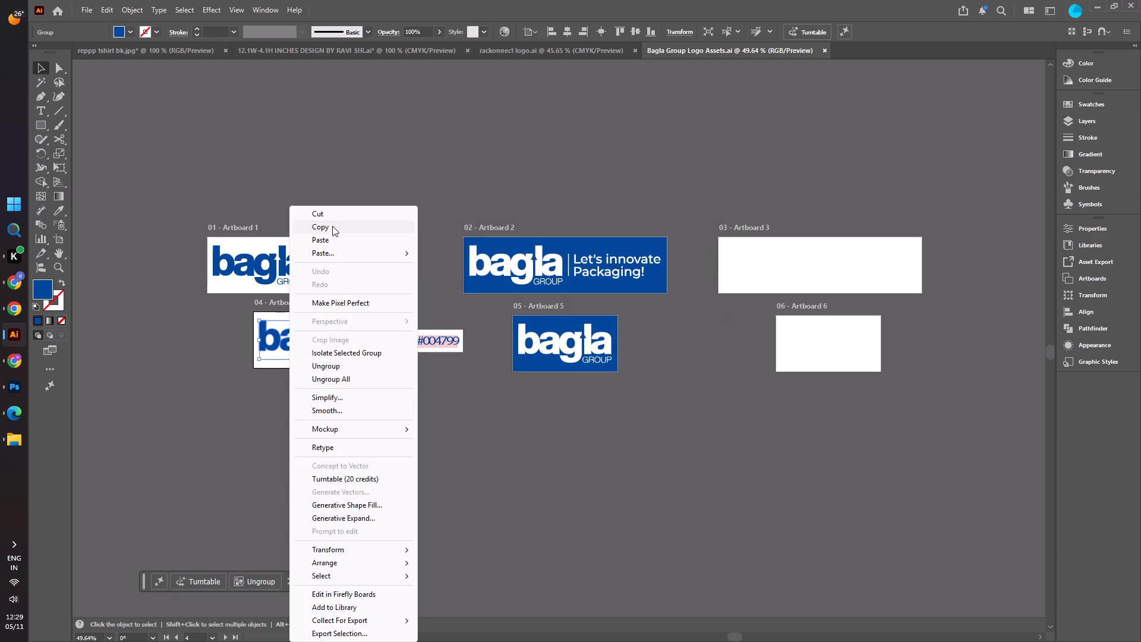
click(332, 226)
click(343, 48)
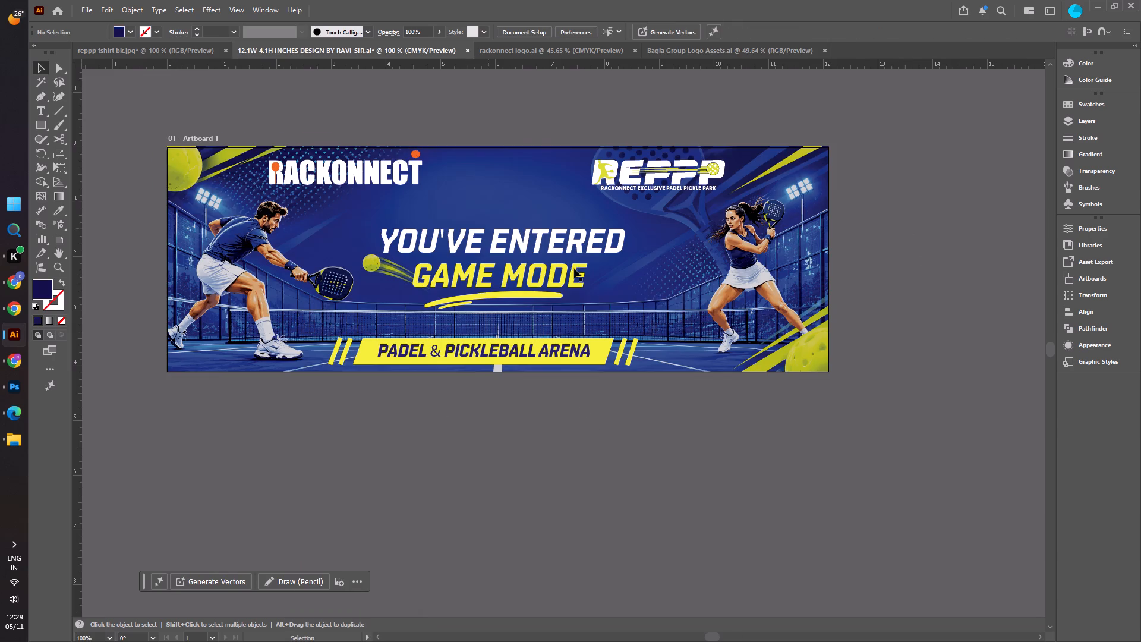
click(127, 48)
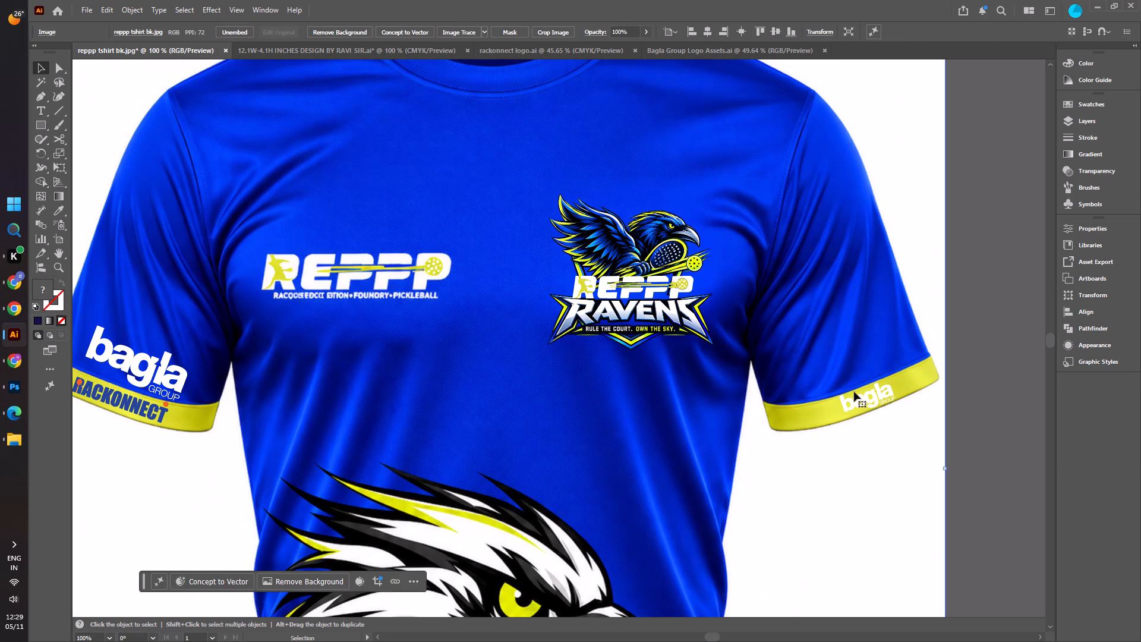
click(859, 399)
key(Delete)
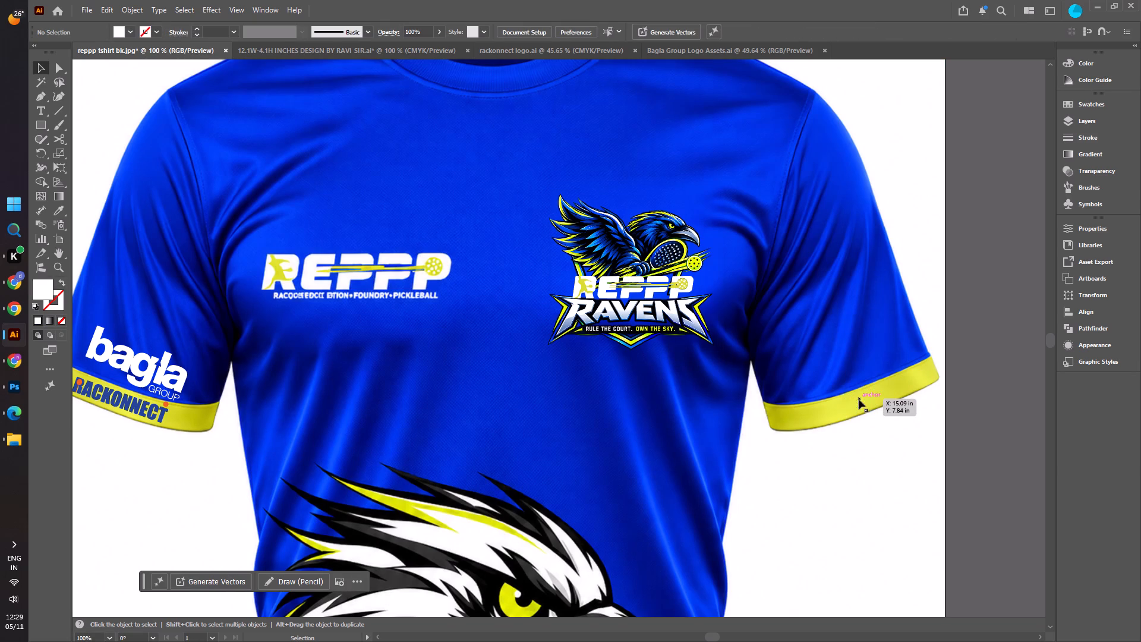
key(ctrl+v)
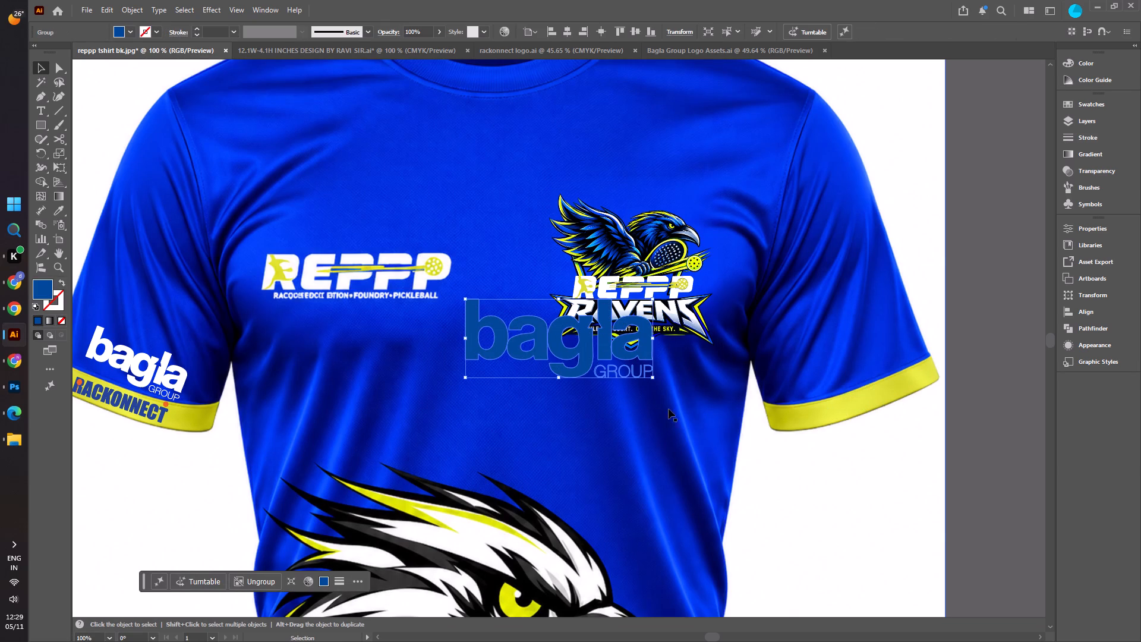
Scale the blue Bagla Group logo down, place it on the viewer's-right yellow cuff and rotate it about 22° to the cuff's slope.
shift+drag(463, 300, 544, 356)
drag(622, 372, 858, 409)
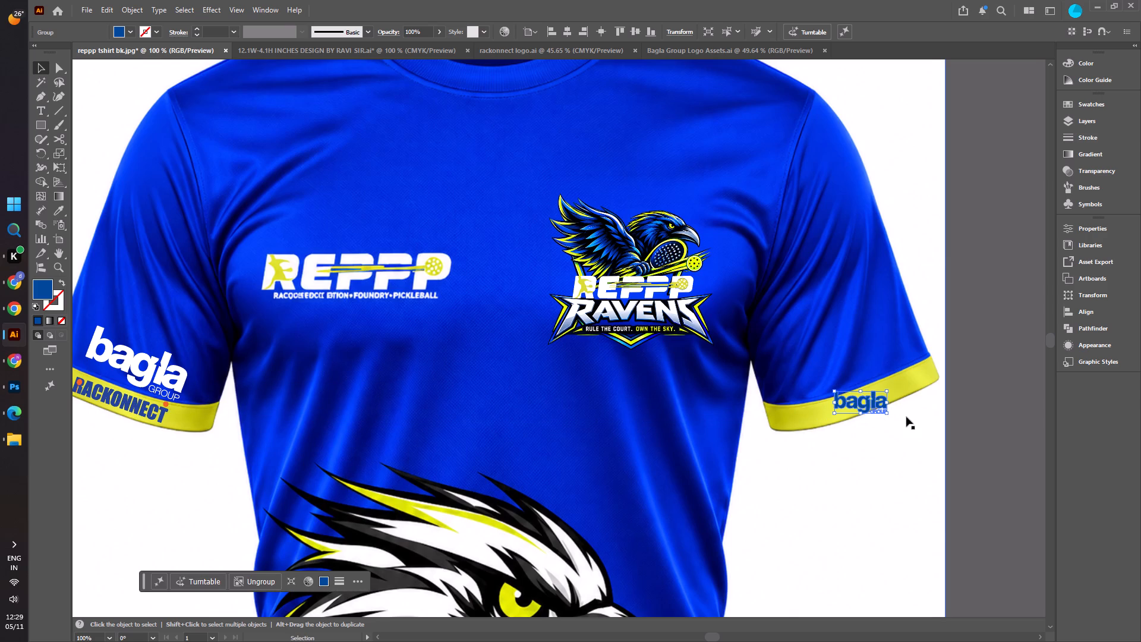
scroll(904, 424, up, 3)
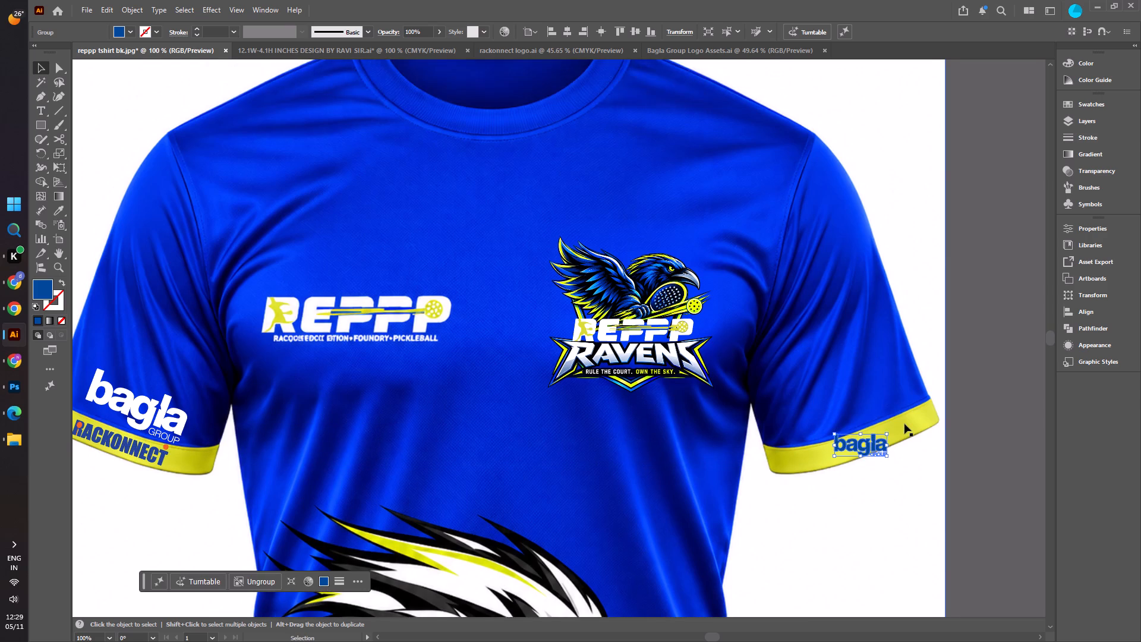
scroll(904, 424, down, 3)
alt+scroll(904, 424, up, 4)
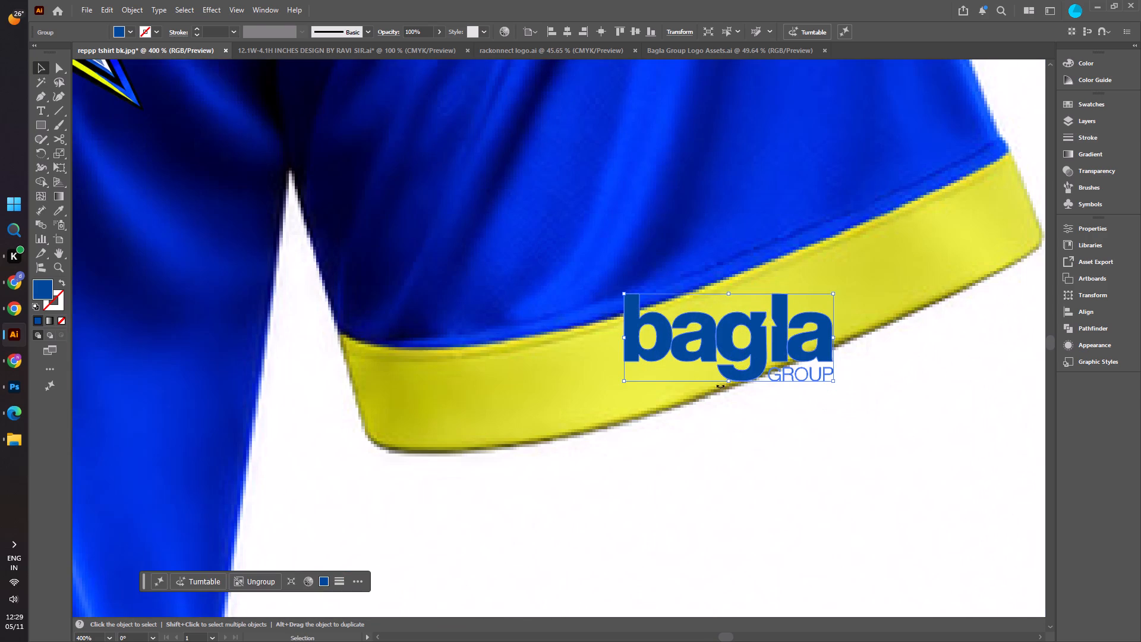
drag(727, 388, 743, 376)
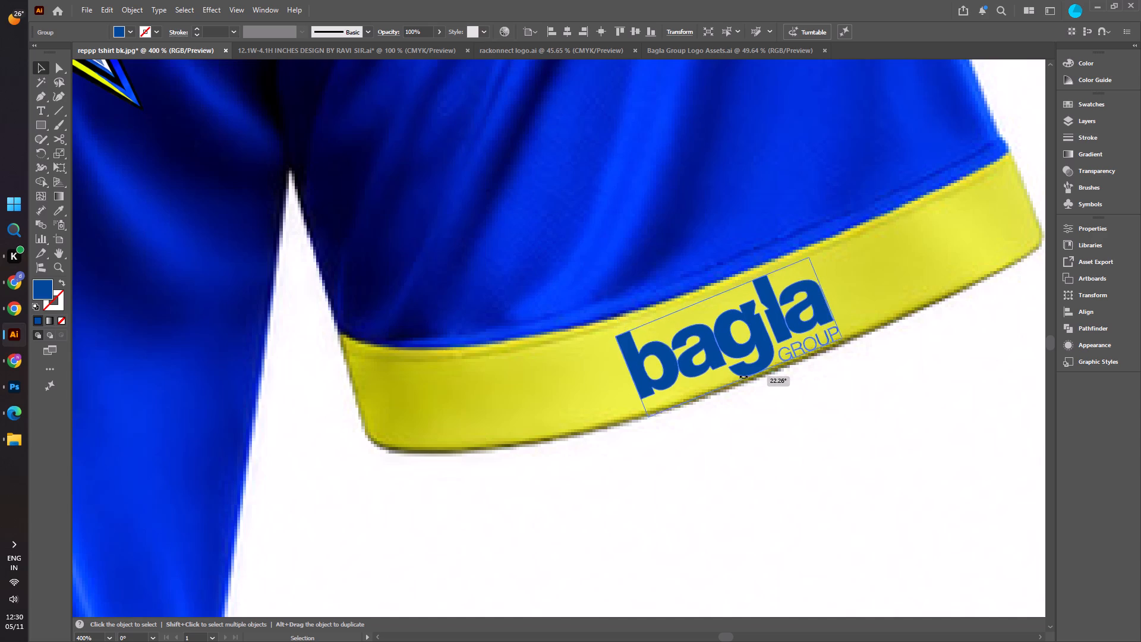
drag(743, 376, 742, 376)
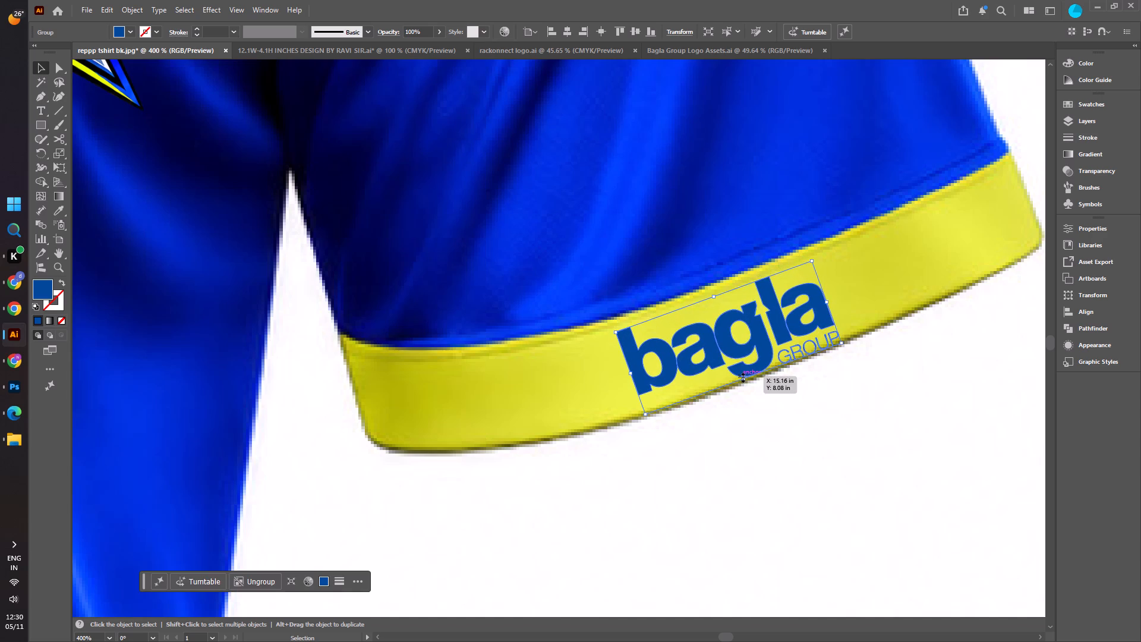
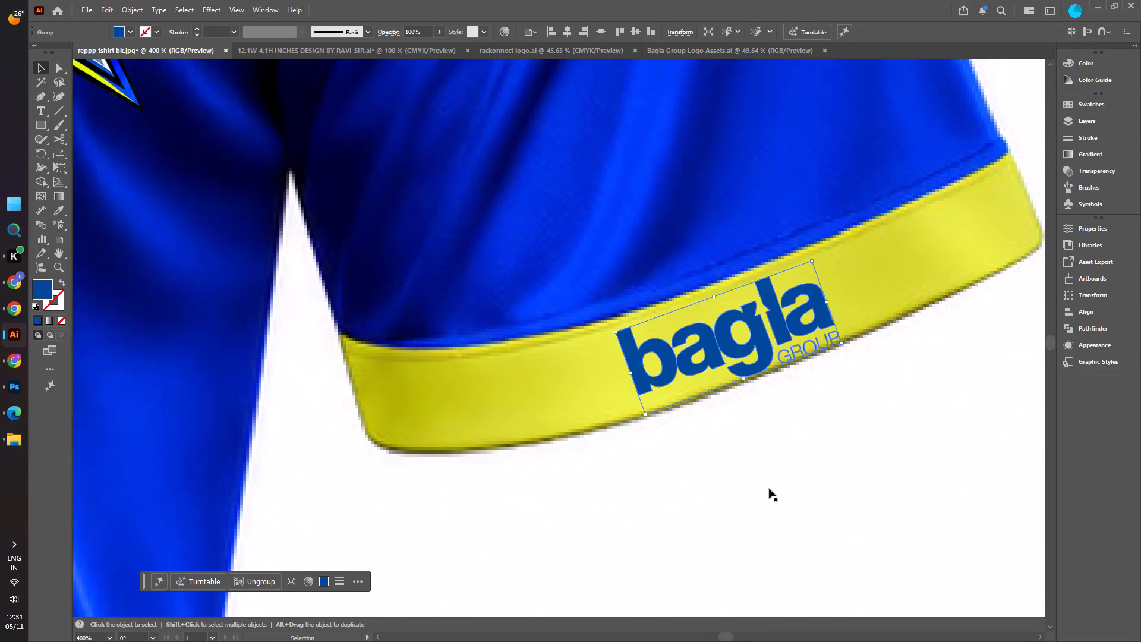
Nudge the blue bagla GROUP logo slightly up and right so it sits within the yellow sleeve cuff.
click(721, 479)
click(760, 345)
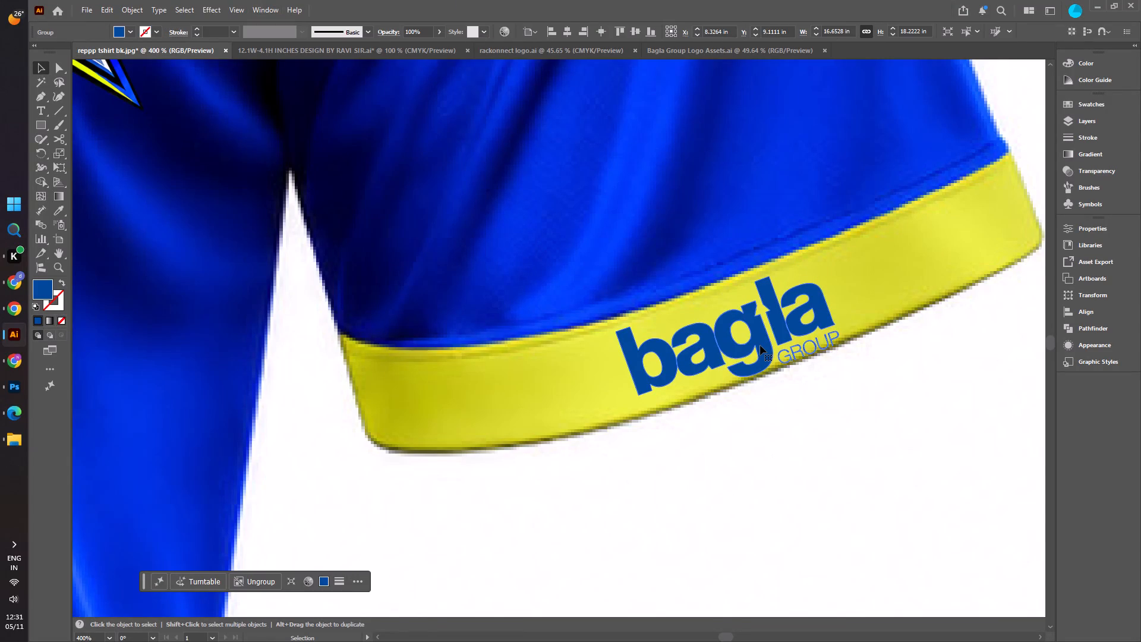
drag(760, 345, 764, 340)
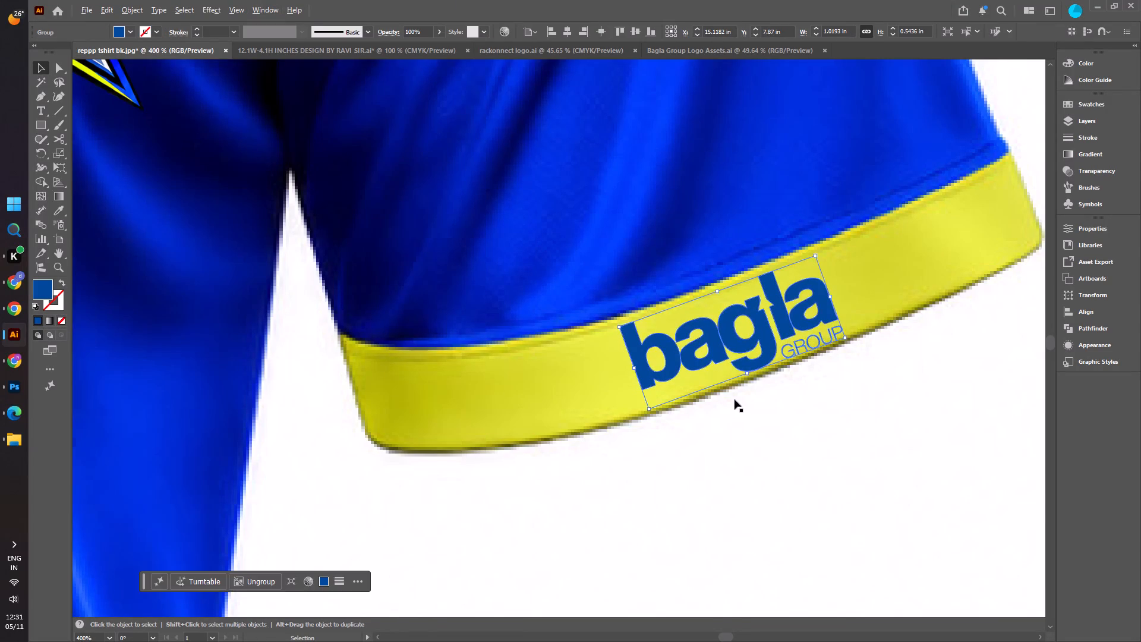
alt+scroll(735, 400, down, 5)
click(846, 369)
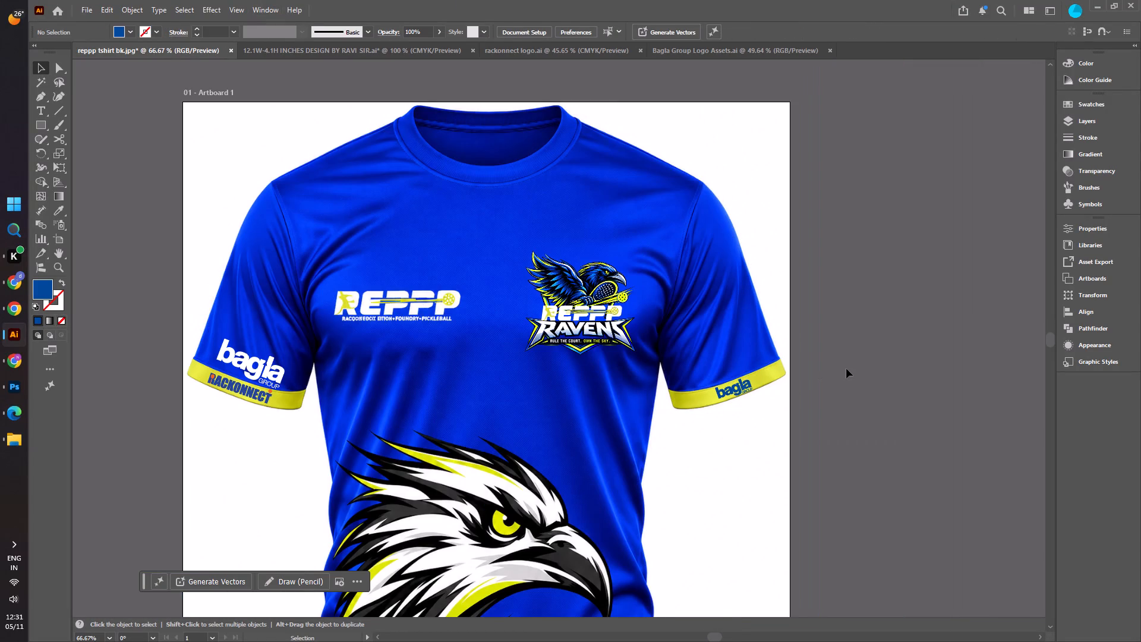
Delete the white bagla GROUP logo above the RACKONNECT text on the other sleeve.
click(272, 382)
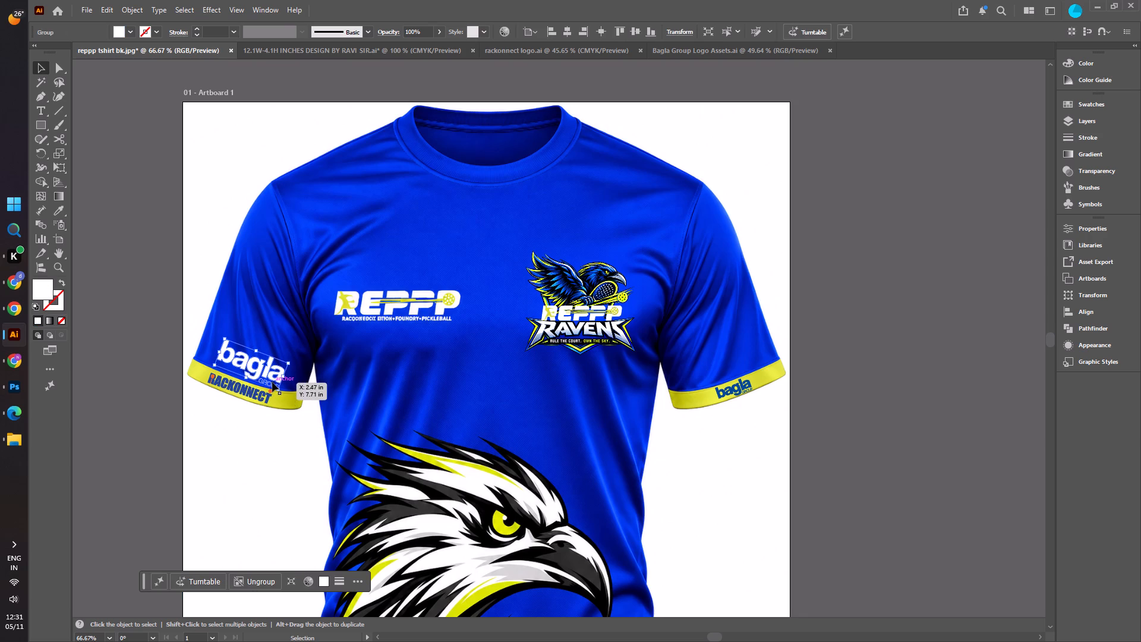
key(Delete)
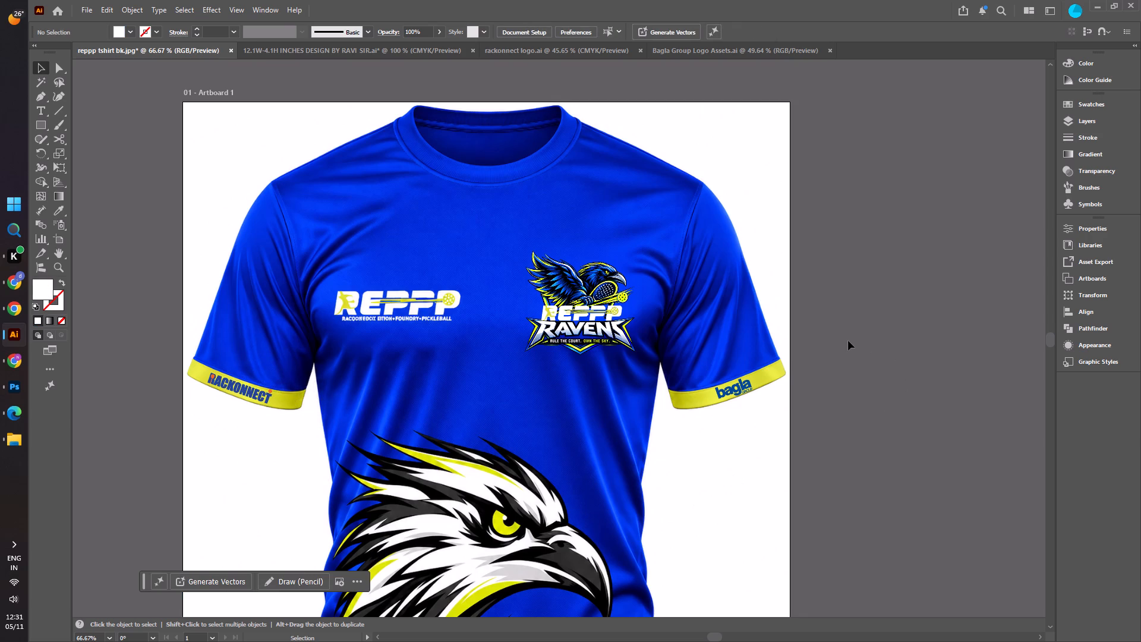
Export the T-shirt artboard to the Desktop as an RGB JPEG named "reppp tshirt bk new", at Medium quality 5 and 72 ppi.
scroll(830, 351, down, 7)
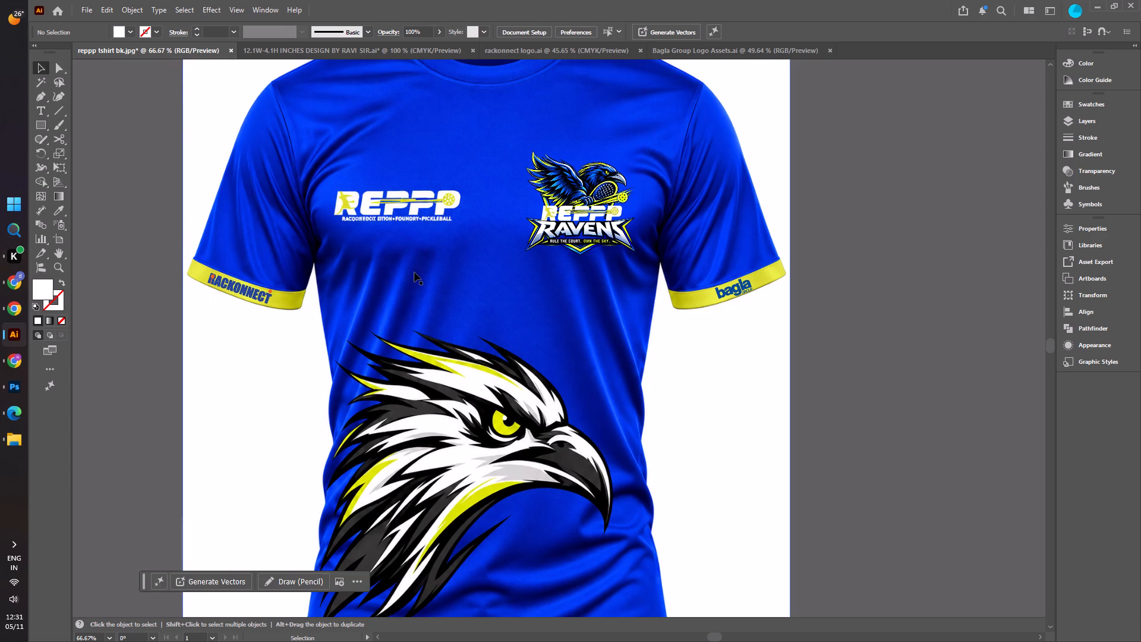
alt+scroll(440, 297, down, 2)
alt+scroll(442, 306, up, 1)
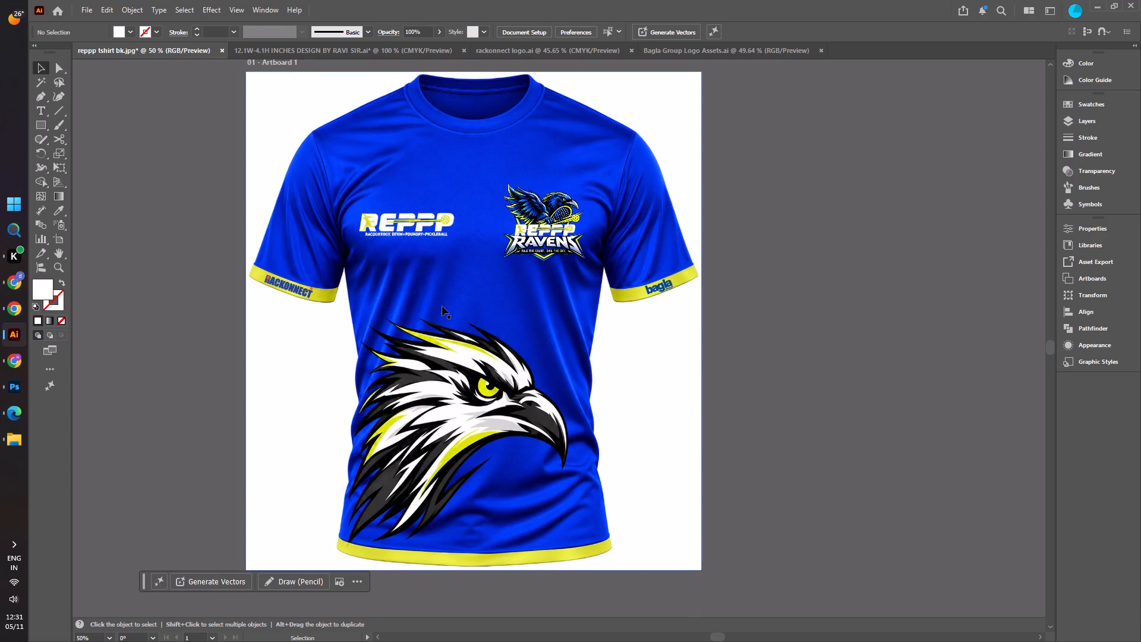
click(92, 5)
click(139, 265)
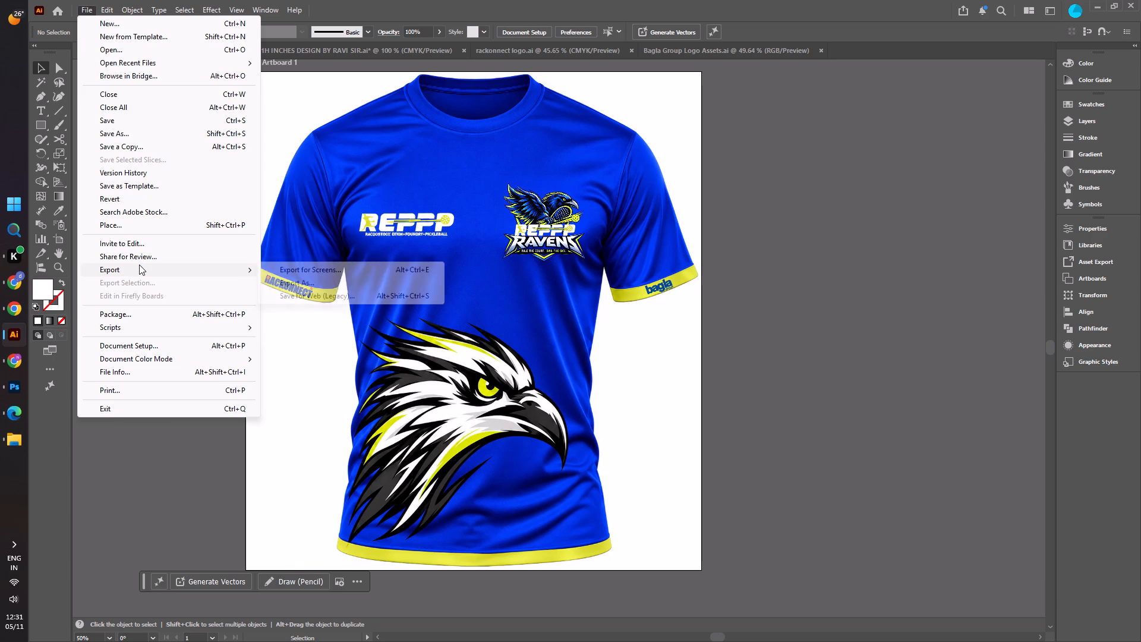
click(321, 285)
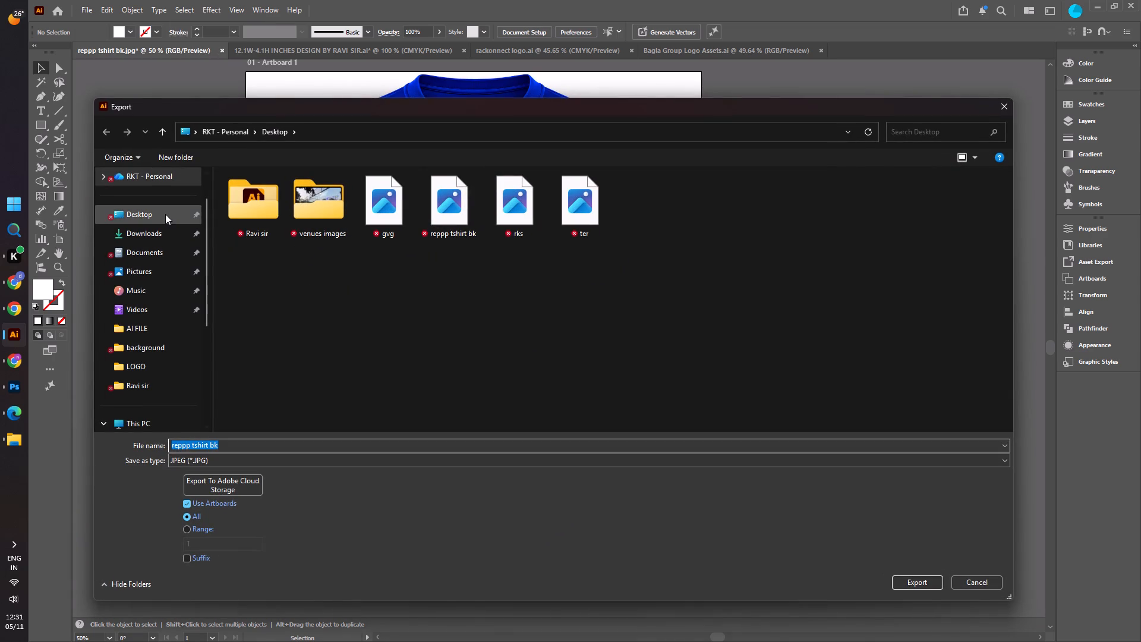
click(165, 214)
click(244, 447)
click(244, 447)
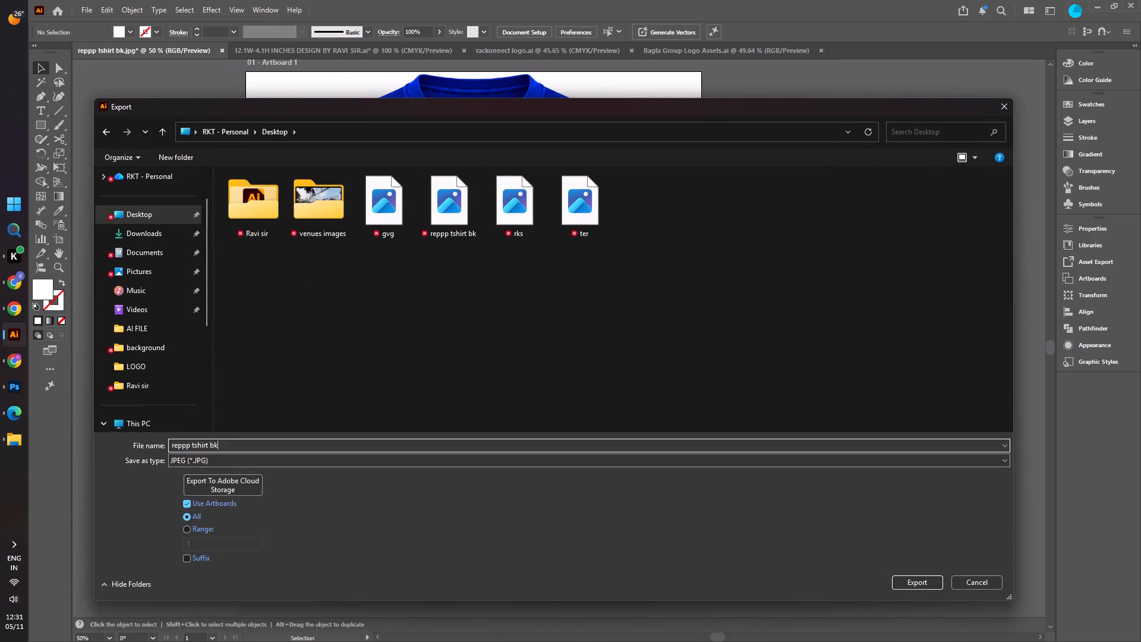
key(space)
key(n)
key(e)
key(w)
click(912, 583)
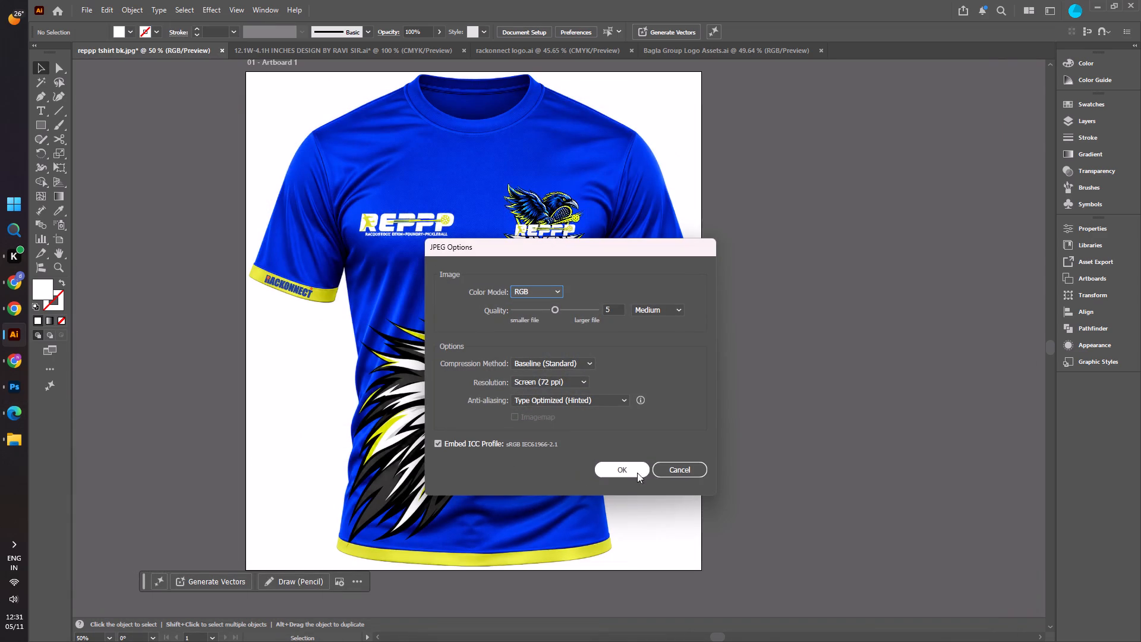
click(625, 469)
Switch to Photoshop and open the "reppp tshirt bk new" image from the Desktop.
click(10, 393)
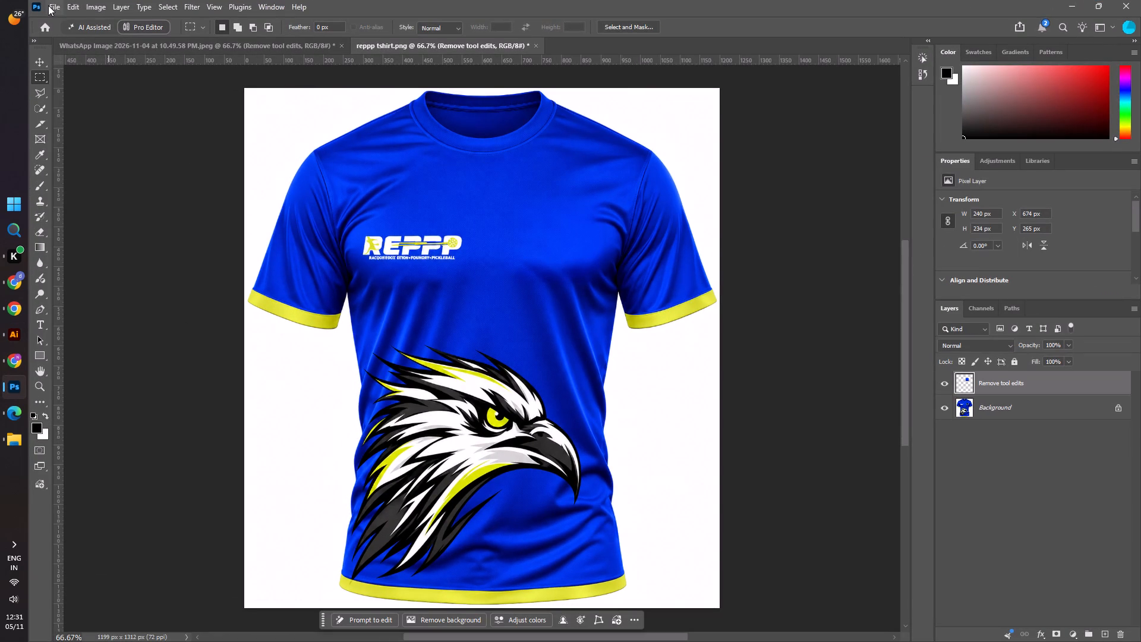
click(48, 5)
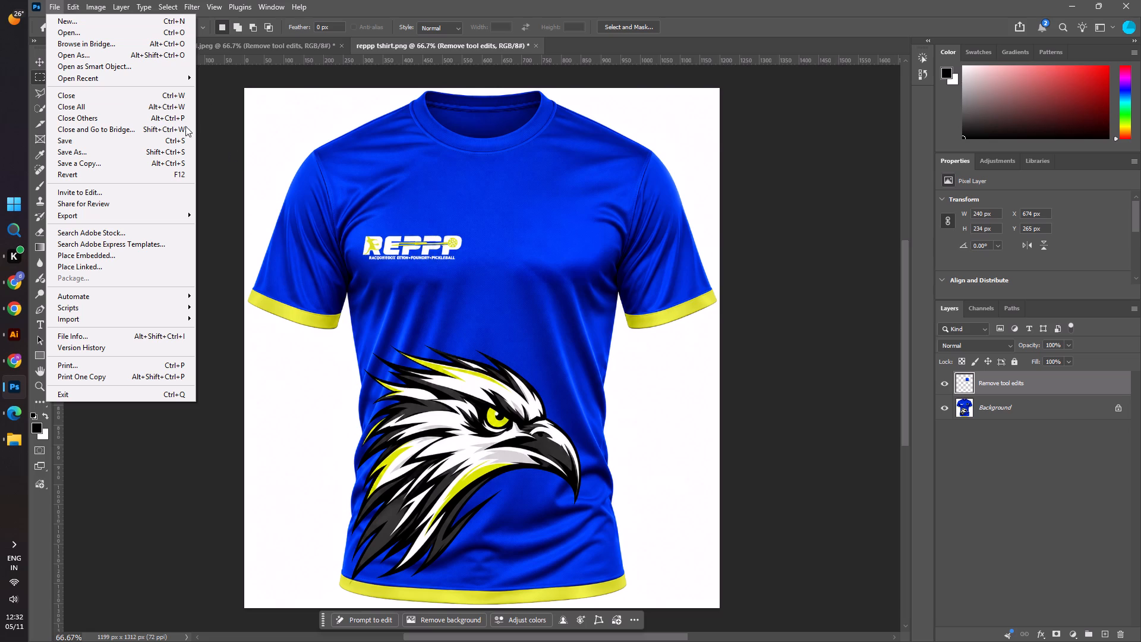
click(106, 30)
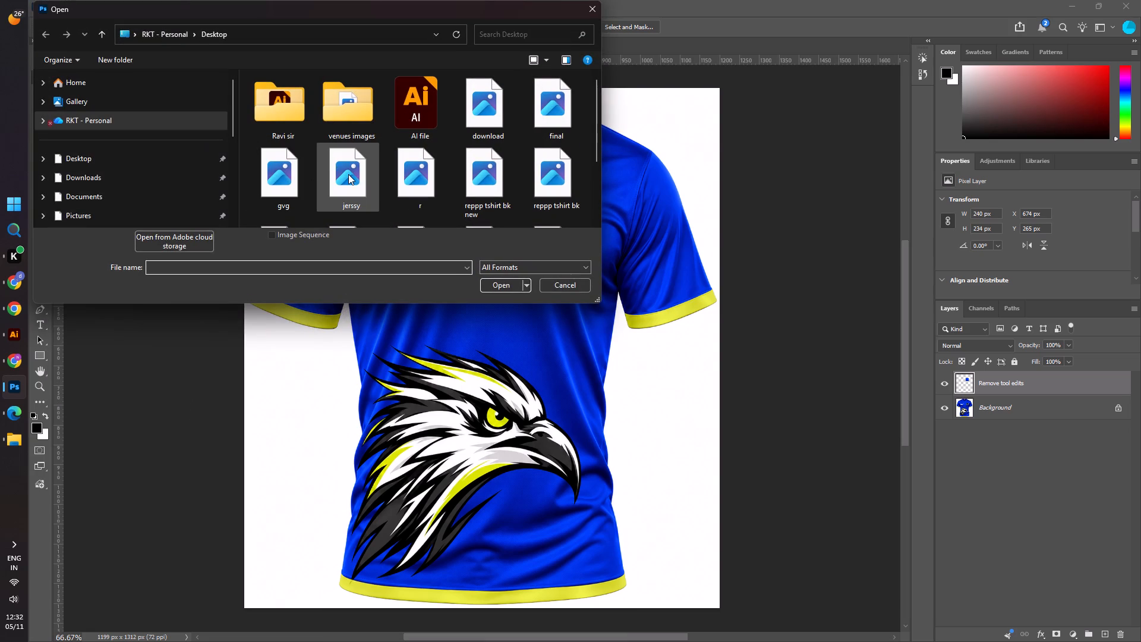
click(484, 188)
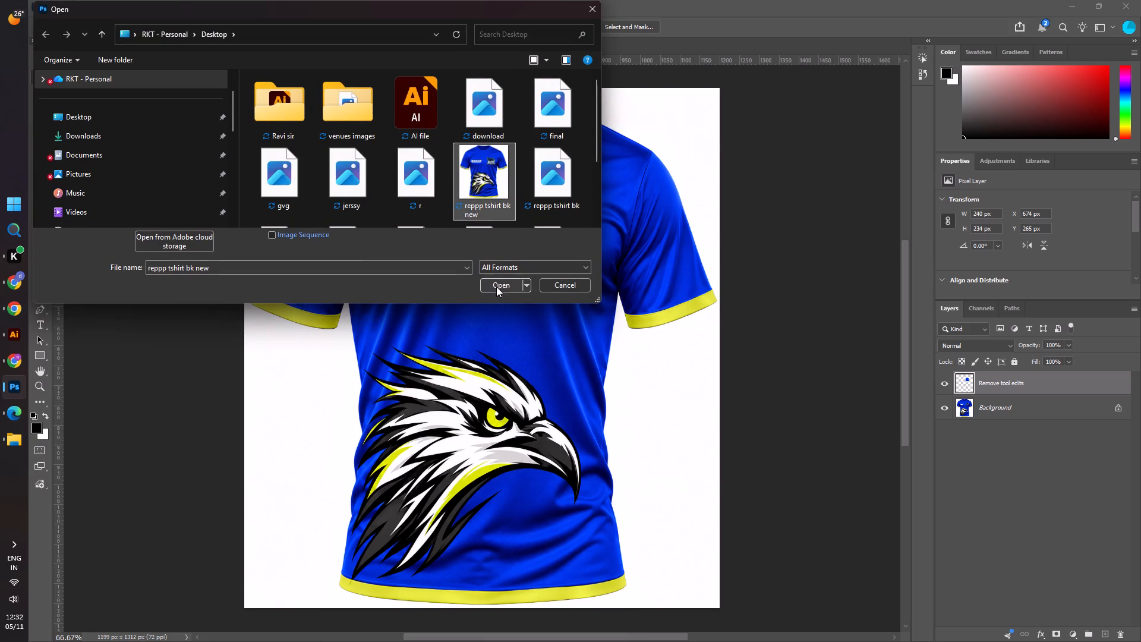
click(504, 289)
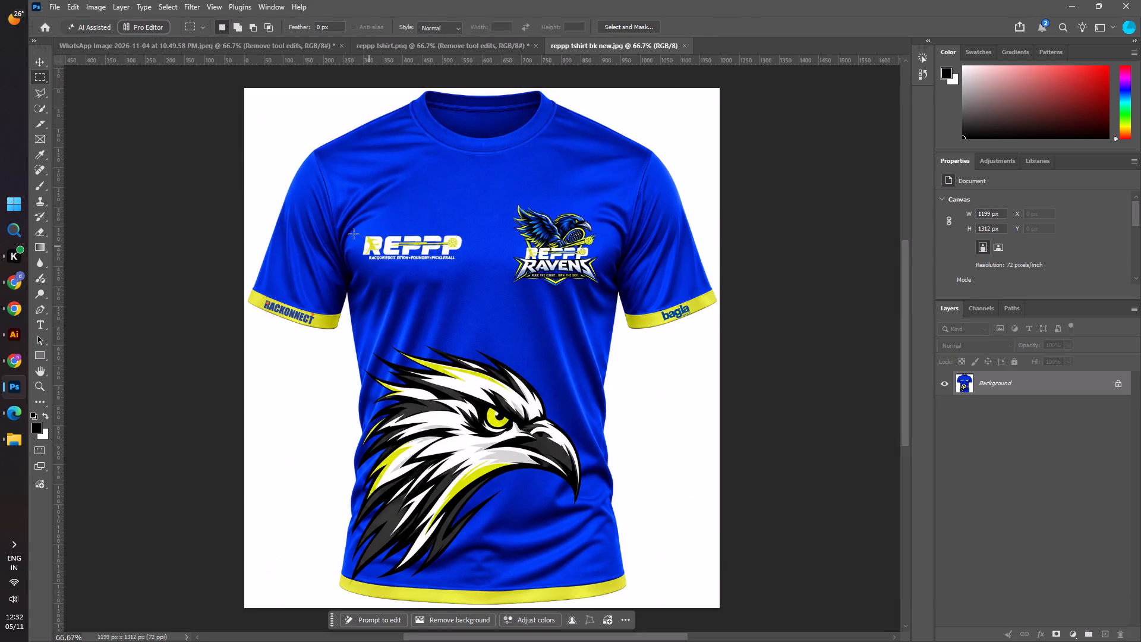
Select a rectangle around the REPPP wordmark and its tagline on the shirt's chest and erase them with AI Remove.
drag(350, 228, 468, 271)
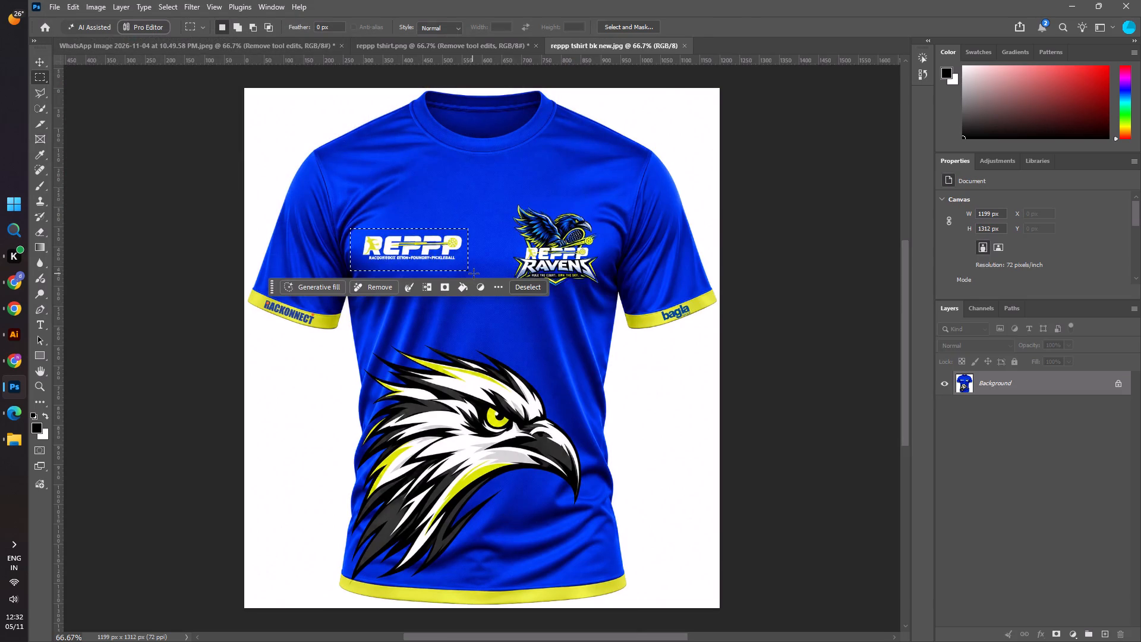
click(374, 289)
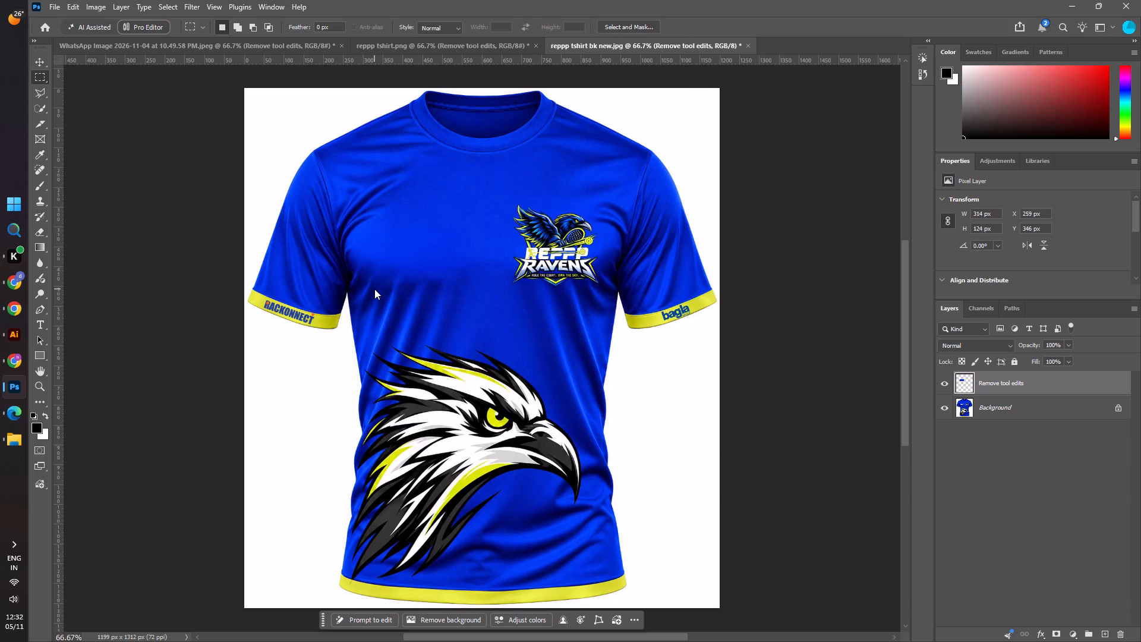
click(41, 64)
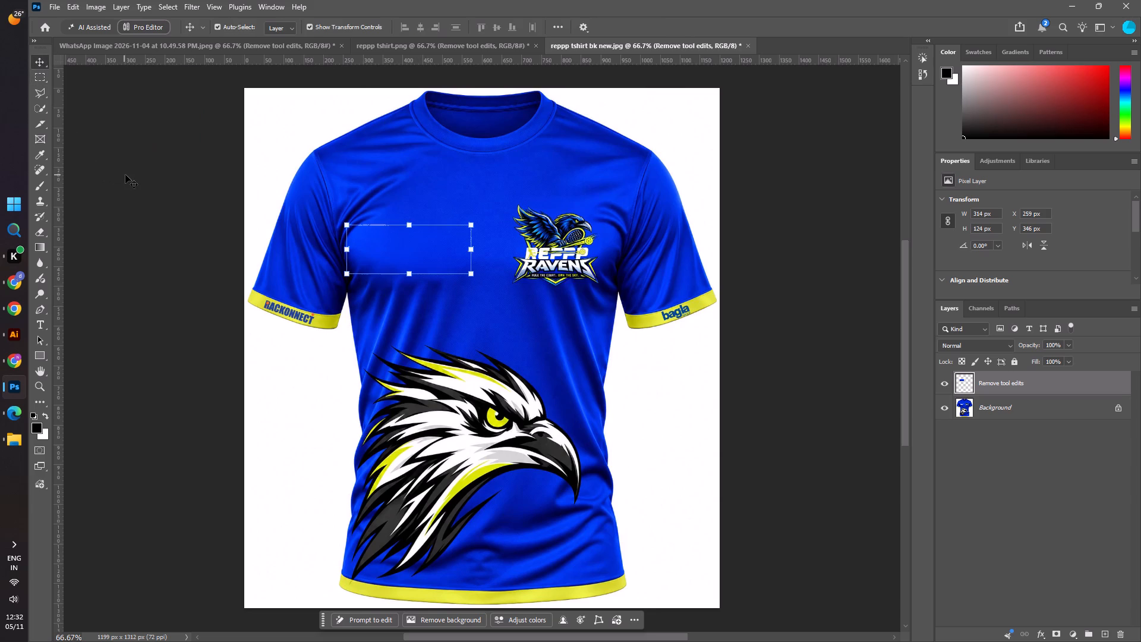
click(125, 175)
Export the edited shirt image as a JPG named "free sir" at quality 6 and 1199 x 1312 px.
click(56, 8)
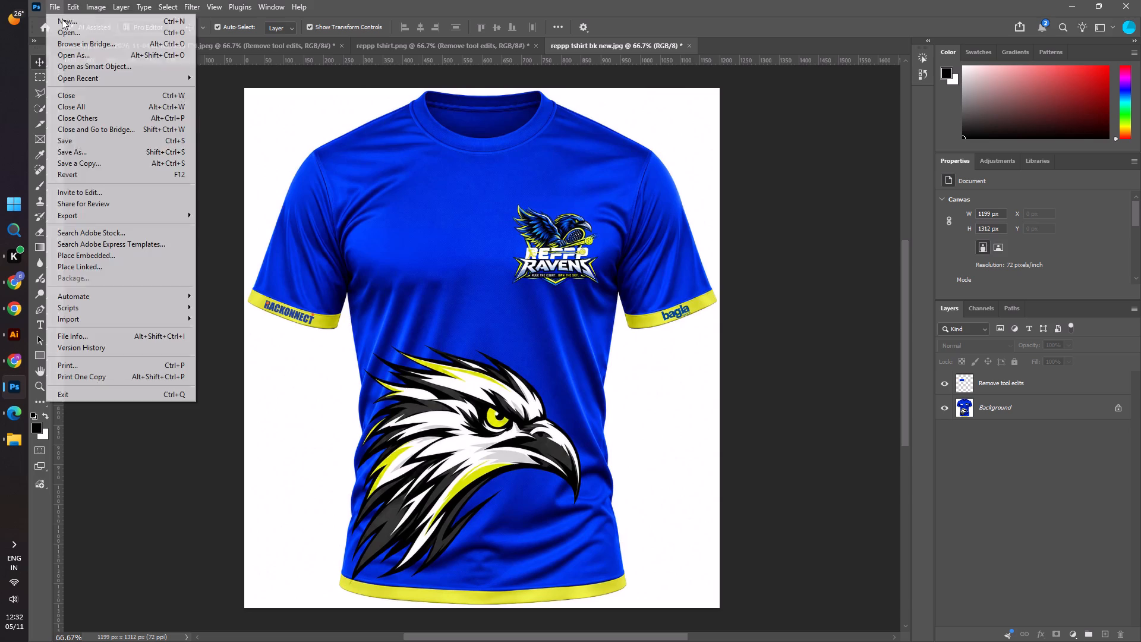
click(94, 216)
click(213, 227)
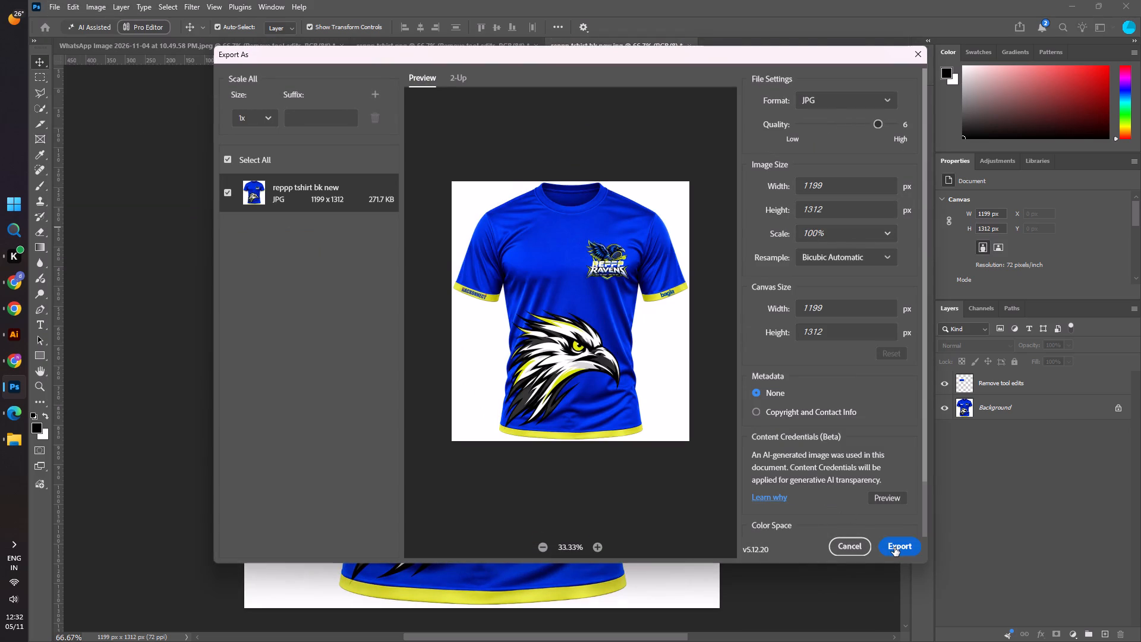
click(894, 547)
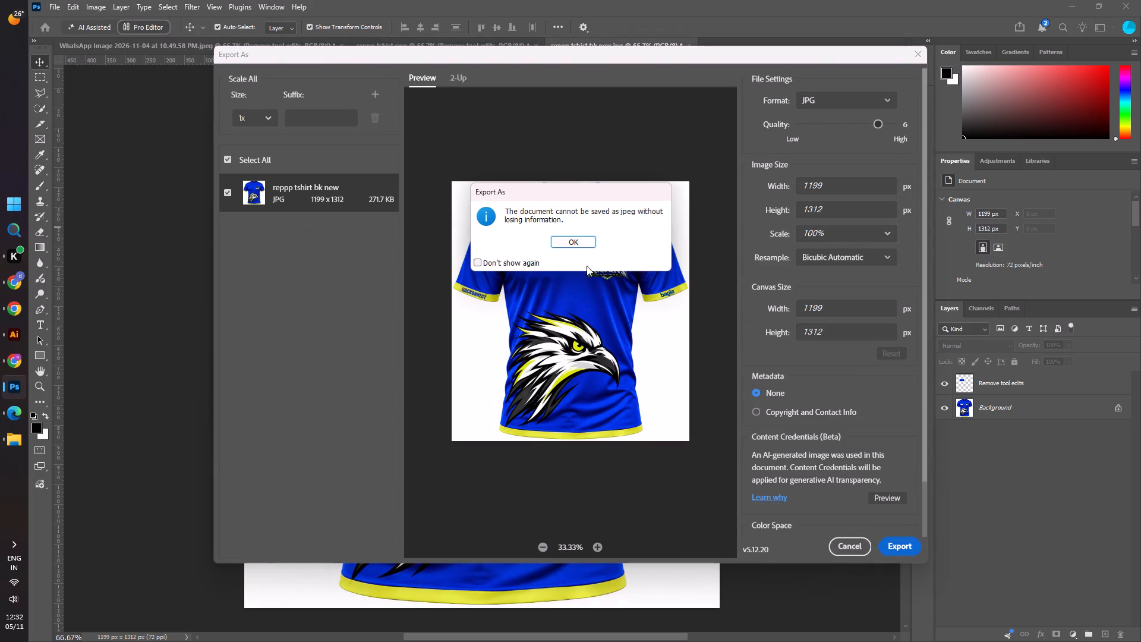
click(571, 243)
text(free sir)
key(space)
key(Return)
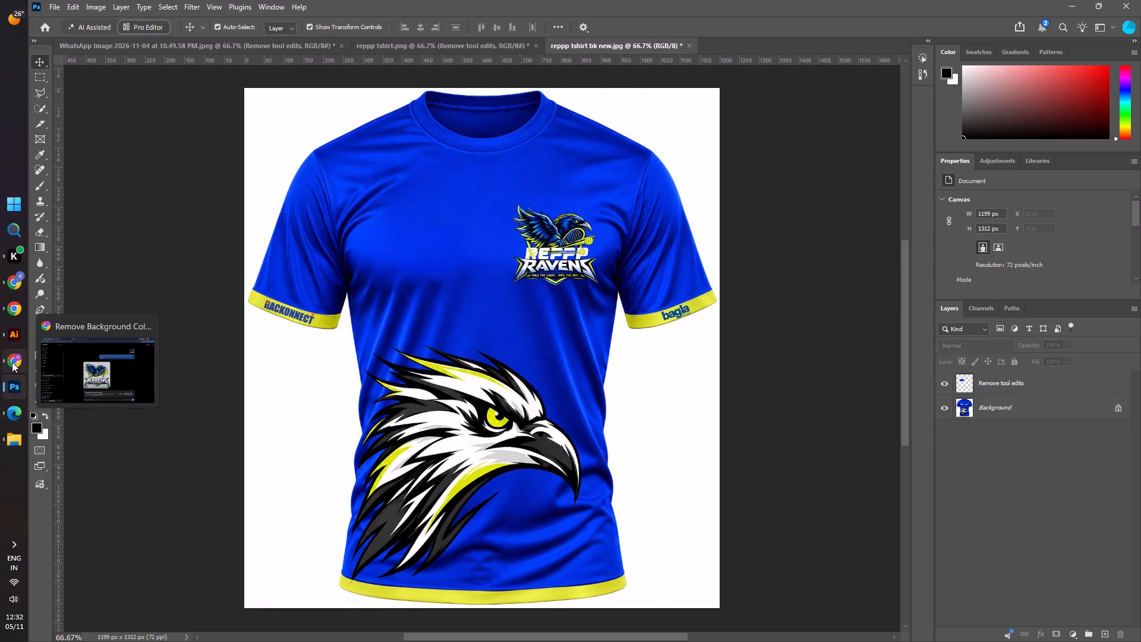
Switch to Illustrator and bring up the 12.1W-4.1H inches Padel & Pickleball Arena banner design.
click(15, 332)
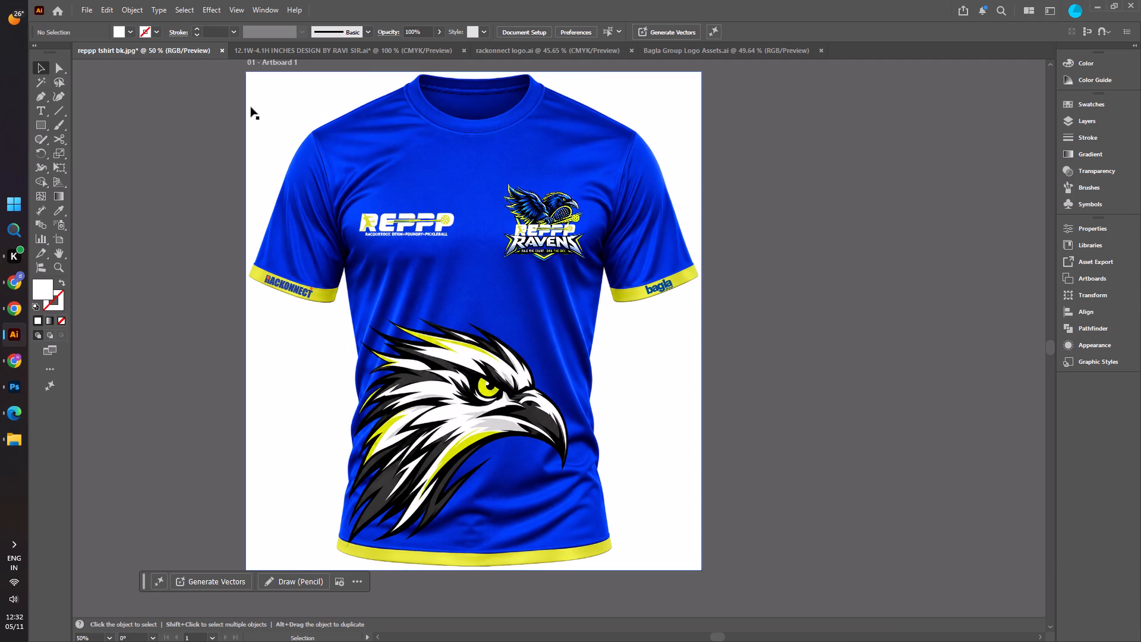
click(345, 49)
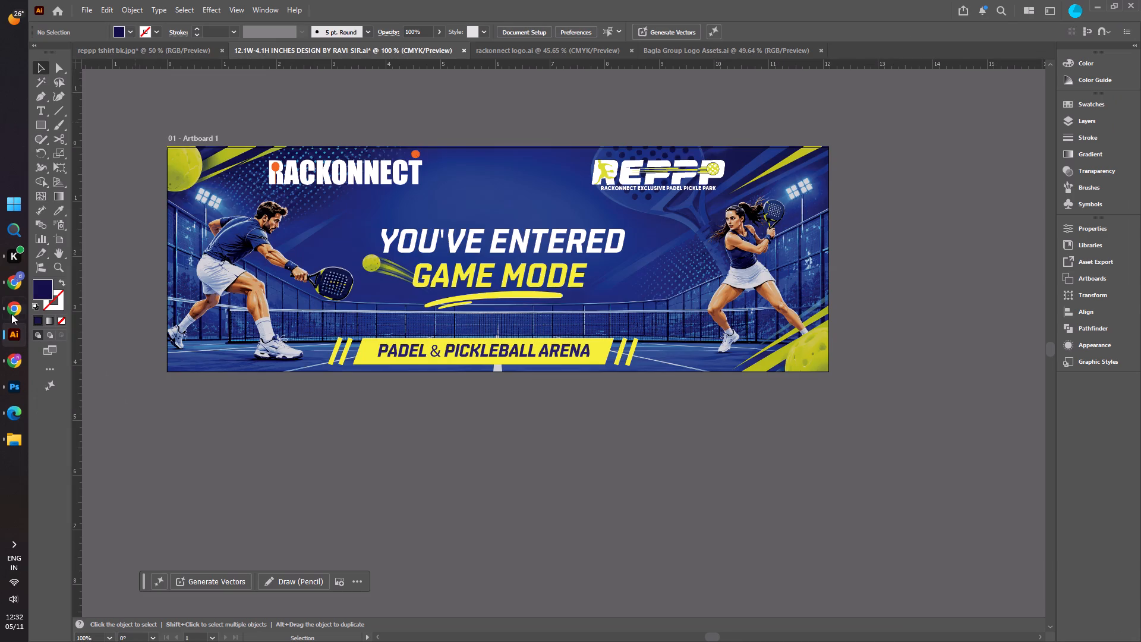
click(9, 208)
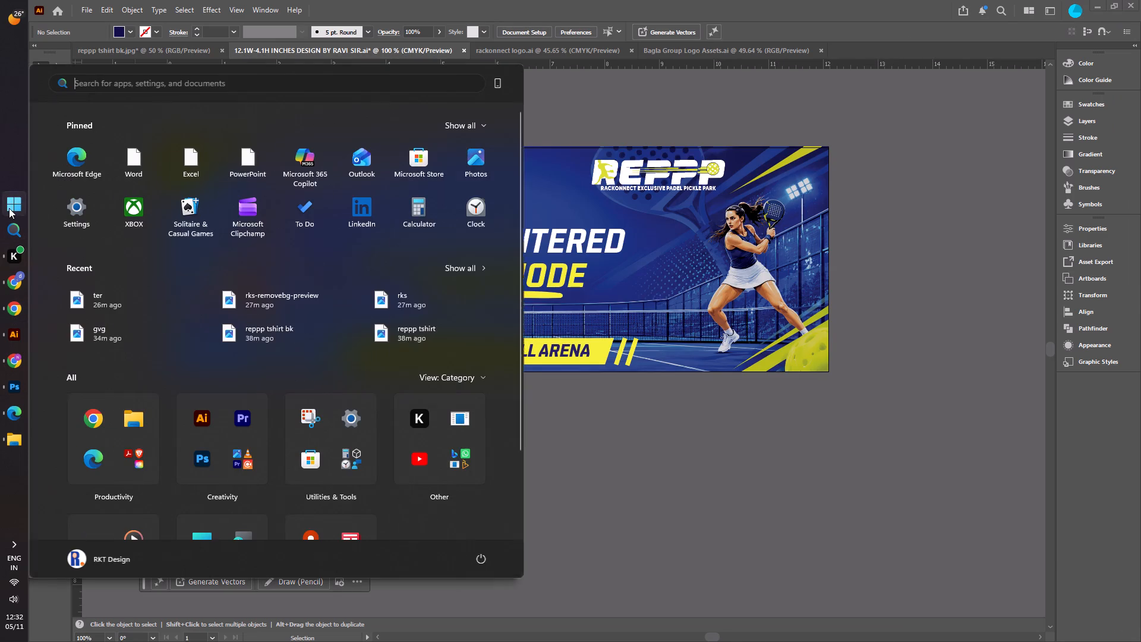
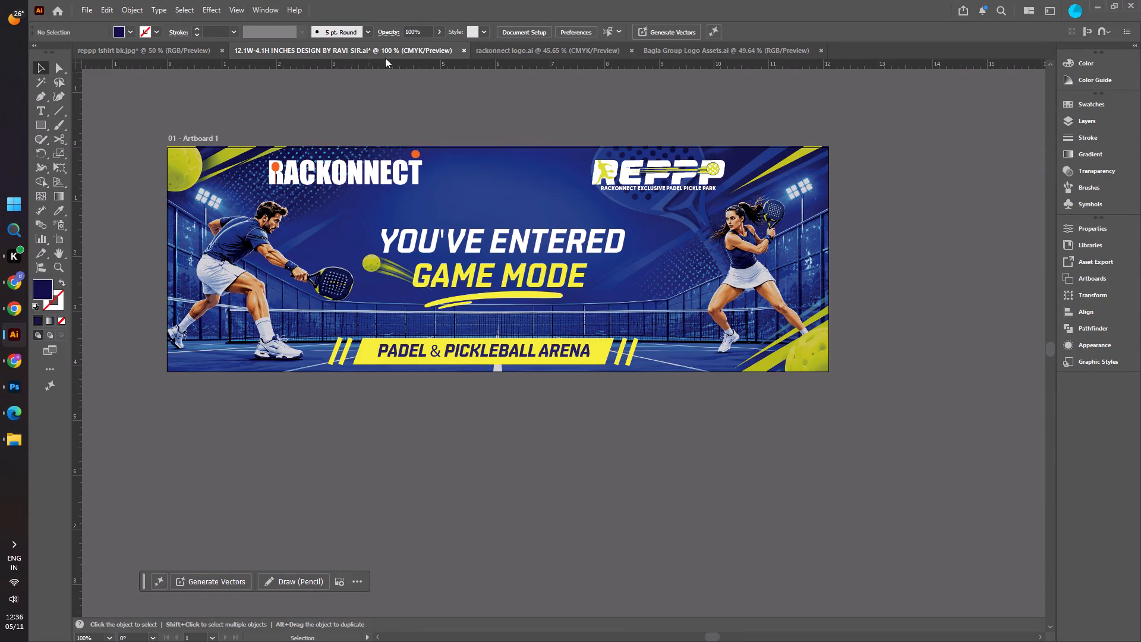
Close the 12.1W-4.1H inches "You've Entered Game Mode" banner document, leaving the jersey and logo files open.
click(467, 51)
click(645, 342)
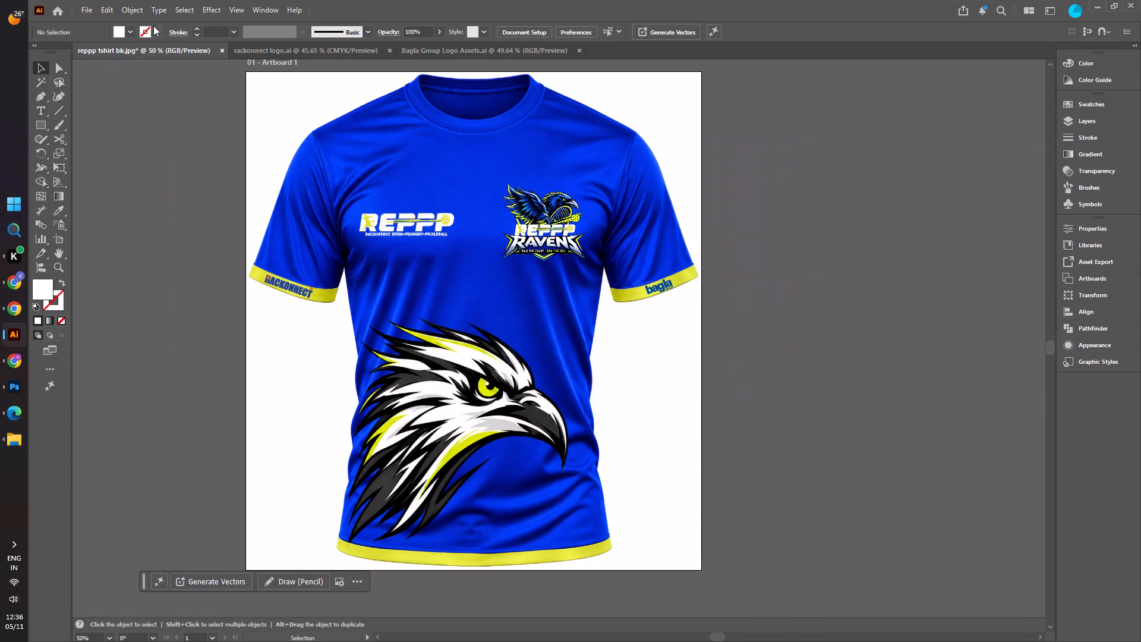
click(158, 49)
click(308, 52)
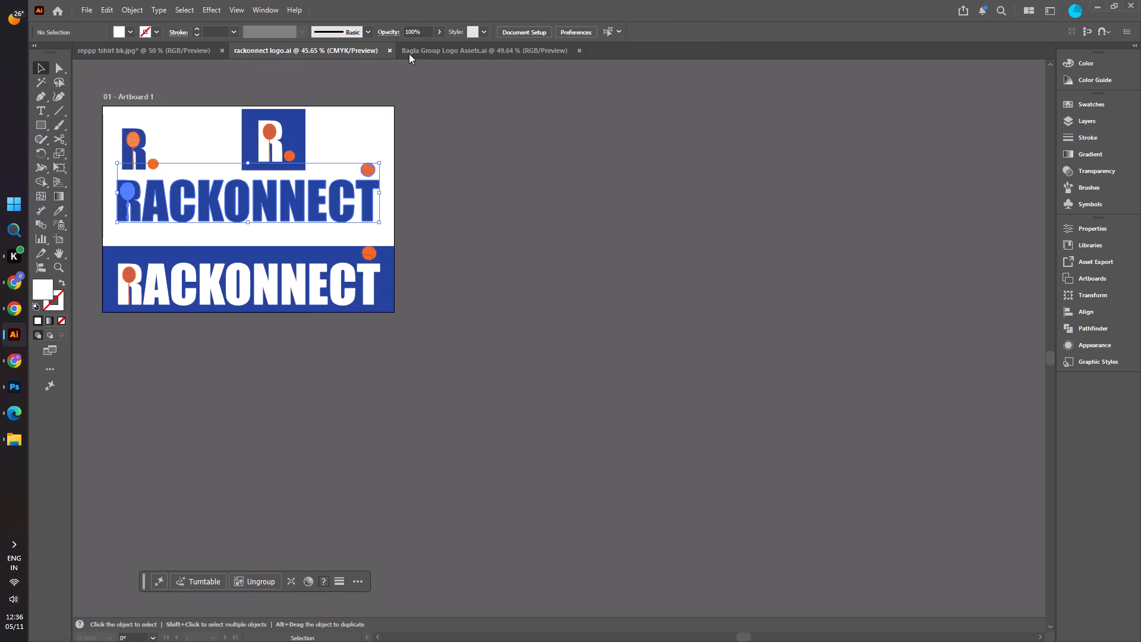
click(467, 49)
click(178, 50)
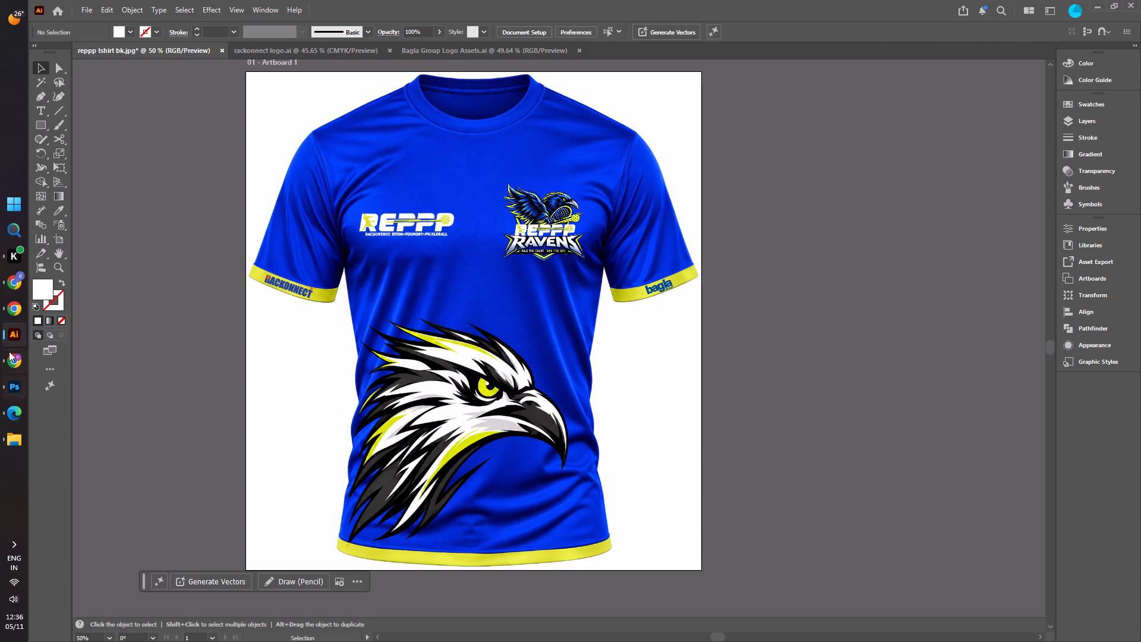
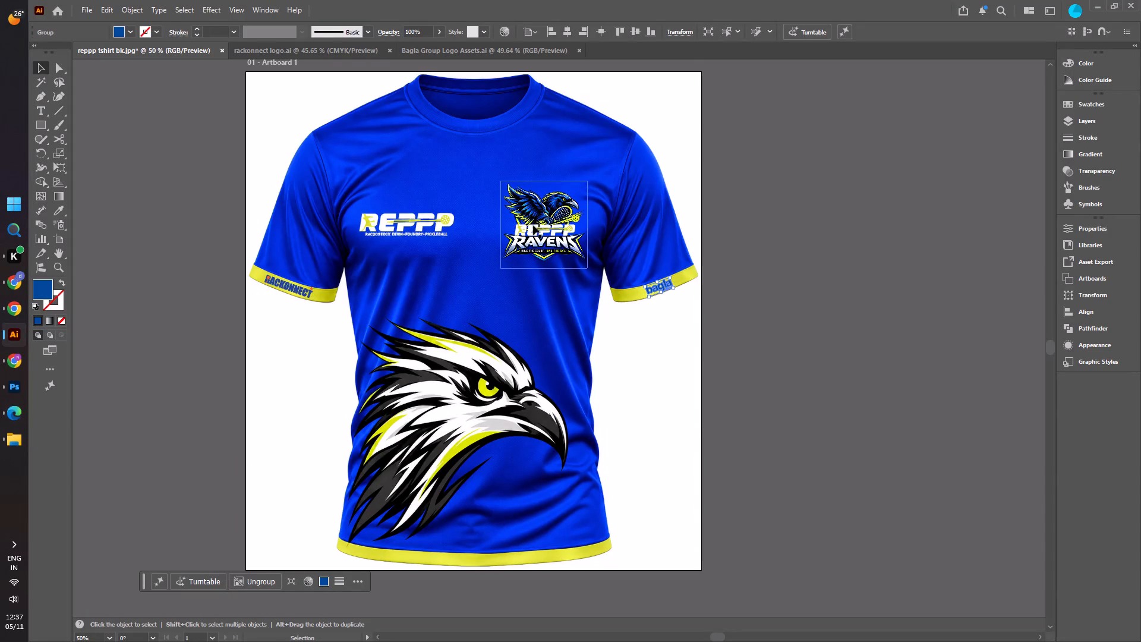
Select the REPPP Ravens emblem on the shirt's chest, and try to select the REPPP wordmark opposite it.
click(541, 232)
click(537, 254)
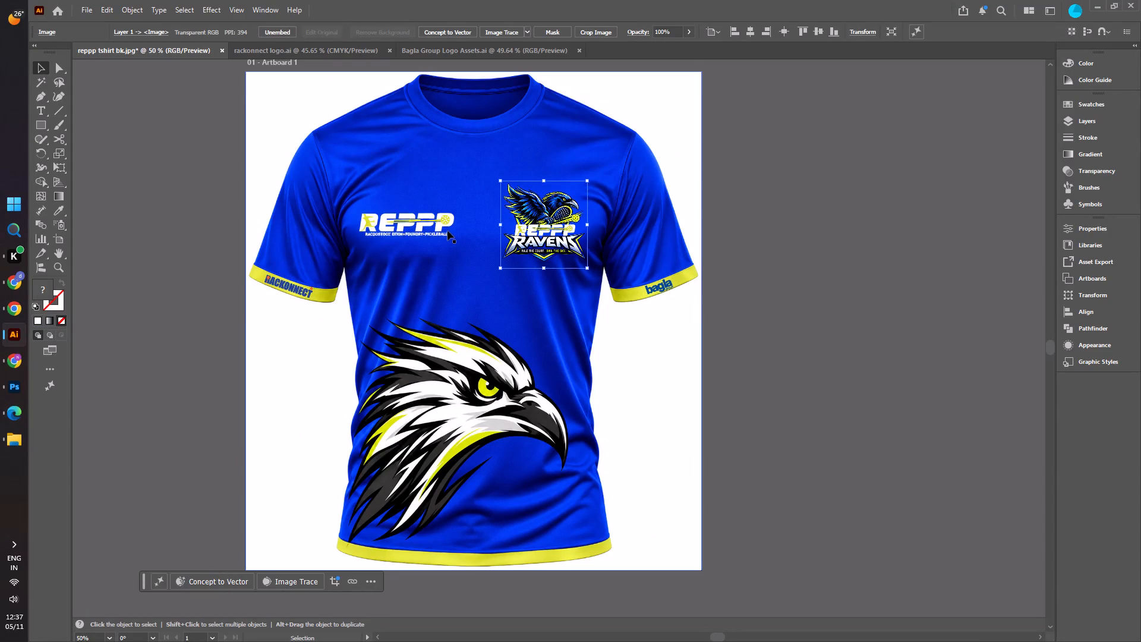
click(431, 224)
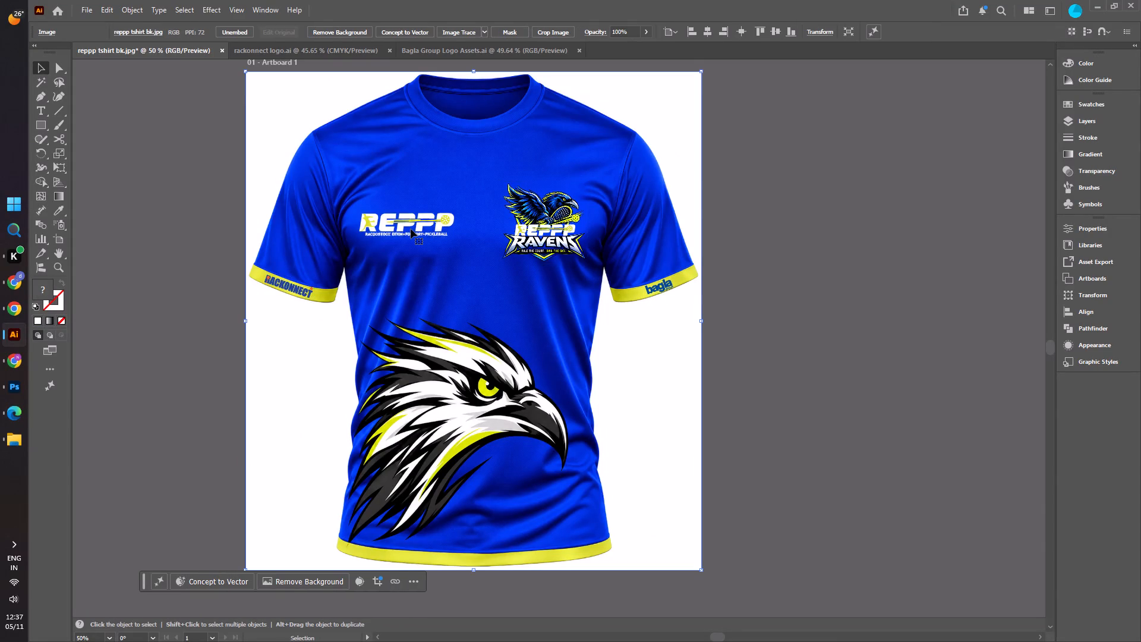
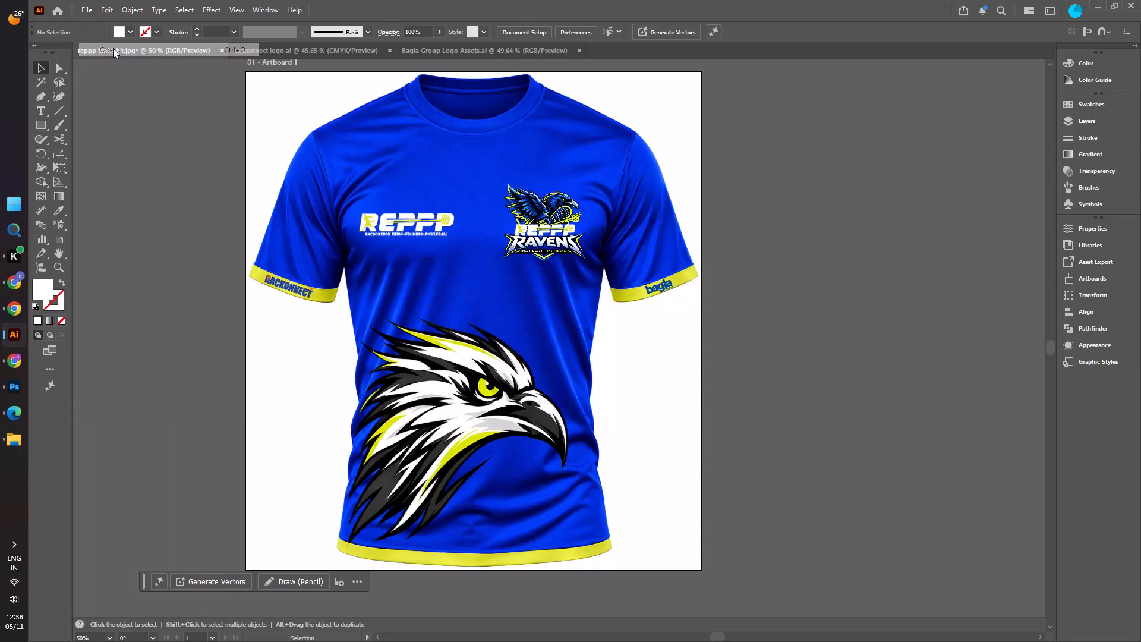
Open the "free sir" T-shirt image from the Desktop and select the shirt picture on its artboard.
click(666, 209)
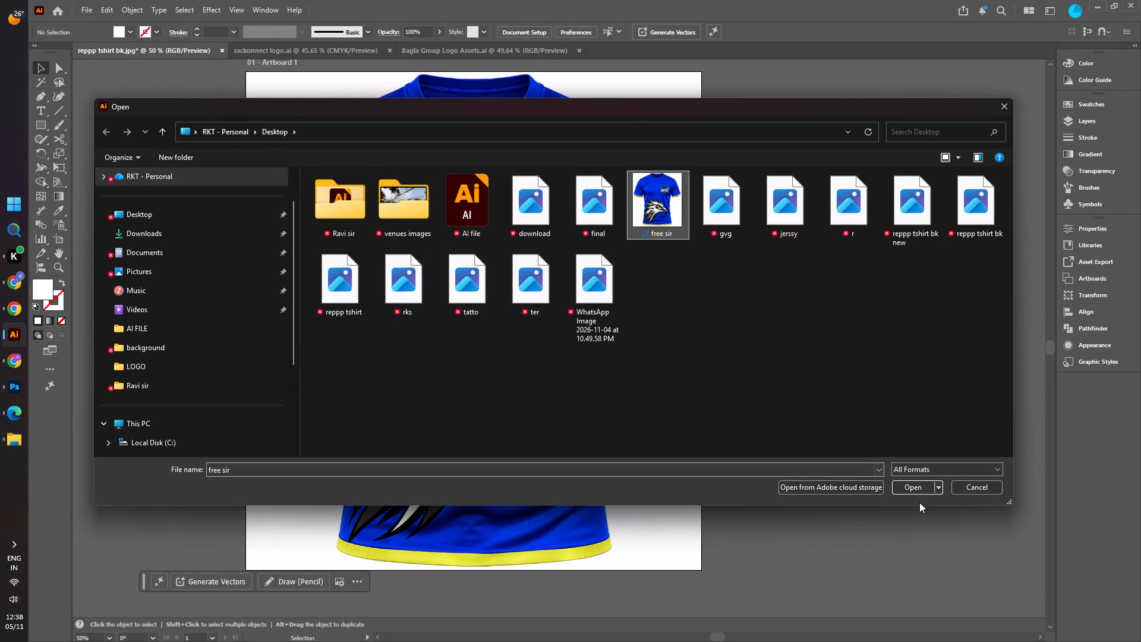
click(919, 489)
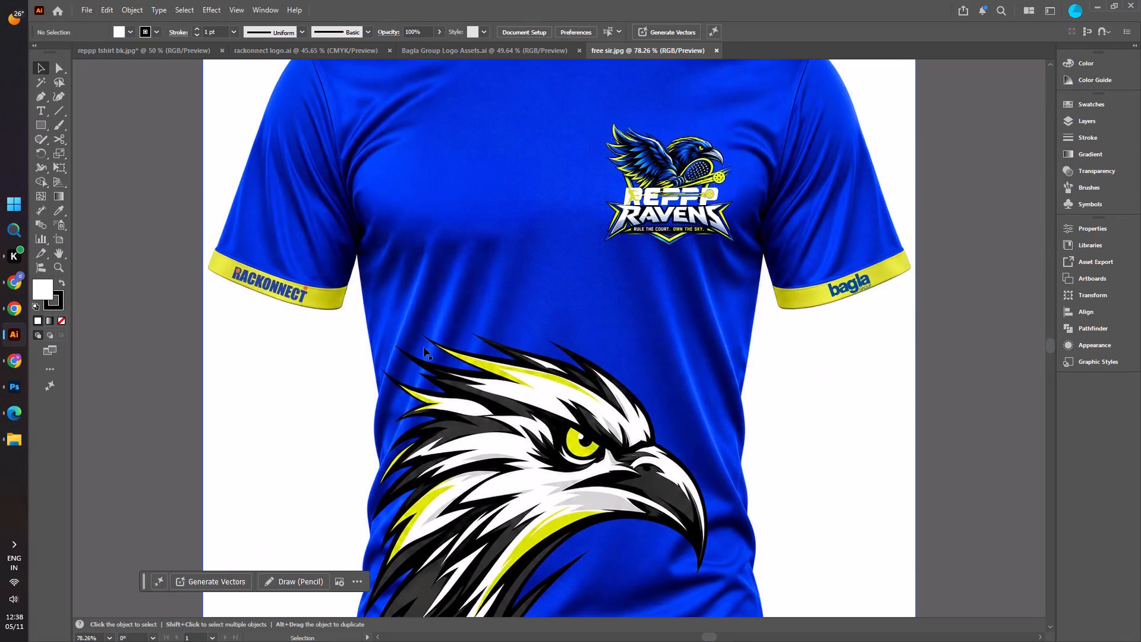
click(286, 293)
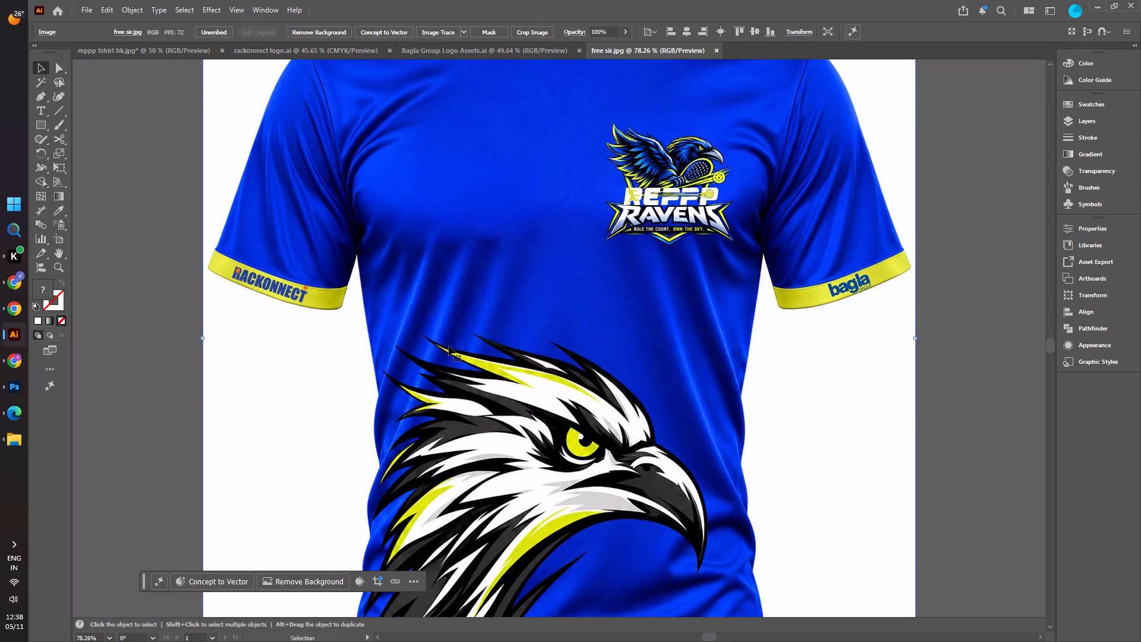
alt+scroll(514, 376, down, 3)
alt+scroll(502, 372, up, 1)
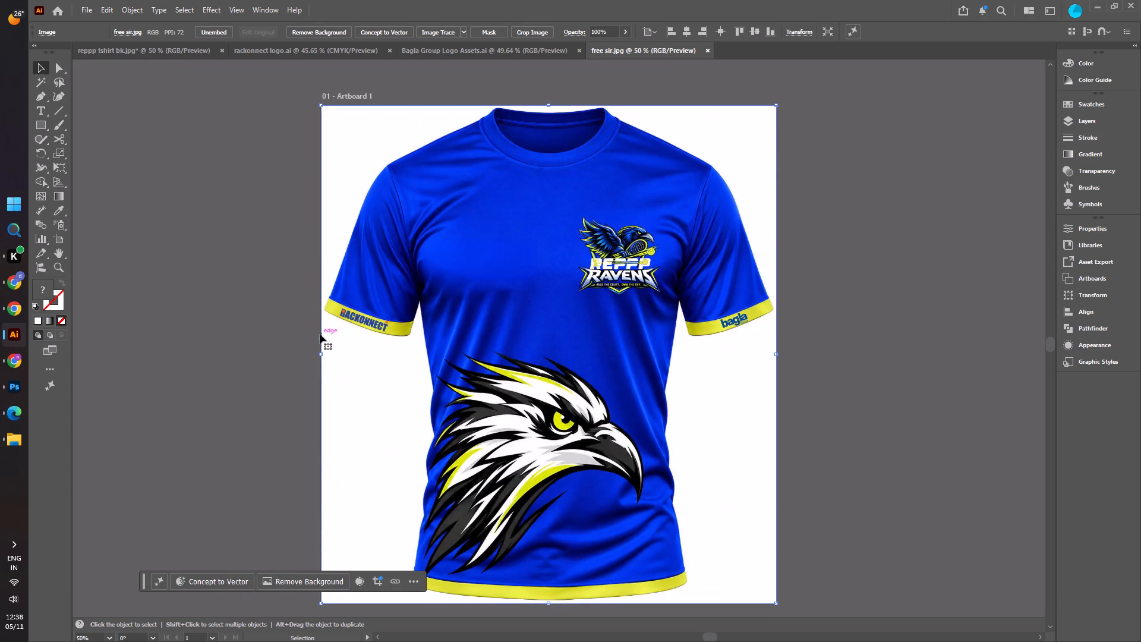
Switch to the Bagla Group Logo Assets document.
click(546, 51)
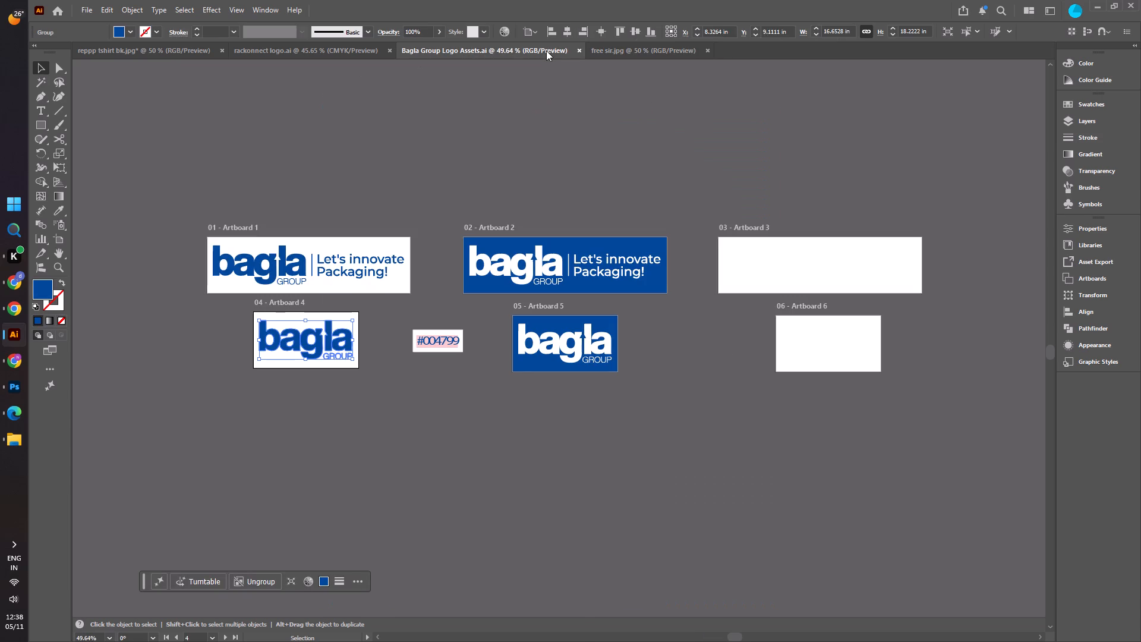
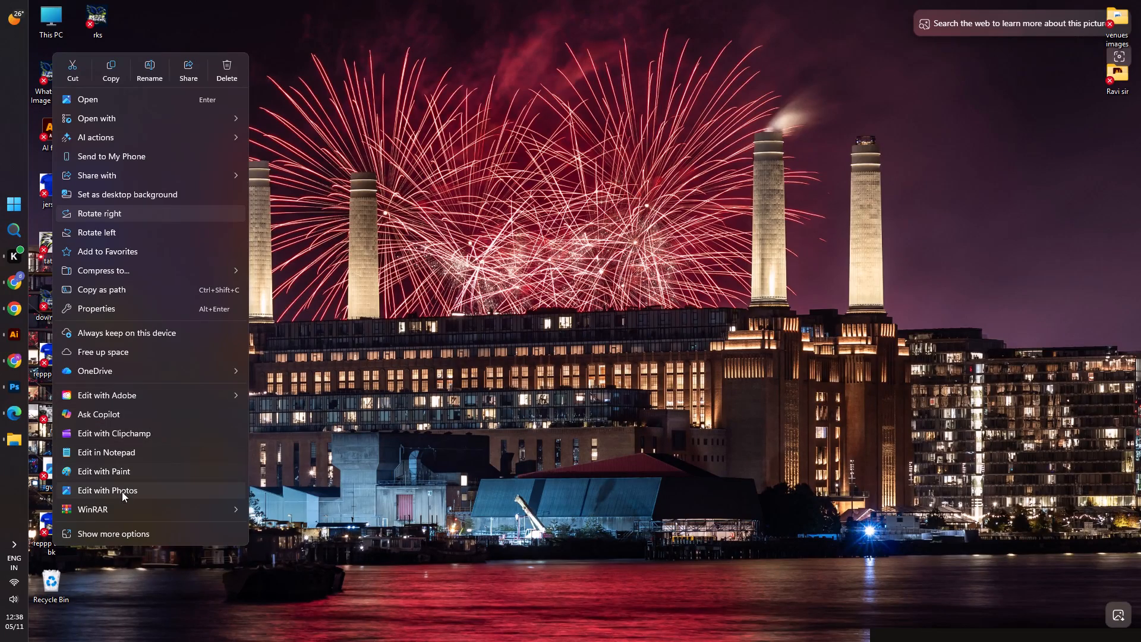
Examine the detailed file properties of the WhatsApp image on the Desktop, including its pixel dimensions.
click(117, 306)
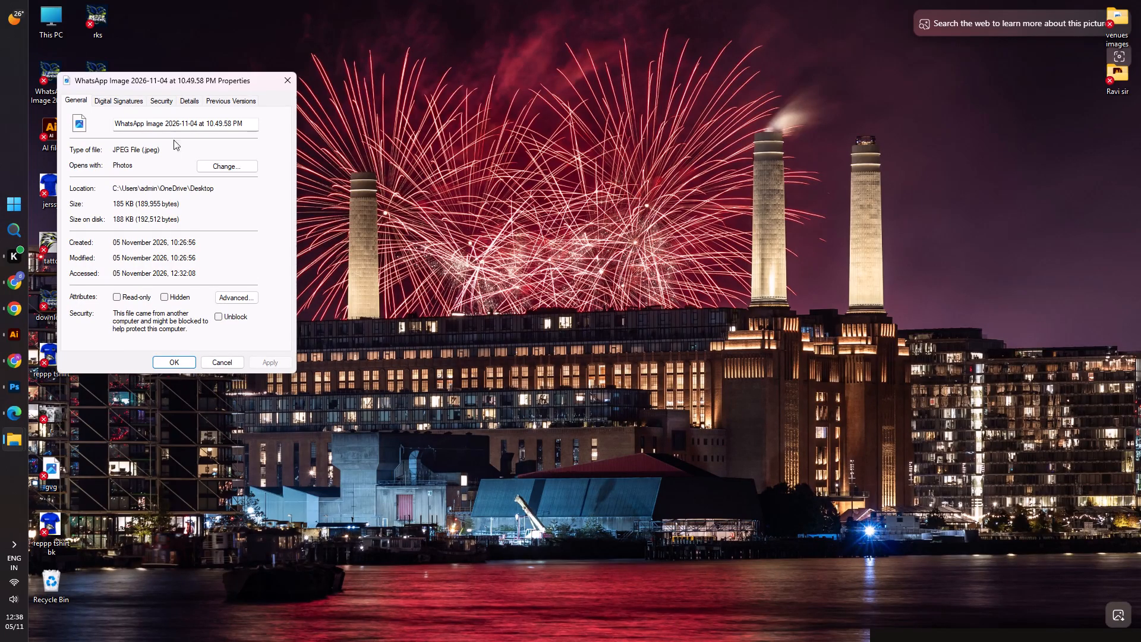
click(188, 102)
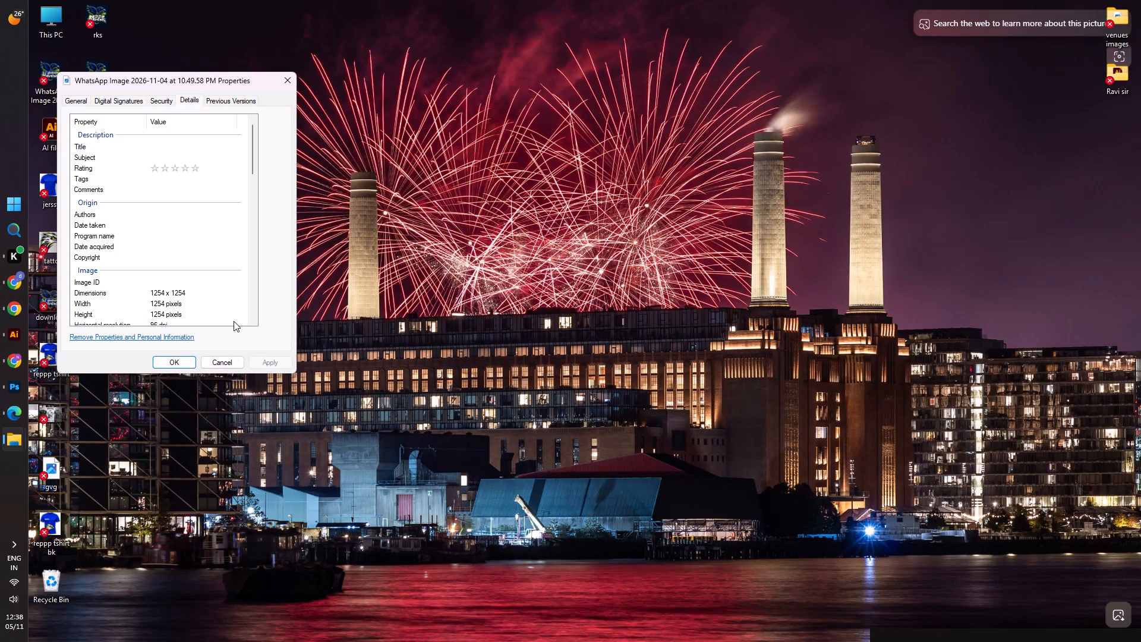